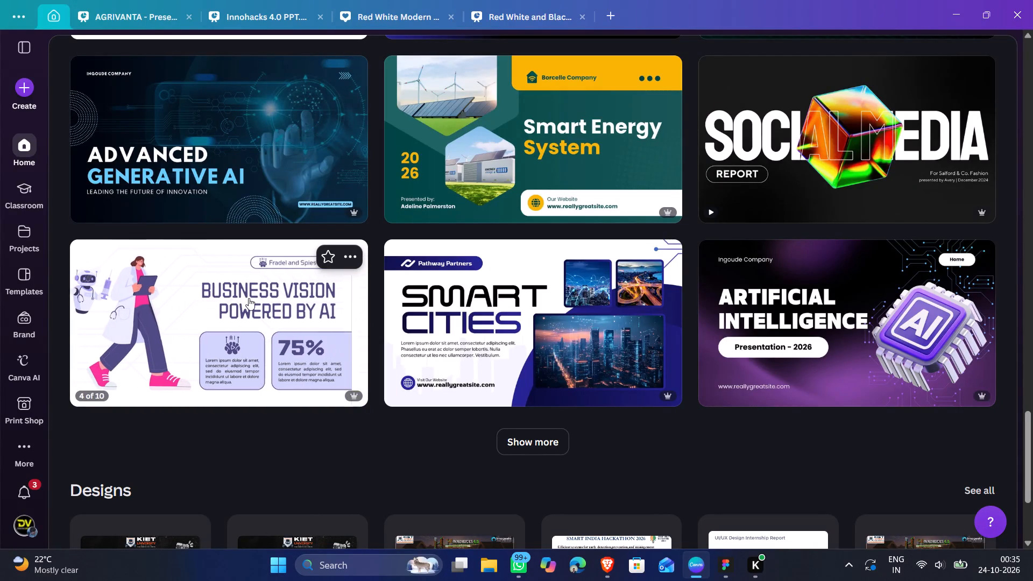
Load more presentation templates in the ppt search results and look through the additional designs.
{"action": "scroll", "coordinate": [249, 298], "scroll_direction": "down", "scroll_amount": 1}
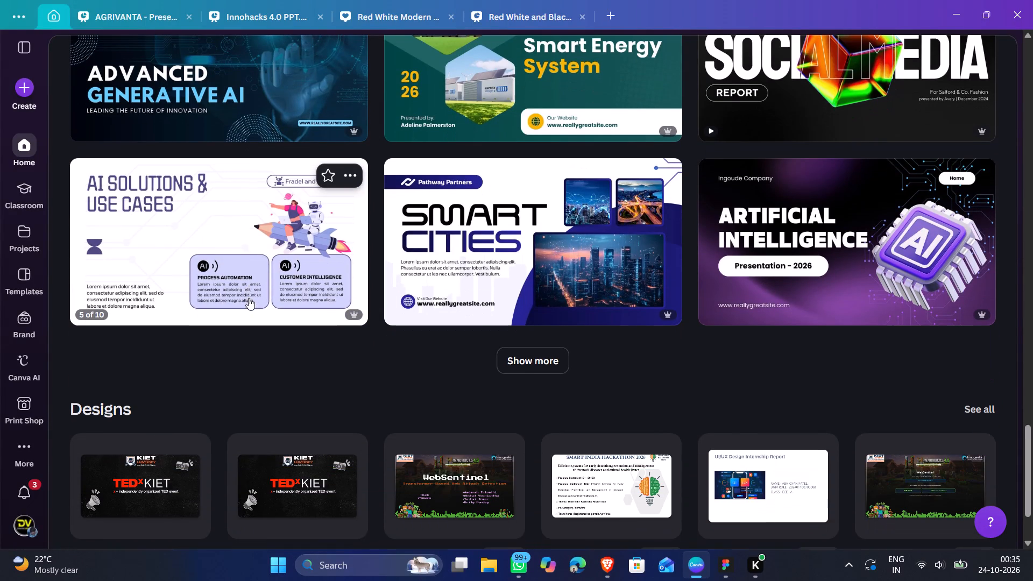
{"action": "left_click", "coordinate": [515, 355]}
{"action": "scroll", "coordinate": [399, 353], "scroll_direction": "down", "scroll_amount": 2}
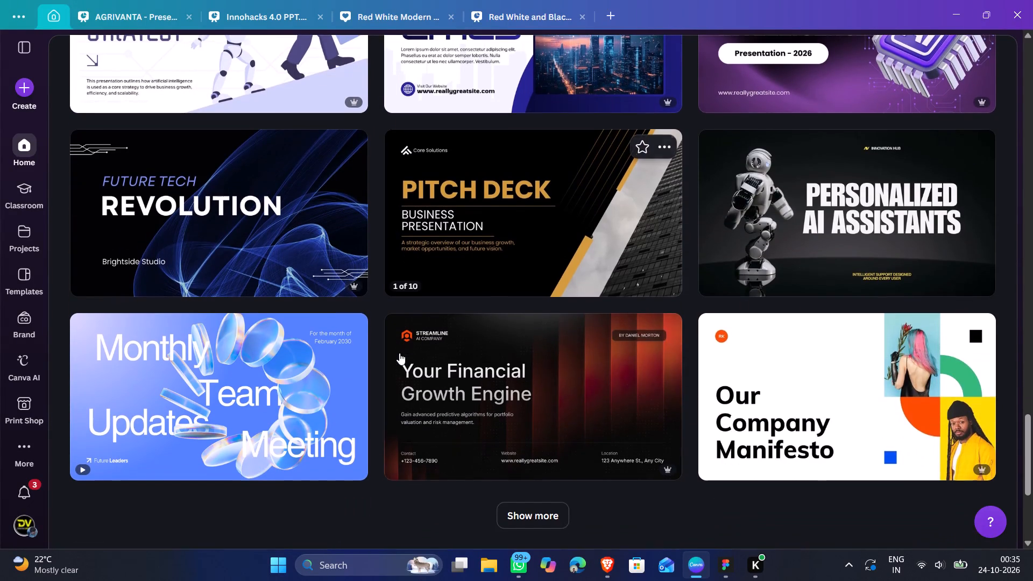
{"action": "scroll", "coordinate": [399, 353], "scroll_direction": "down", "scroll_amount": 2}
{"action": "scroll", "coordinate": [399, 353], "scroll_direction": "up", "scroll_amount": 3}
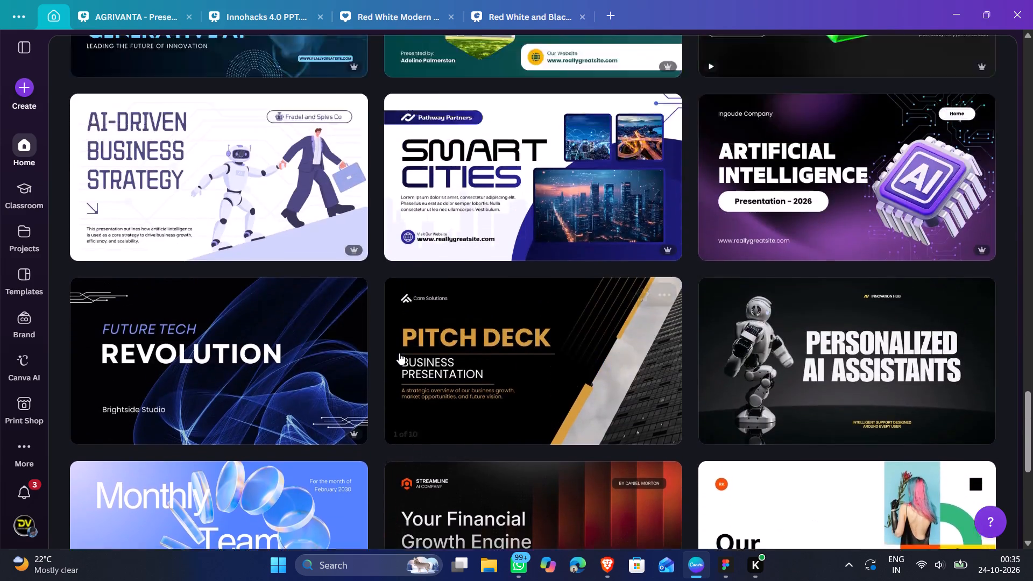
{"action": "scroll", "coordinate": [399, 353], "scroll_direction": "up", "scroll_amount": 2}
{"action": "scroll", "coordinate": [399, 353], "scroll_direction": "down", "scroll_amount": 3}
Preview the Blue and White Illustrated AI Business Strategy Presentation and look through the similar templates suggested for it.
{"action": "left_click", "coordinate": [277, 373]}
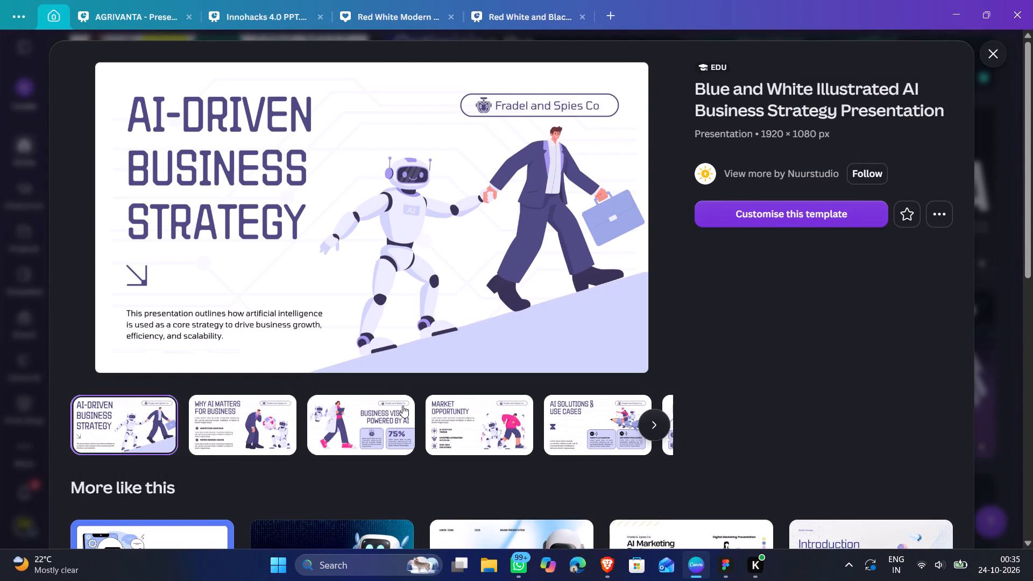
{"action": "scroll", "coordinate": [402, 406], "scroll_direction": "down", "scroll_amount": 4}
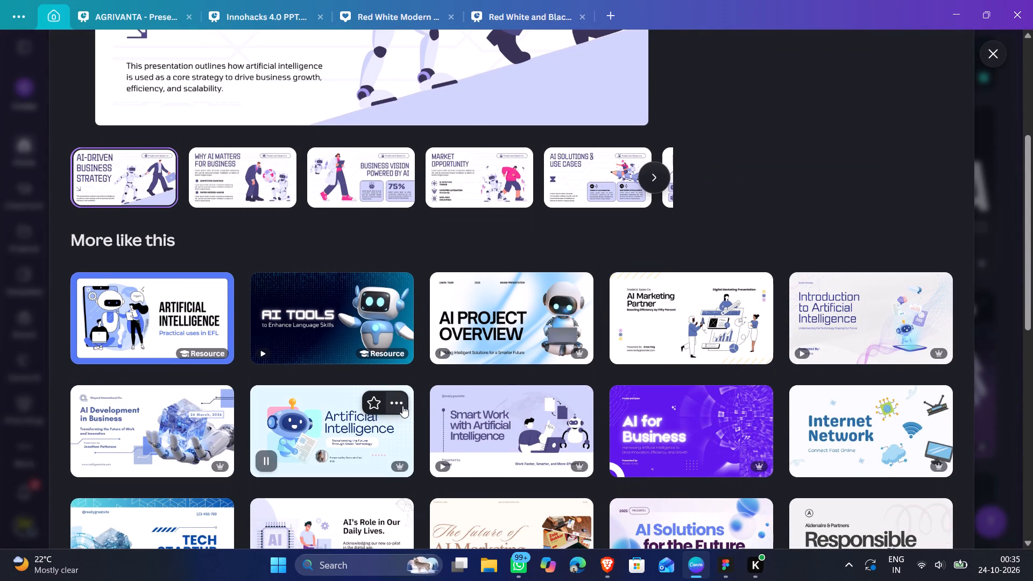
{"action": "scroll", "coordinate": [402, 406], "scroll_direction": "down", "scroll_amount": 2}
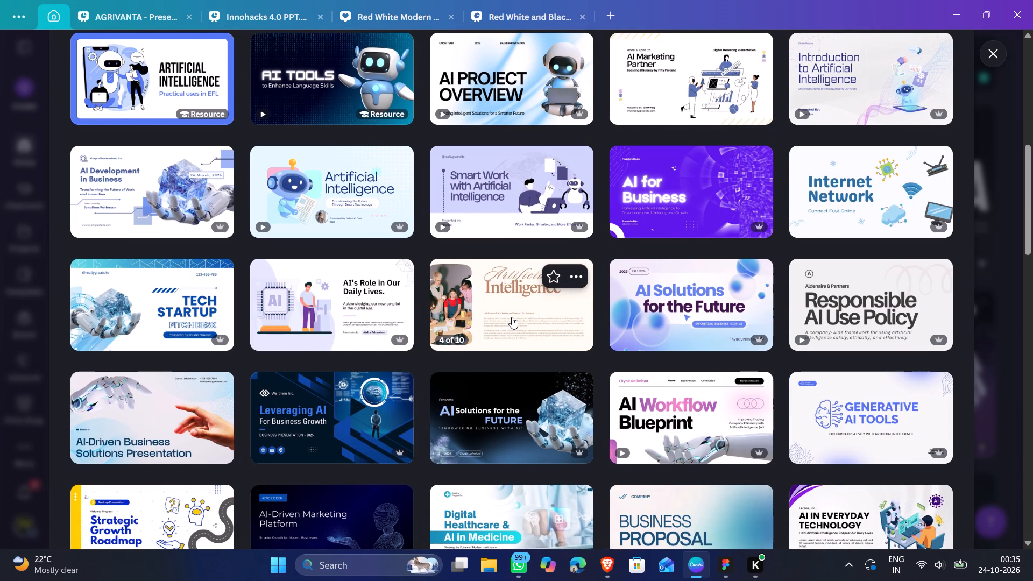
{"action": "scroll", "coordinate": [517, 273], "scroll_direction": "down", "scroll_amount": 2}
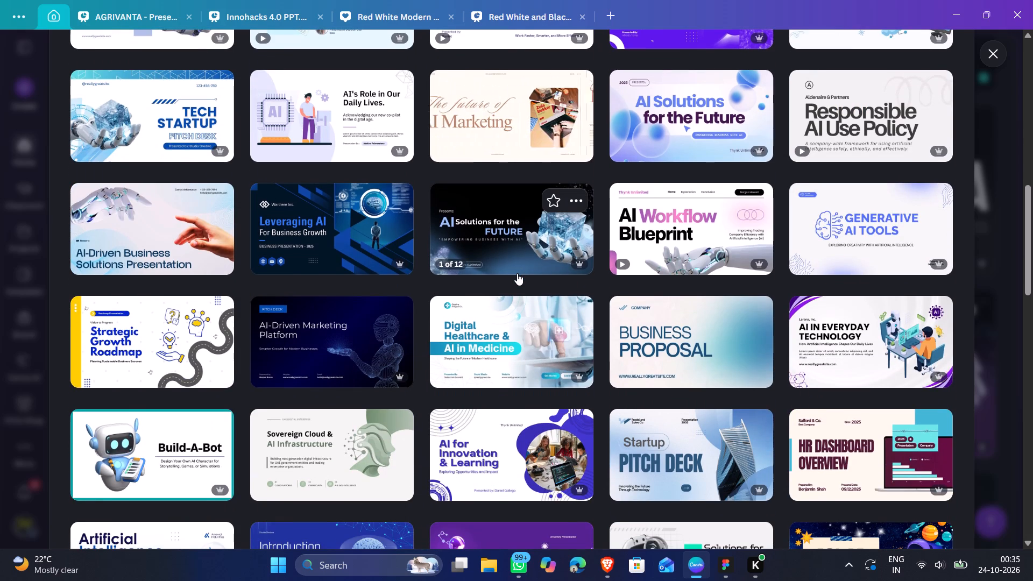
{"action": "scroll", "coordinate": [517, 273], "scroll_direction": "down", "scroll_amount": 4}
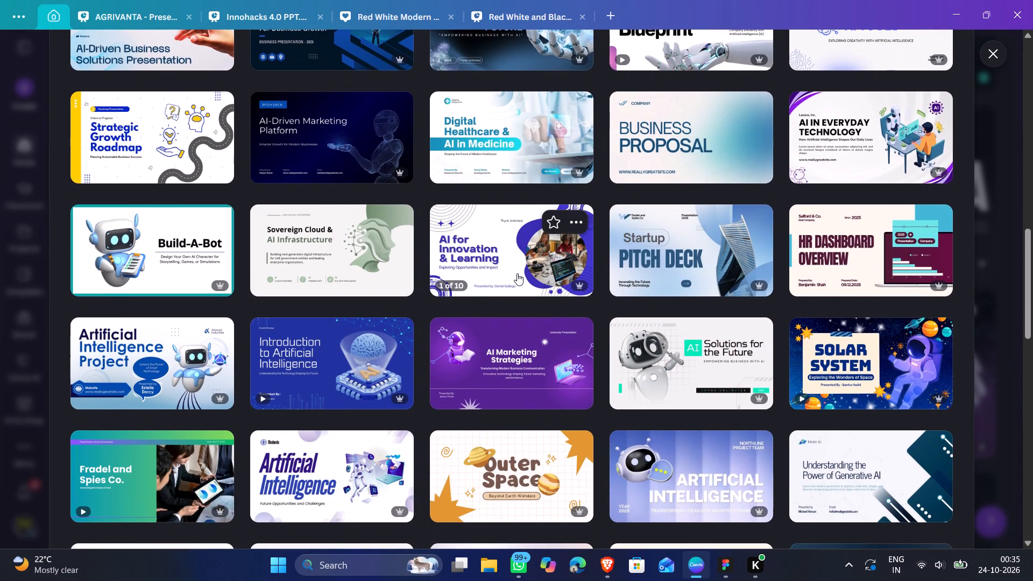
{"action": "scroll", "coordinate": [517, 273], "scroll_direction": "down", "scroll_amount": 2}
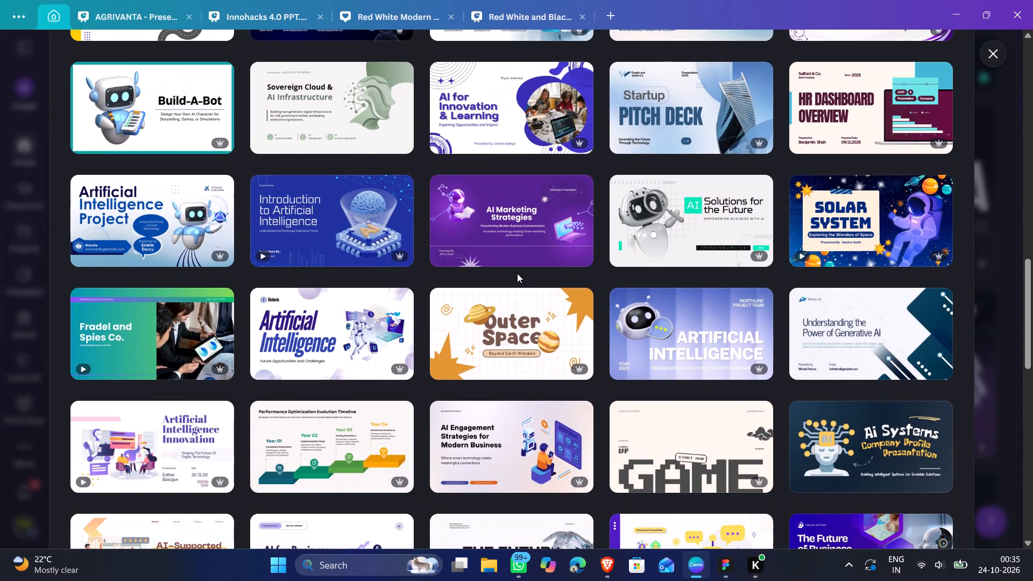
Choose the Orange and Brown Playful Outer Space Presentation from the similar templates and open it for customising.
{"action": "left_click", "coordinate": [518, 336]}
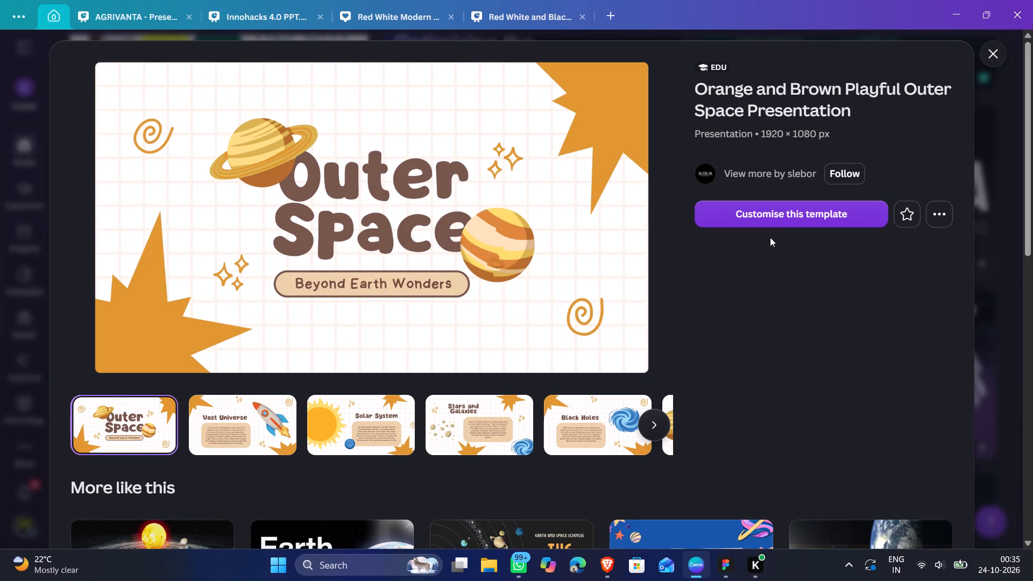
{"action": "scroll", "coordinate": [783, 228], "scroll_direction": "down", "scroll_amount": 3}
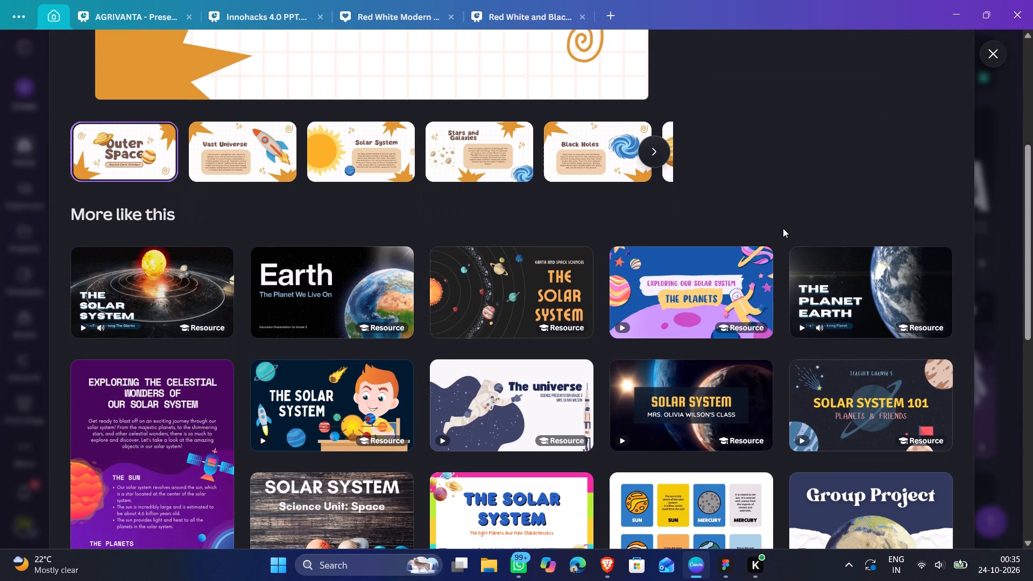
{"action": "scroll", "coordinate": [783, 228], "scroll_direction": "up", "scroll_amount": 5}
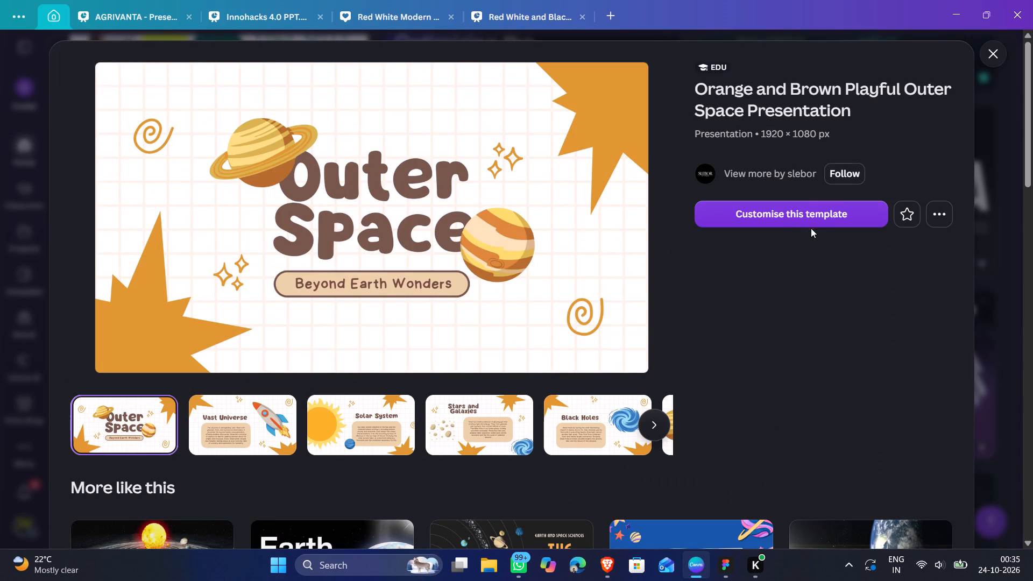
{"action": "left_click", "coordinate": [754, 214]}
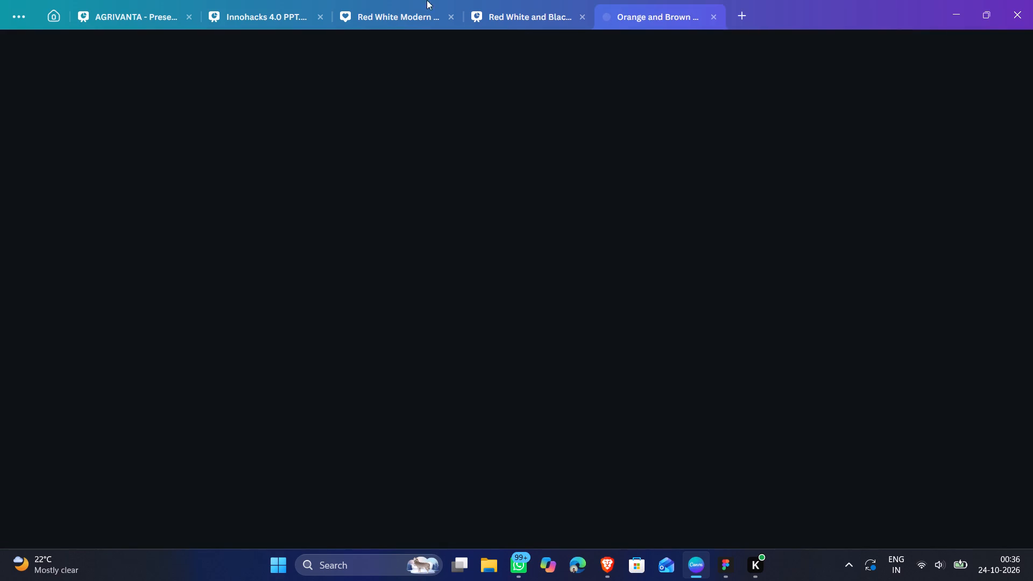
Return to the home page and close the Outer Space template preview to get back to the ppt search results.
{"action": "left_click", "coordinate": [56, 9]}
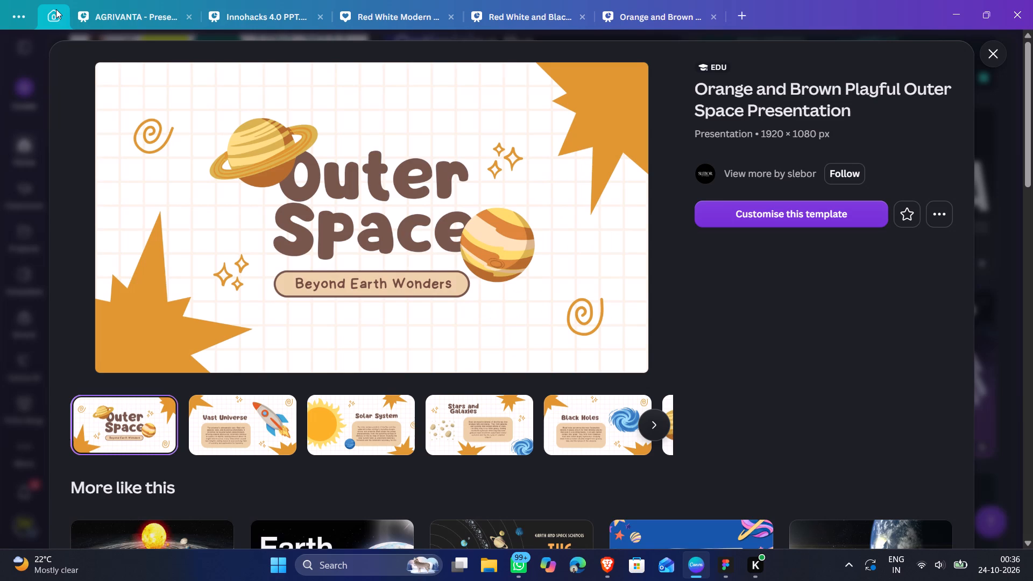
{"action": "left_click", "coordinate": [990, 49]}
{"action": "scroll", "coordinate": [800, 214], "scroll_direction": "up", "scroll_amount": 12}
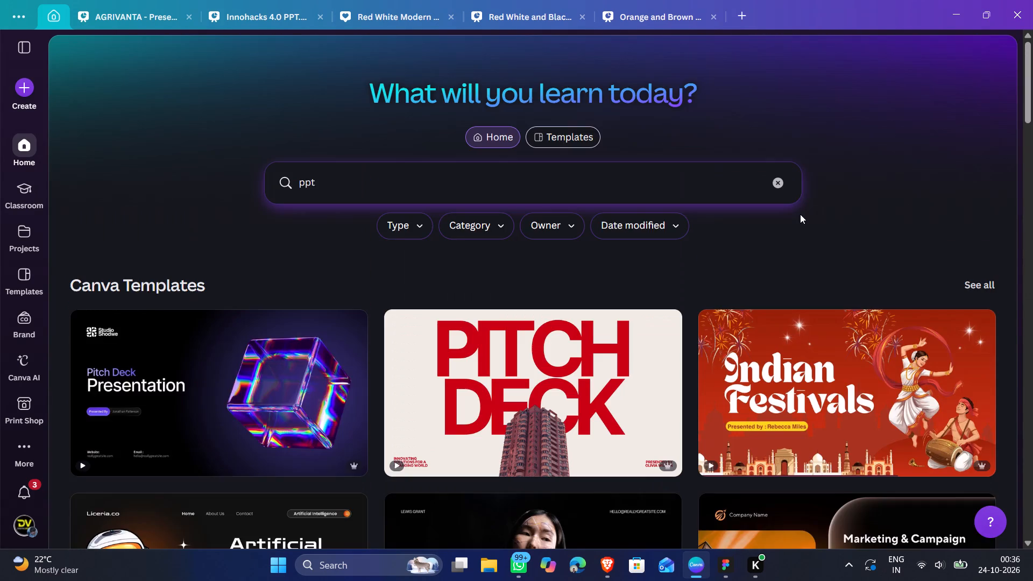
Choose the Blue Modern Business Pitch Deck Presentation from the template results and open it for customising.
{"action": "scroll", "coordinate": [800, 214], "scroll_direction": "down", "scroll_amount": 6}
{"action": "left_click", "coordinate": [859, 273]}
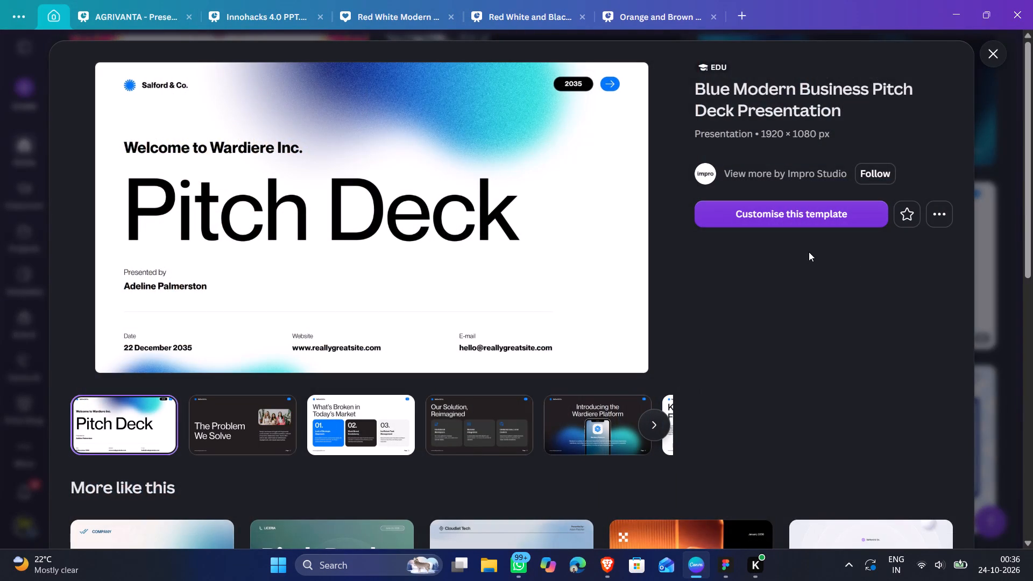
{"action": "scroll", "coordinate": [809, 252], "scroll_direction": "down", "scroll_amount": 4}
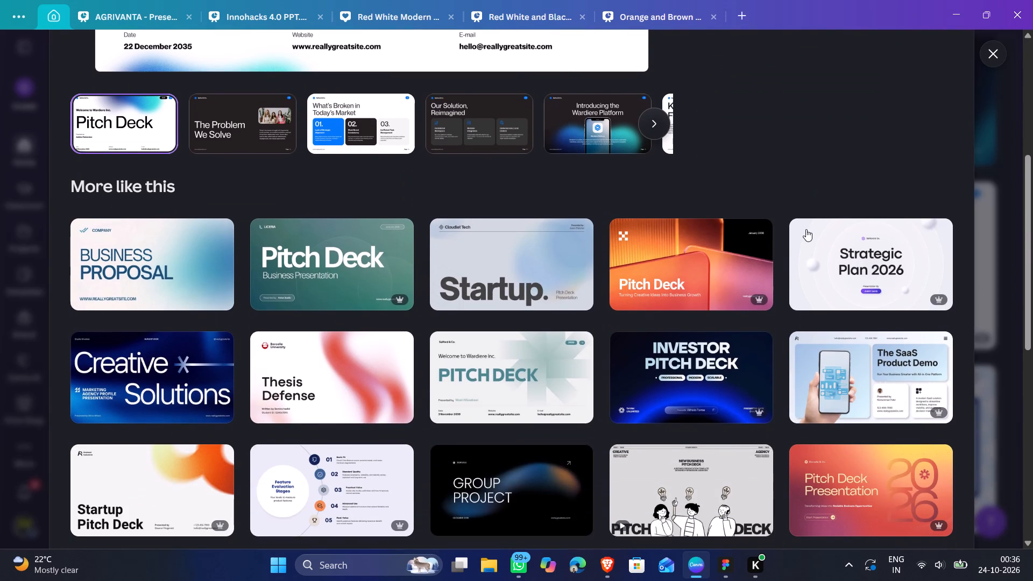
{"action": "scroll", "coordinate": [806, 229], "scroll_direction": "up", "scroll_amount": 1}
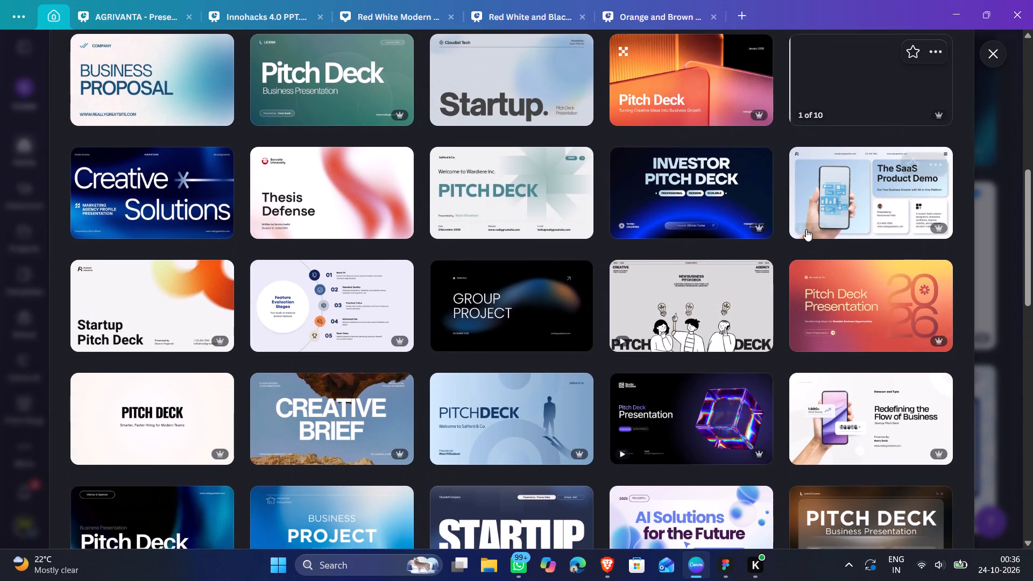
{"action": "scroll", "coordinate": [806, 229], "scroll_direction": "up", "scroll_amount": 1}
{"action": "left_click", "coordinate": [793, 223]}
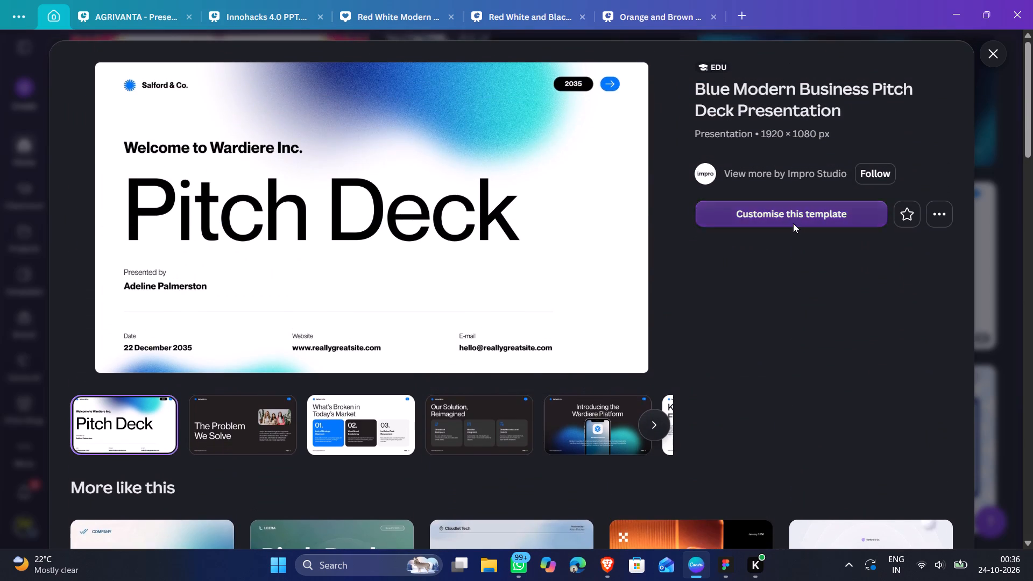
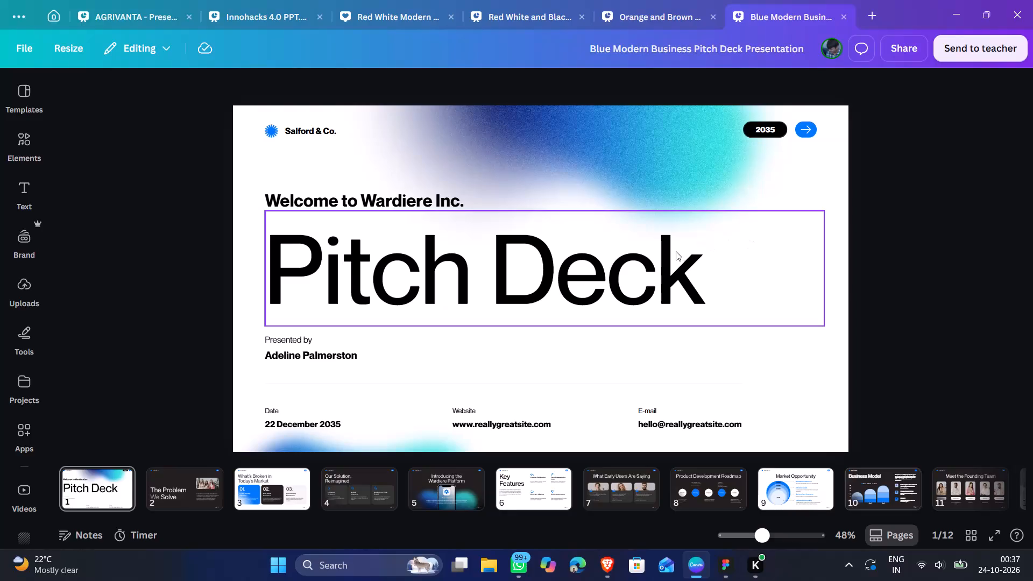
Replace the "Pitch Deck" title on the first slide with "JeevSetu".
{"action": "double_click", "coordinate": [676, 251]}
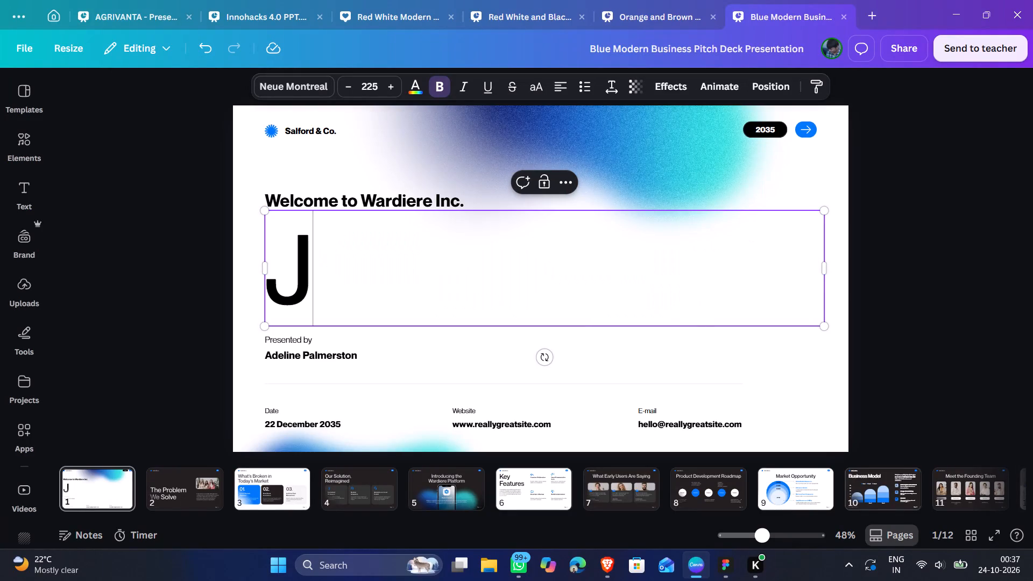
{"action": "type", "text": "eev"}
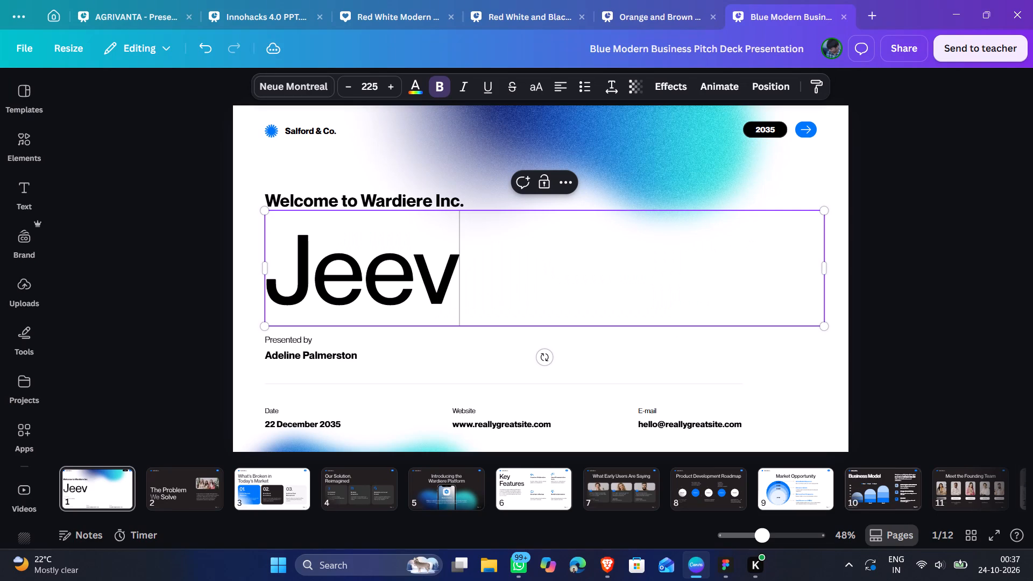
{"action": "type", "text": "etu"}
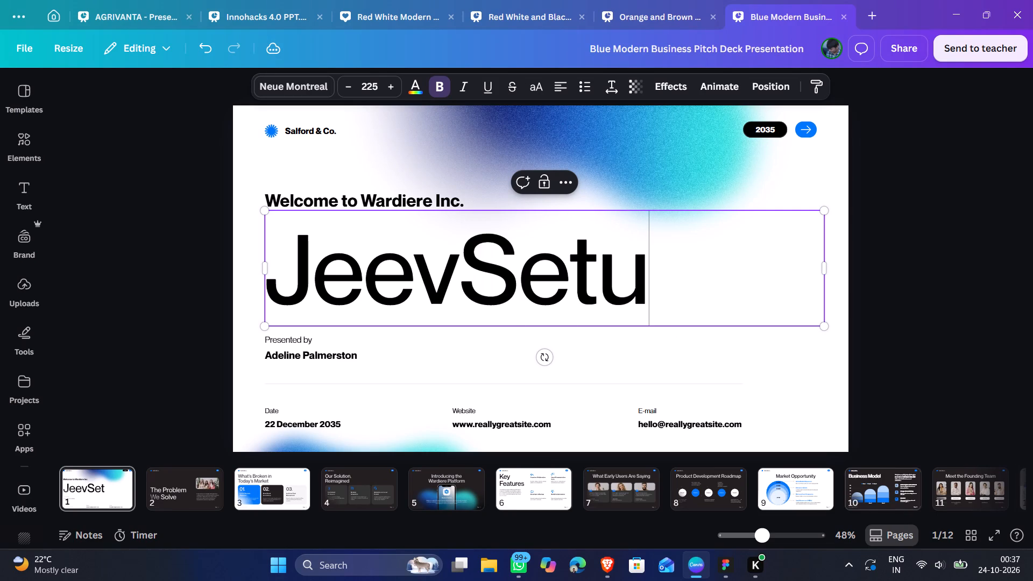
{"action": "left_click", "coordinate": [970, 237]}
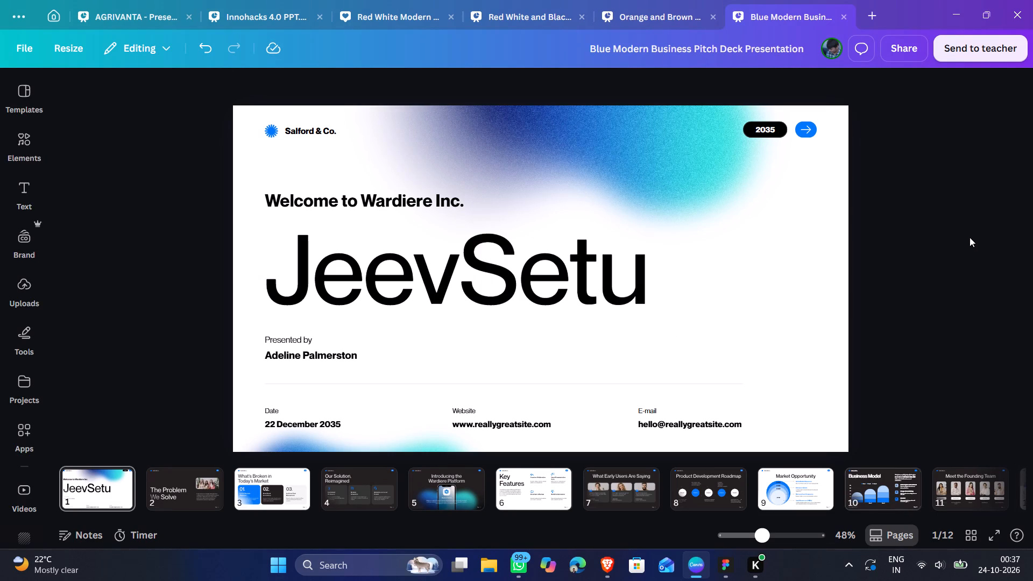
Replace the welcome line above the title with "Innotech 2026".
{"action": "double_click", "coordinate": [390, 203]}
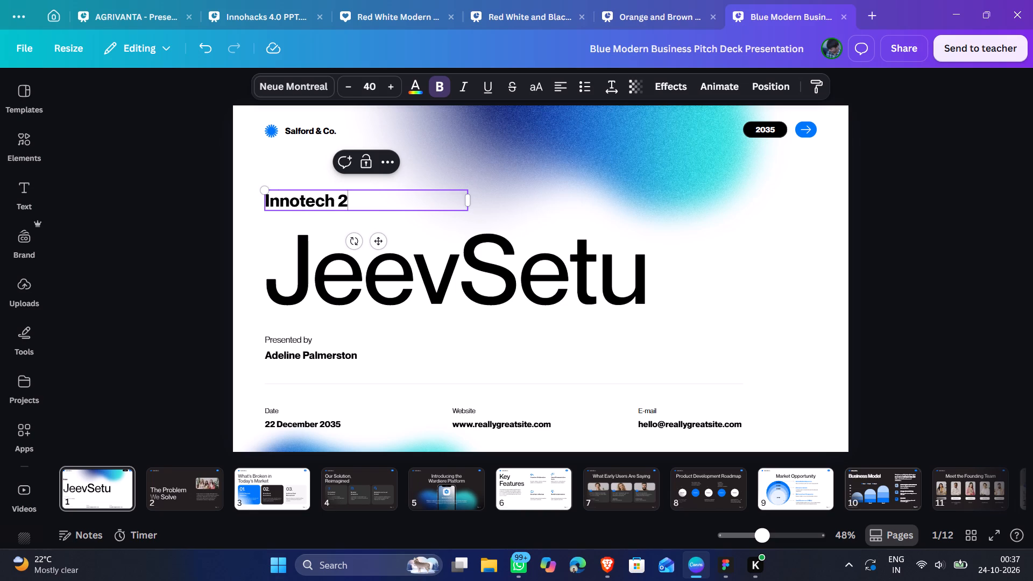
{"action": "scroll", "coordinate": [667, 128], "scroll_direction": "right", "scroll_amount": 2}
{"action": "left_click", "coordinate": [908, 210]}
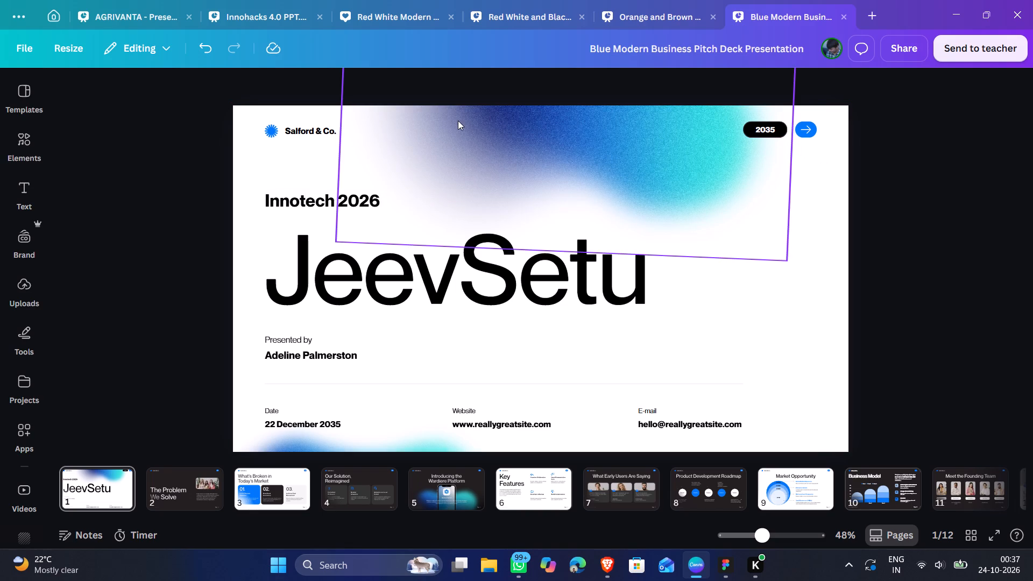
Delete the Salford & Co. company name and its blue emblem from the first slide.
{"action": "left_click", "coordinate": [317, 131]}
{"action": "key", "text": "Delete"}
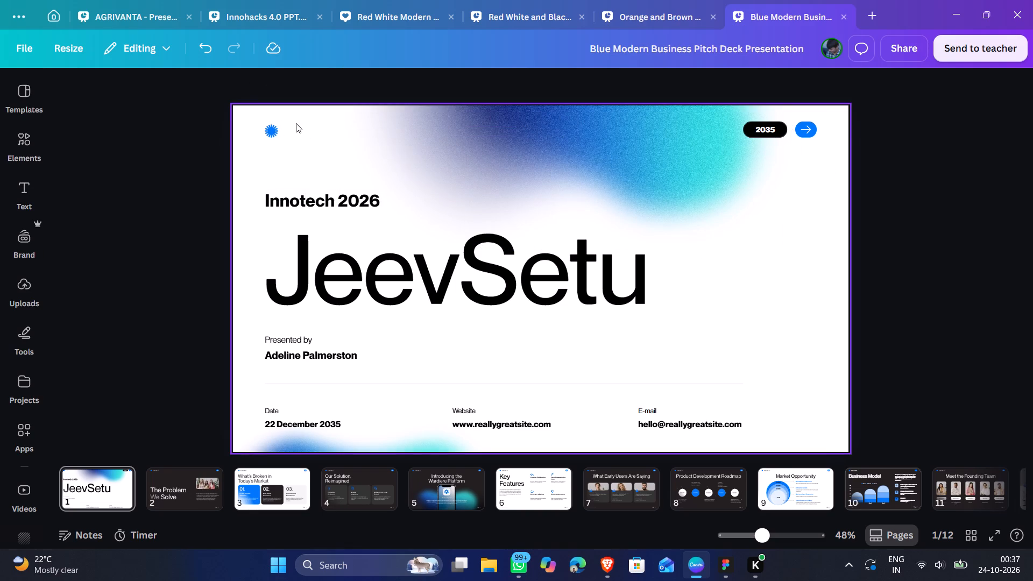
{"action": "left_click", "coordinate": [257, 133]}
{"action": "left_click", "coordinate": [275, 126]}
{"action": "key", "text": "Delete"}
Reduce the JeevSetu title to font size 144 and move it directly beneath the Innotech 2026 line, roughly flush with its left edge.
{"action": "left_click", "coordinate": [435, 278]}
{"action": "double_click", "coordinate": [435, 278]}
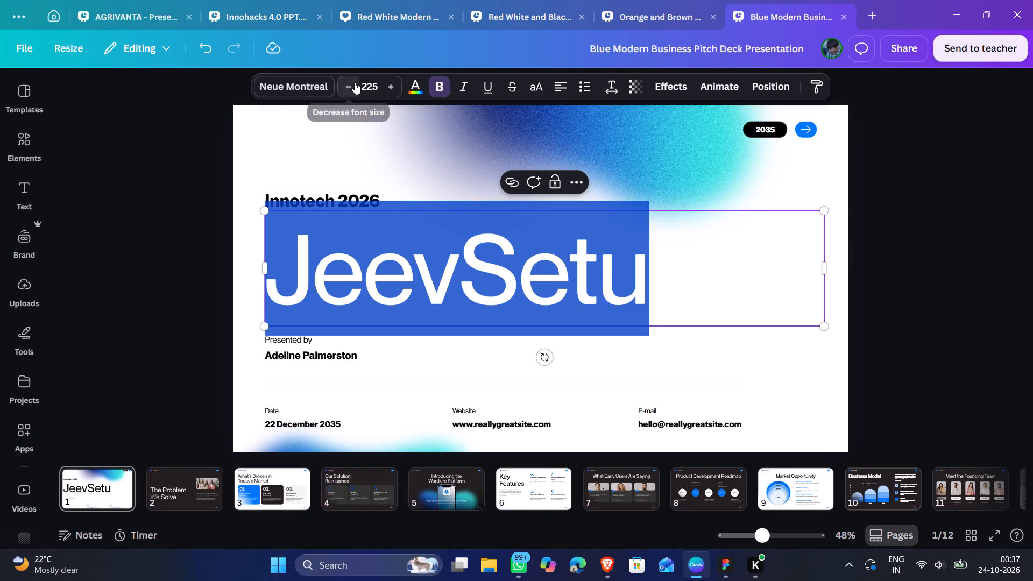
{"action": "left_click_drag", "start_coordinate": [355, 82], "coordinate": [352, 83]}
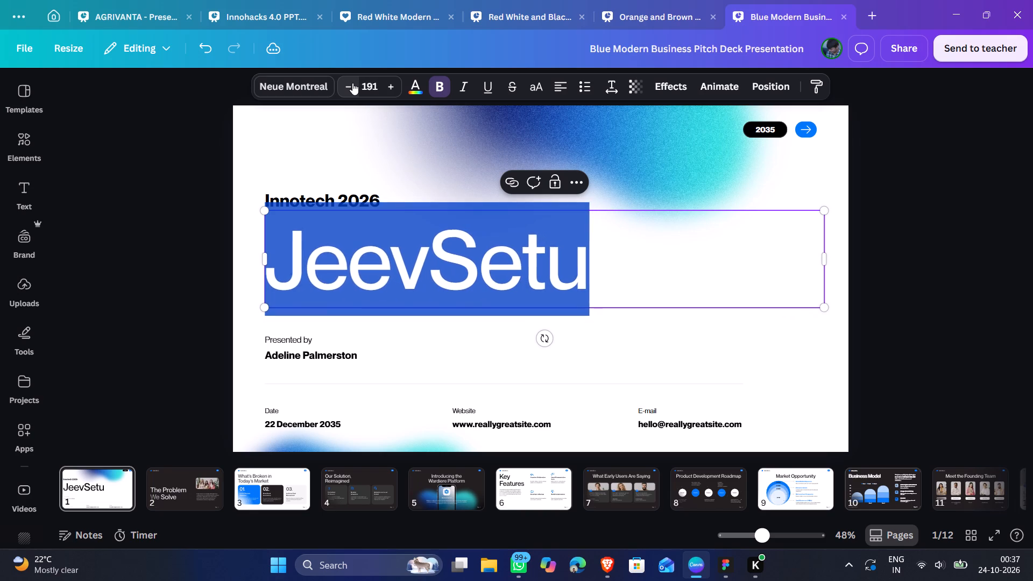
{"action": "left_click_drag", "start_coordinate": [352, 83], "coordinate": [352, 83]}
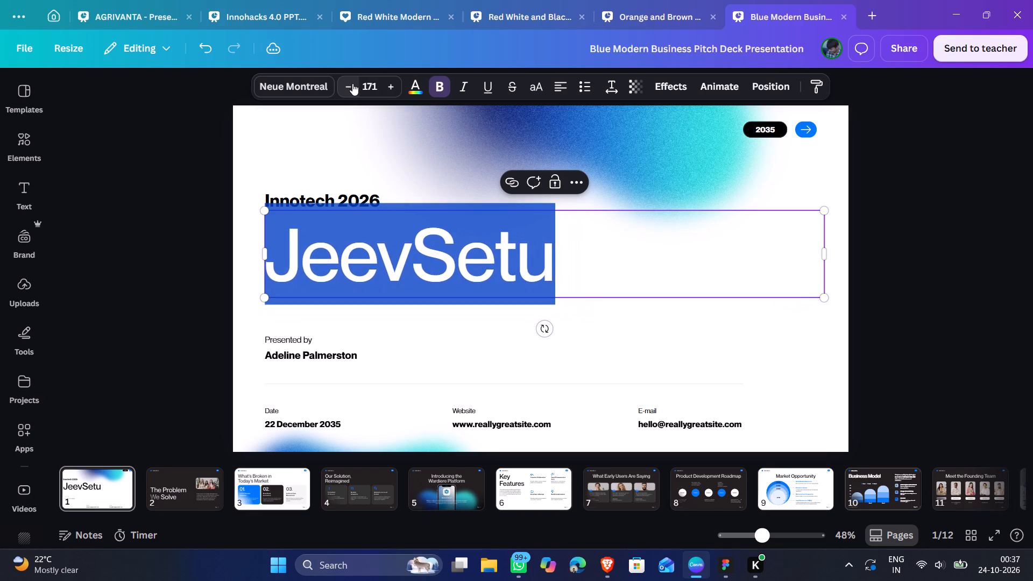
{"action": "left_click_drag", "start_coordinate": [352, 83], "coordinate": [230, 84]}
{"action": "left_click", "coordinate": [230, 84]}
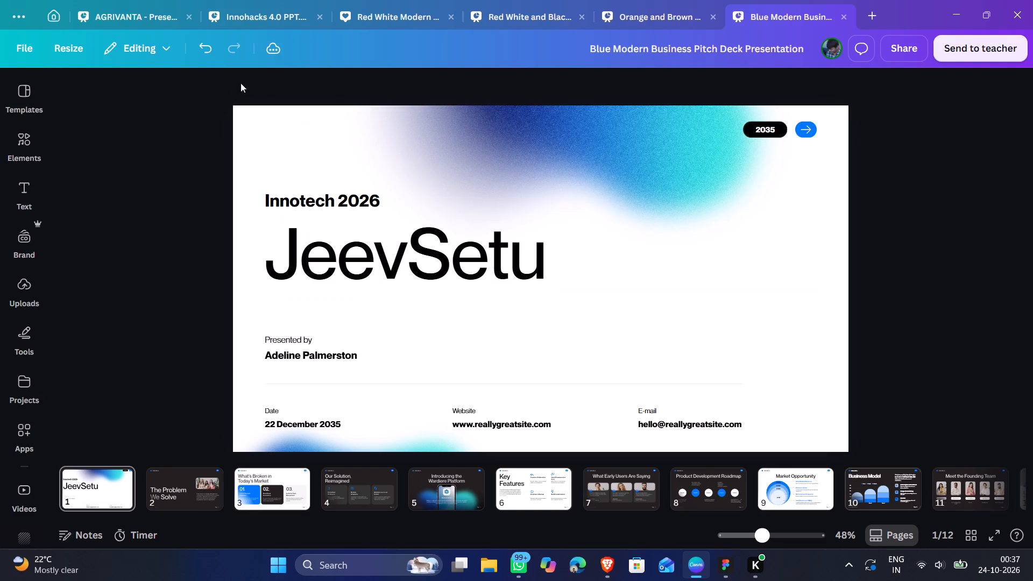
{"action": "left_click", "coordinate": [462, 284]}
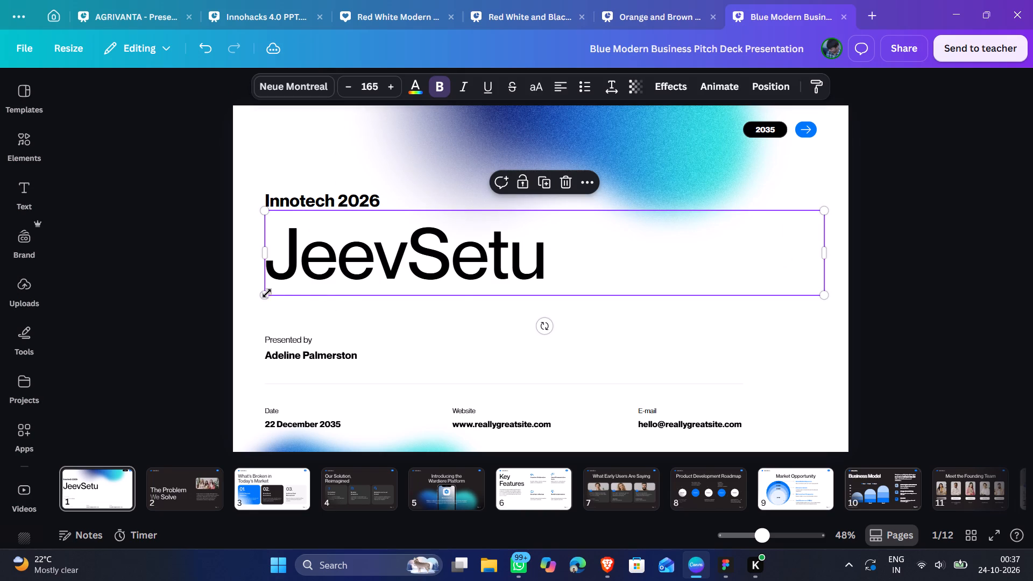
{"action": "left_click_drag", "start_coordinate": [265, 293], "coordinate": [333, 270]}
{"action": "left_click_drag", "start_coordinate": [470, 263], "coordinate": [402, 260]}
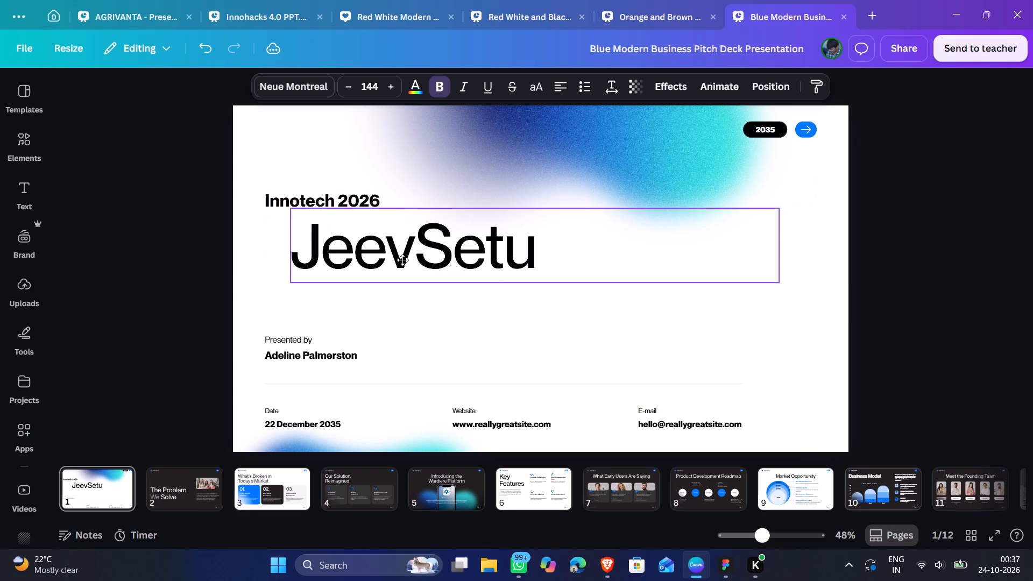
{"action": "left_click_drag", "start_coordinate": [402, 260], "coordinate": [396, 254]}
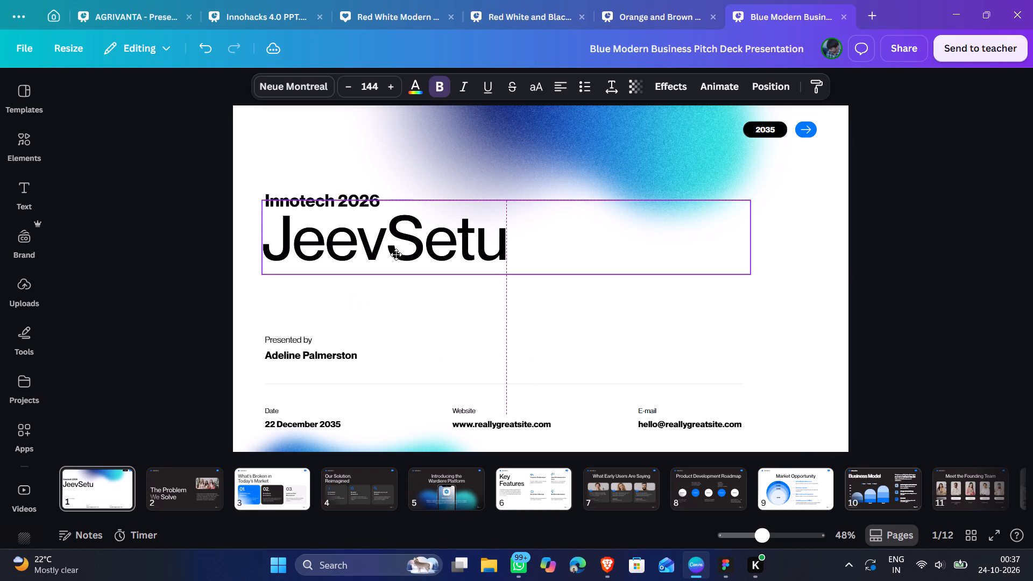
{"action": "left_click_drag", "start_coordinate": [396, 254], "coordinate": [395, 255]}
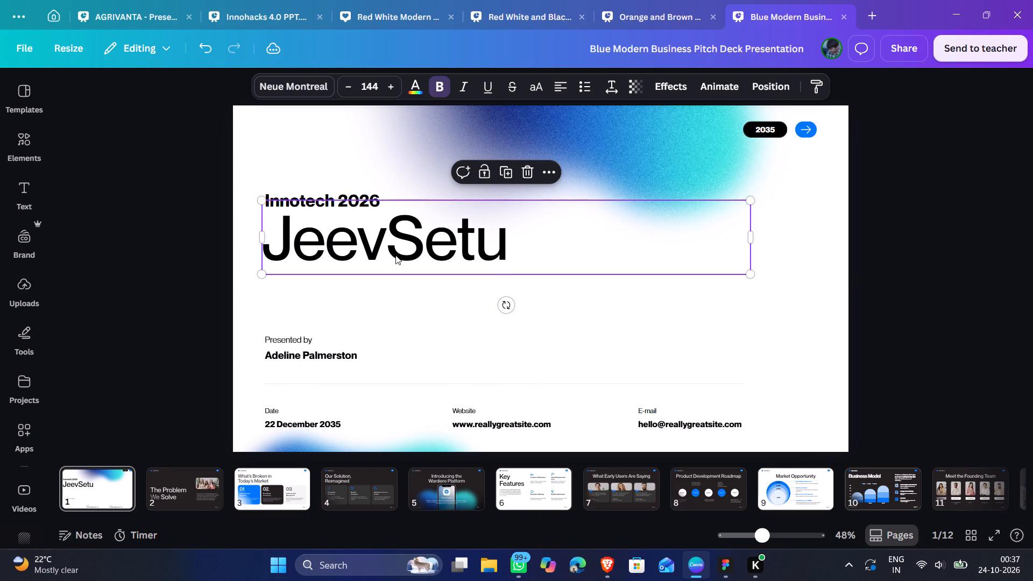
{"action": "left_click", "coordinate": [921, 204]}
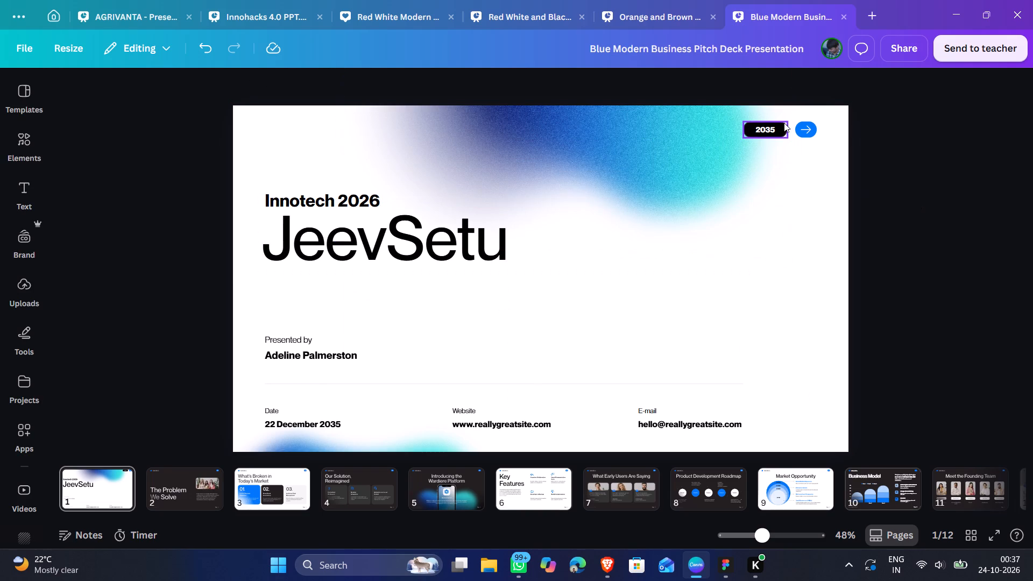
Delete the black 2035 badge and the blue arrow from the slide's upper right corner.
{"action": "left_click", "coordinate": [779, 124]}
{"action": "key", "text": "Delete"}
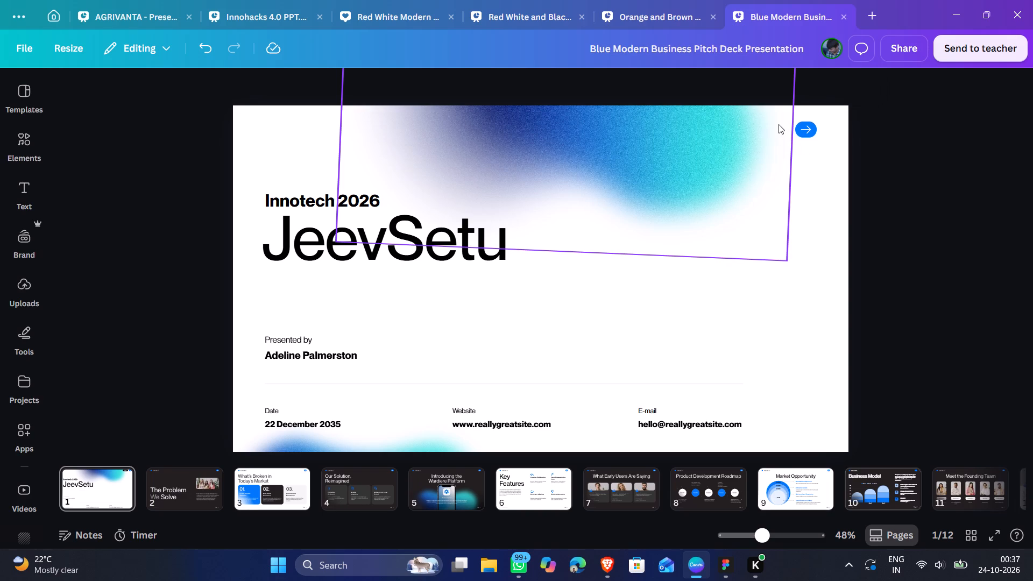
{"action": "left_click", "coordinate": [799, 128]}
{"action": "key", "text": "Delete"}
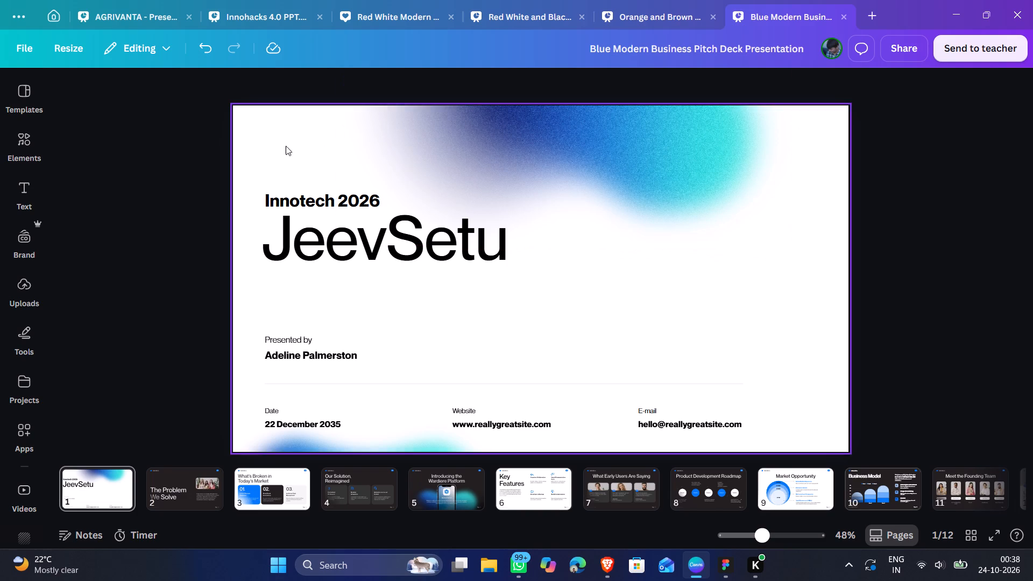
Search the uploaded files for "logo".
{"action": "double_click", "coordinate": [22, 288]}
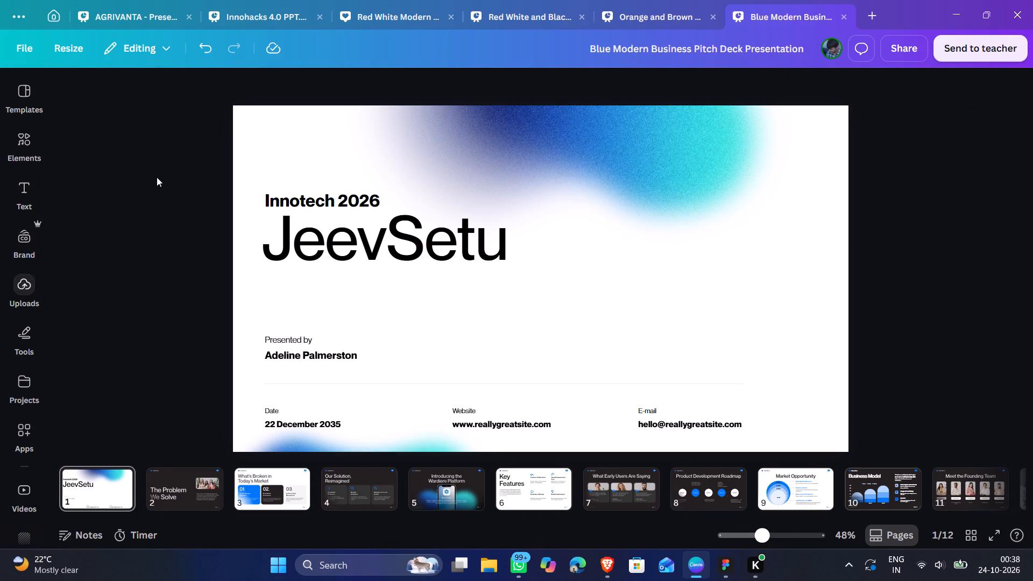
{"action": "left_click", "coordinate": [17, 280]}
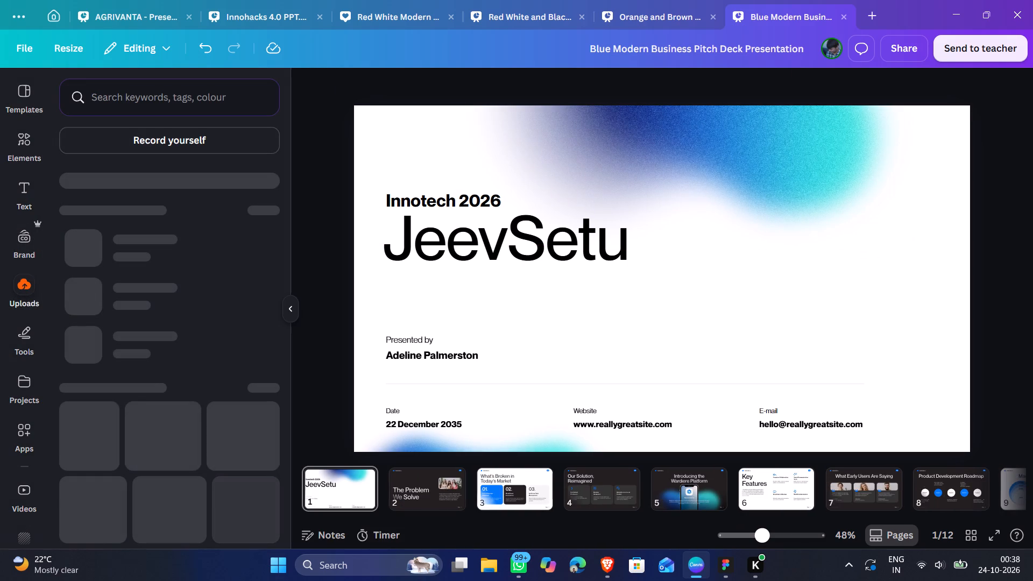
{"action": "left_click", "coordinate": [171, 97]}
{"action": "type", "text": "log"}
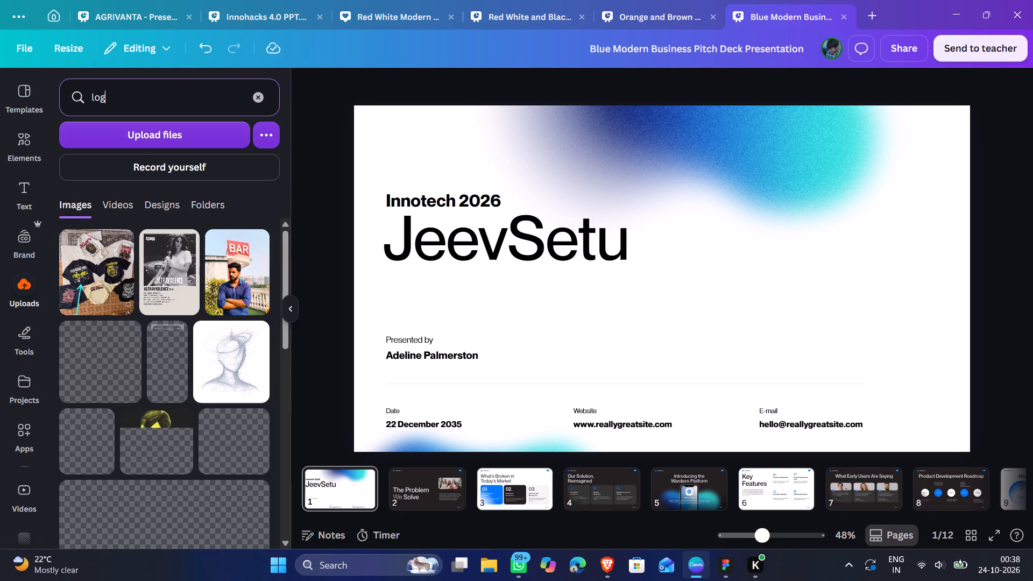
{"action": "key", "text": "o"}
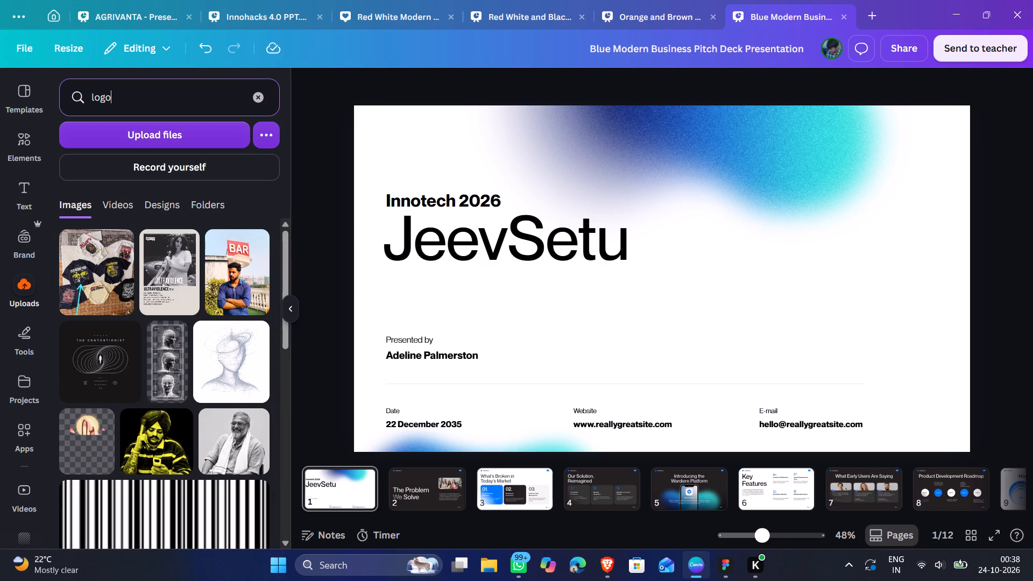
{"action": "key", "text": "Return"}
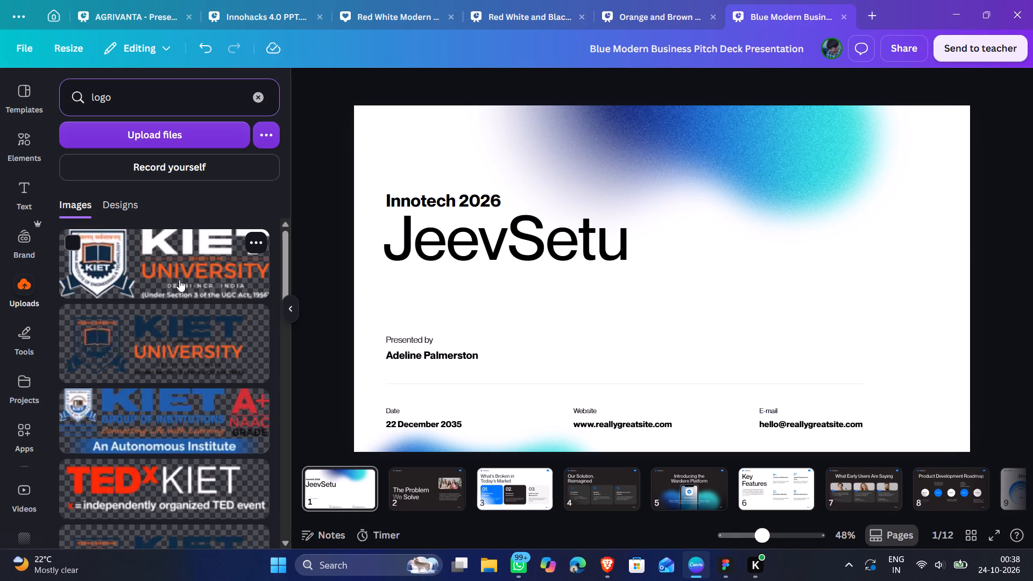
Insert the dark-lettered KIET University logo on the first slide and shrink it to a small mark beside the title.
{"action": "left_click", "coordinate": [166, 355]}
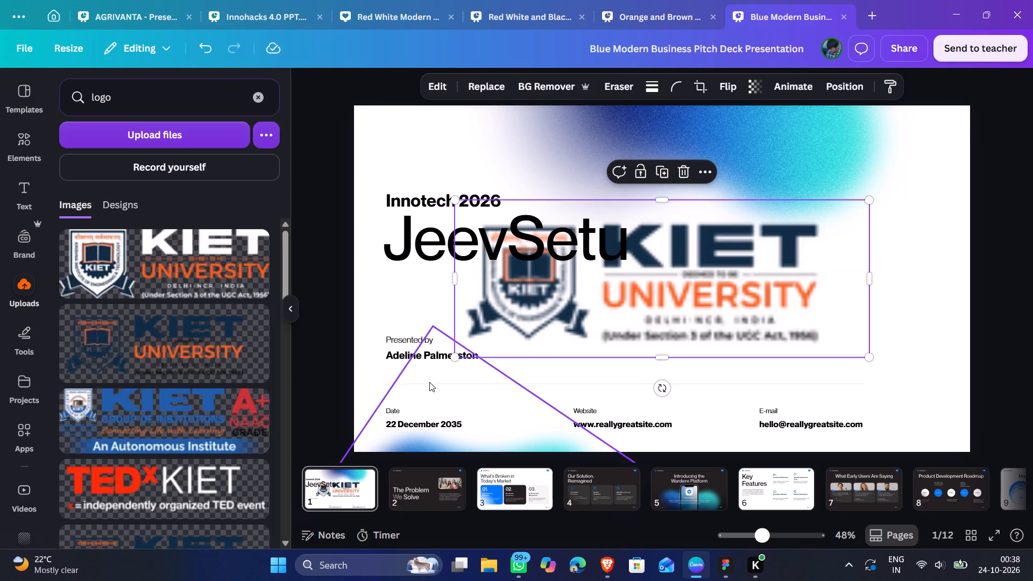
{"action": "left_click_drag", "start_coordinate": [454, 352], "coordinate": [671, 244]}
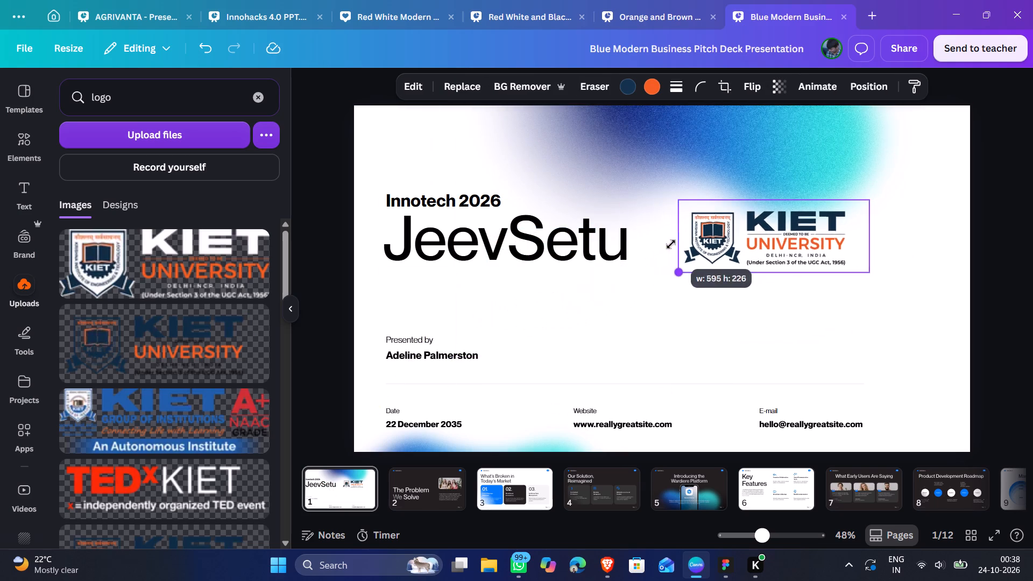
{"action": "left_click_drag", "start_coordinate": [671, 244], "coordinate": [756, 207]}
{"action": "left_click", "coordinate": [756, 207]}
{"action": "left_click", "coordinate": [996, 202]}
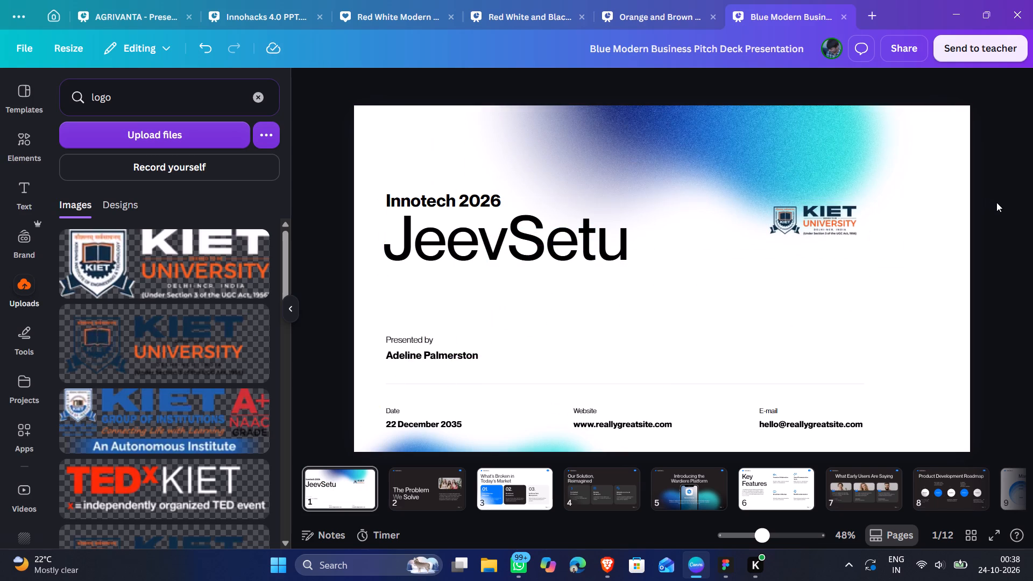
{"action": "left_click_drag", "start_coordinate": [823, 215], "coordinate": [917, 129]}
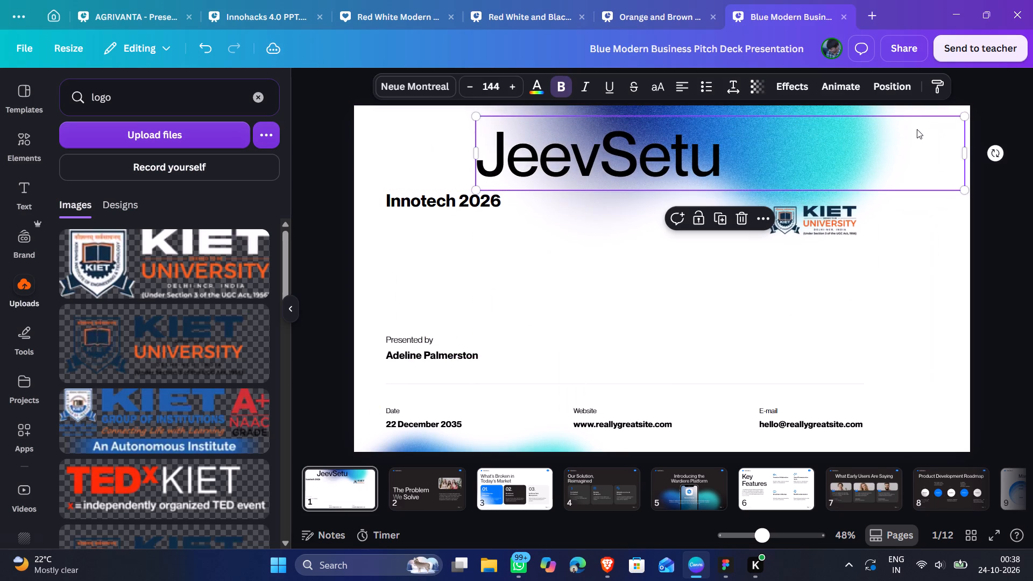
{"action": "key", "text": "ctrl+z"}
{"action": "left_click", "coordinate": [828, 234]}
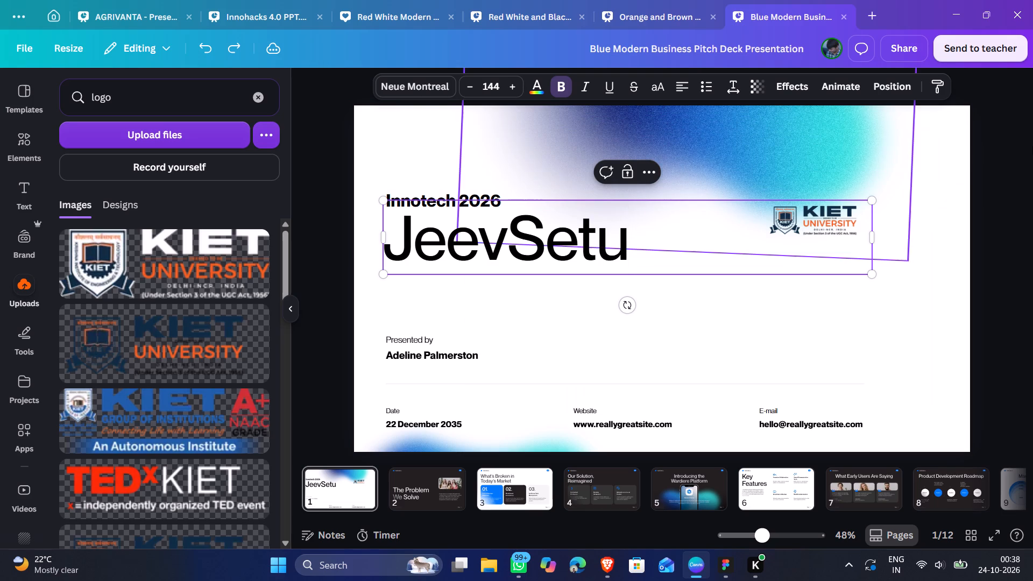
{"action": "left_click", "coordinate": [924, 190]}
Narrow the JeevSetu title's text box from its right side so it no longer overlaps the KIET logo.
{"action": "left_click", "coordinate": [773, 231]}
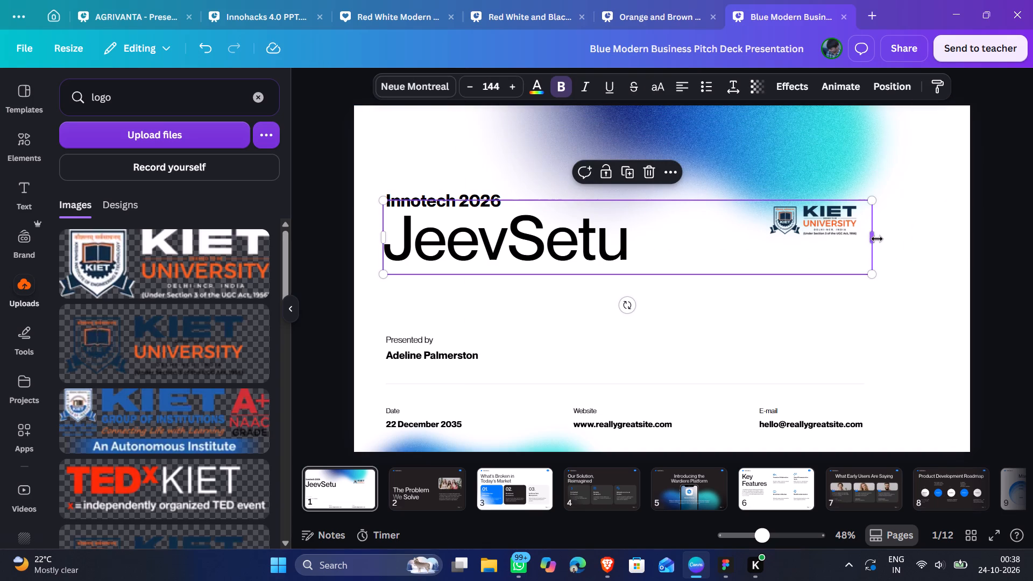
{"action": "left_click_drag", "start_coordinate": [877, 239], "coordinate": [672, 251]}
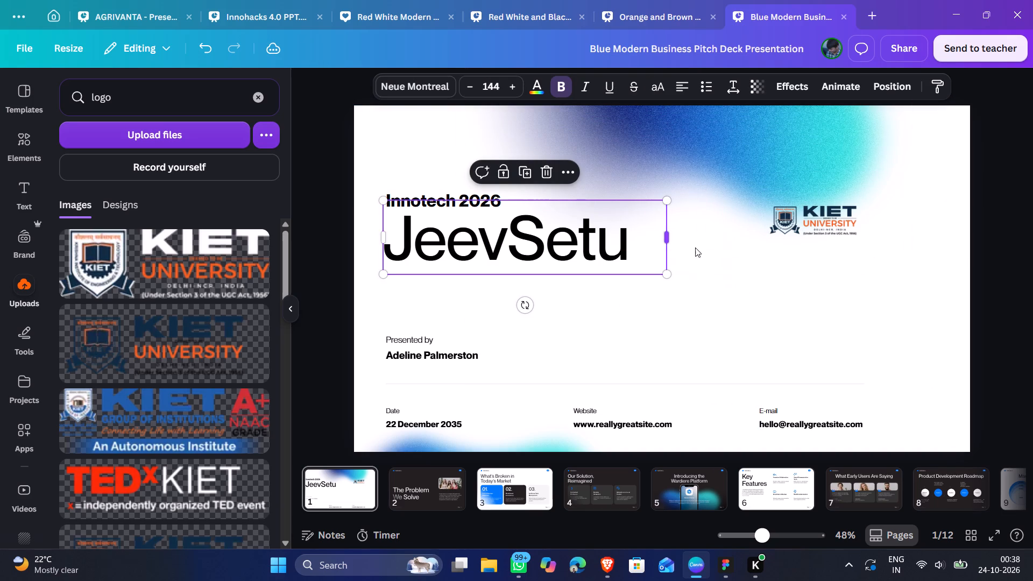
{"action": "left_click", "coordinate": [792, 257]}
Move the KIET University logo into the slide's upper right corner, leaving a small margin from the edges.
{"action": "left_click_drag", "start_coordinate": [834, 215], "coordinate": [931, 120]}
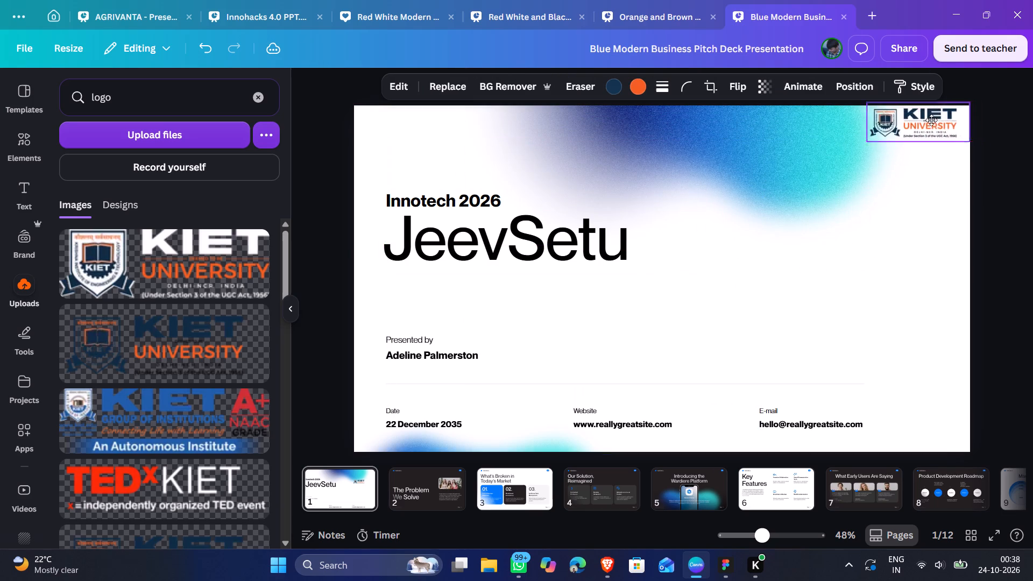
{"action": "left_click_drag", "start_coordinate": [931, 120], "coordinate": [916, 131]}
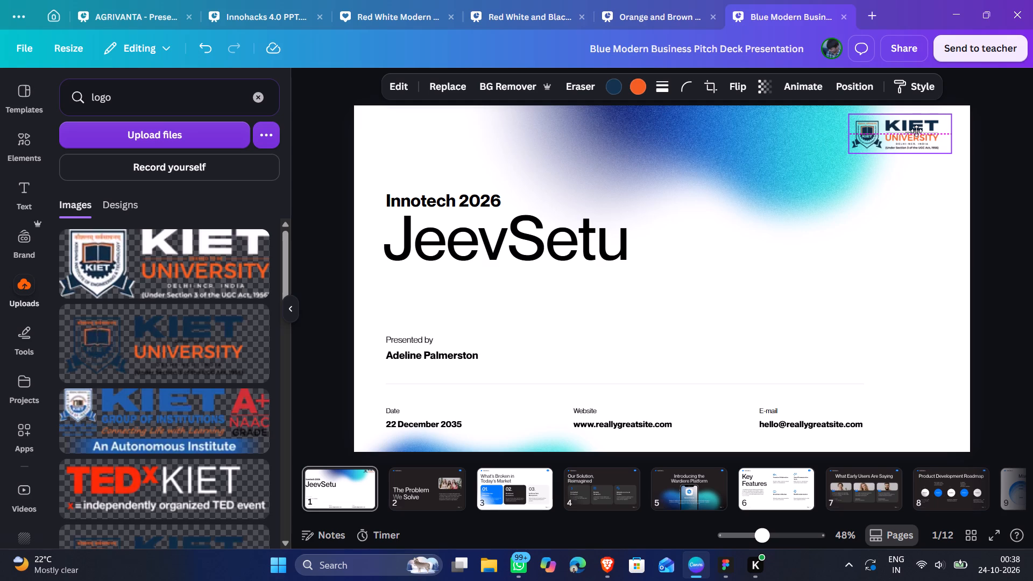
{"action": "left_click_drag", "start_coordinate": [916, 131], "coordinate": [917, 136]}
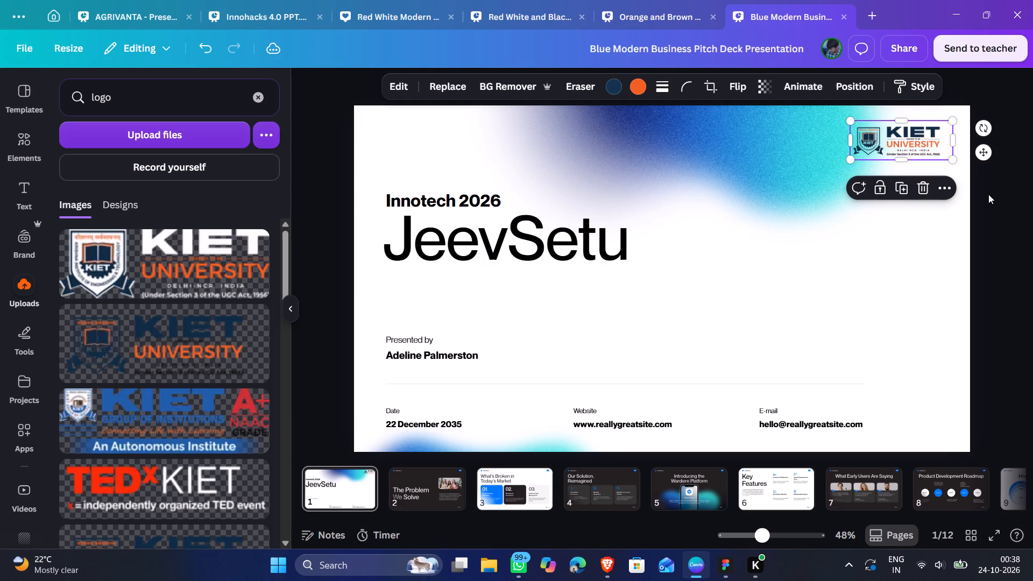
{"action": "left_click", "coordinate": [989, 200]}
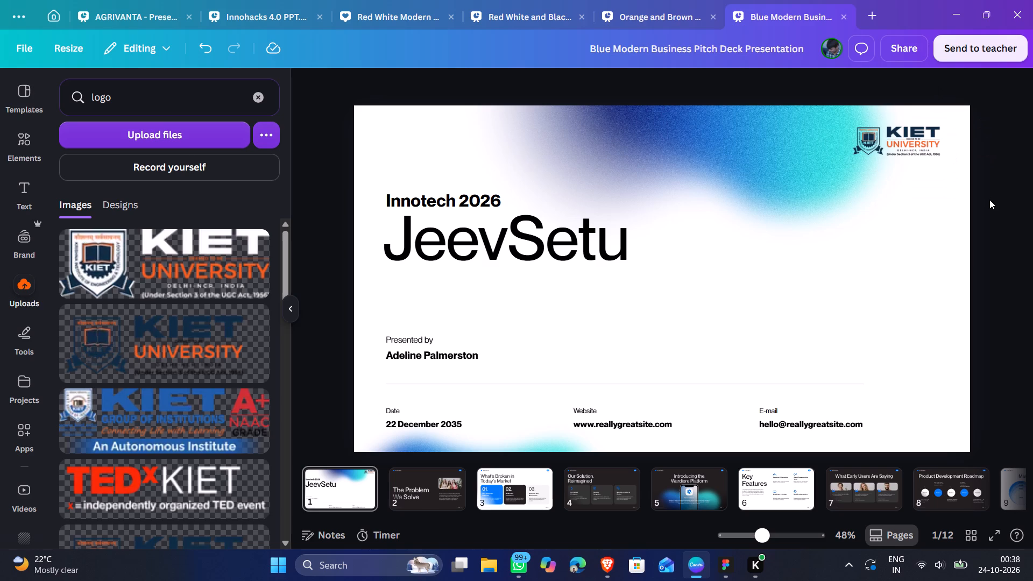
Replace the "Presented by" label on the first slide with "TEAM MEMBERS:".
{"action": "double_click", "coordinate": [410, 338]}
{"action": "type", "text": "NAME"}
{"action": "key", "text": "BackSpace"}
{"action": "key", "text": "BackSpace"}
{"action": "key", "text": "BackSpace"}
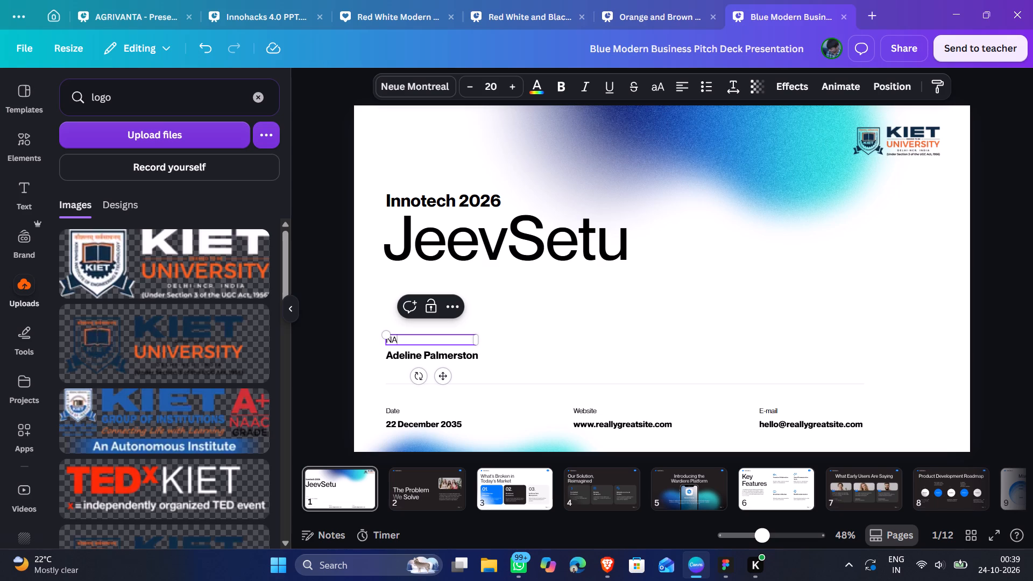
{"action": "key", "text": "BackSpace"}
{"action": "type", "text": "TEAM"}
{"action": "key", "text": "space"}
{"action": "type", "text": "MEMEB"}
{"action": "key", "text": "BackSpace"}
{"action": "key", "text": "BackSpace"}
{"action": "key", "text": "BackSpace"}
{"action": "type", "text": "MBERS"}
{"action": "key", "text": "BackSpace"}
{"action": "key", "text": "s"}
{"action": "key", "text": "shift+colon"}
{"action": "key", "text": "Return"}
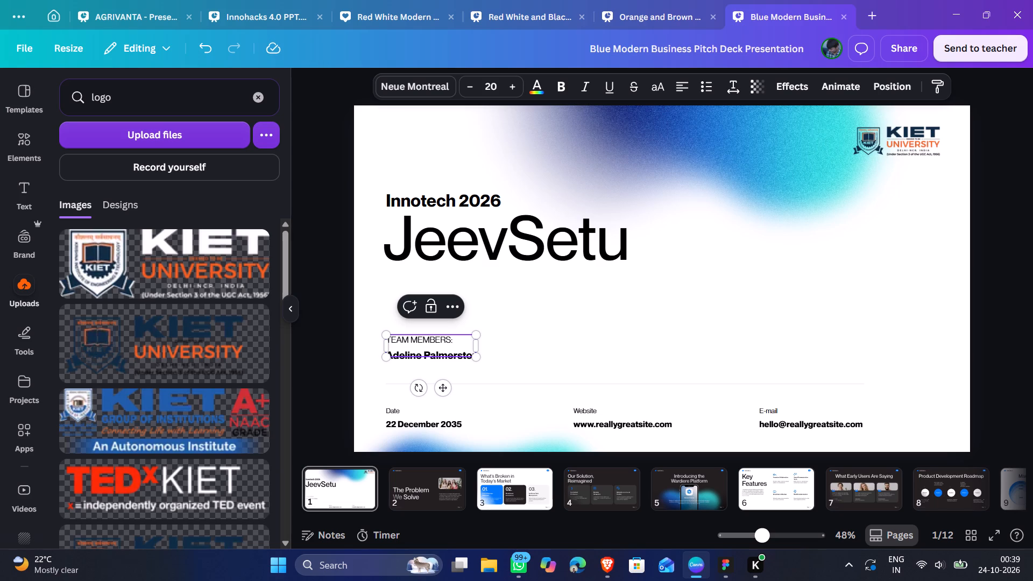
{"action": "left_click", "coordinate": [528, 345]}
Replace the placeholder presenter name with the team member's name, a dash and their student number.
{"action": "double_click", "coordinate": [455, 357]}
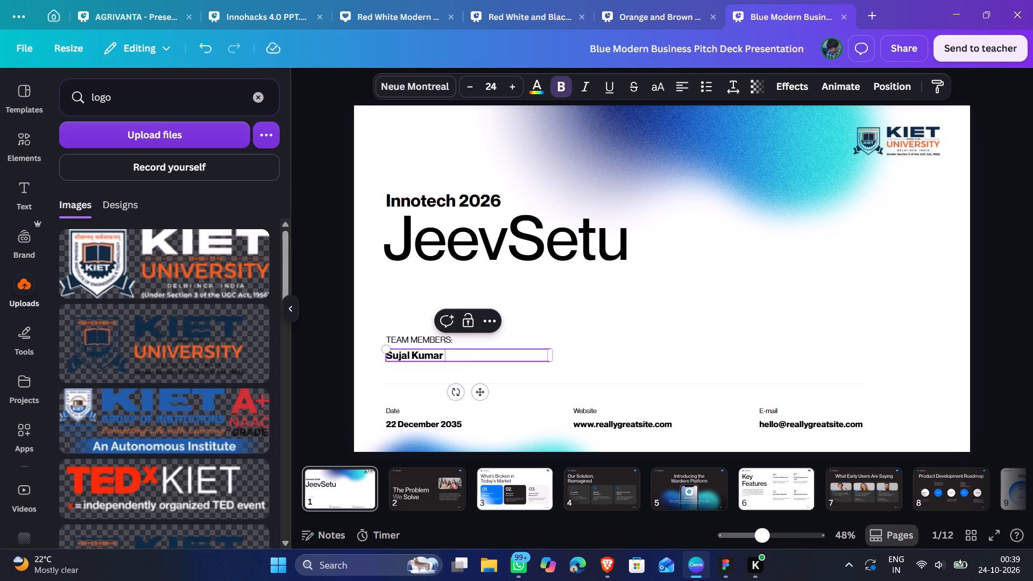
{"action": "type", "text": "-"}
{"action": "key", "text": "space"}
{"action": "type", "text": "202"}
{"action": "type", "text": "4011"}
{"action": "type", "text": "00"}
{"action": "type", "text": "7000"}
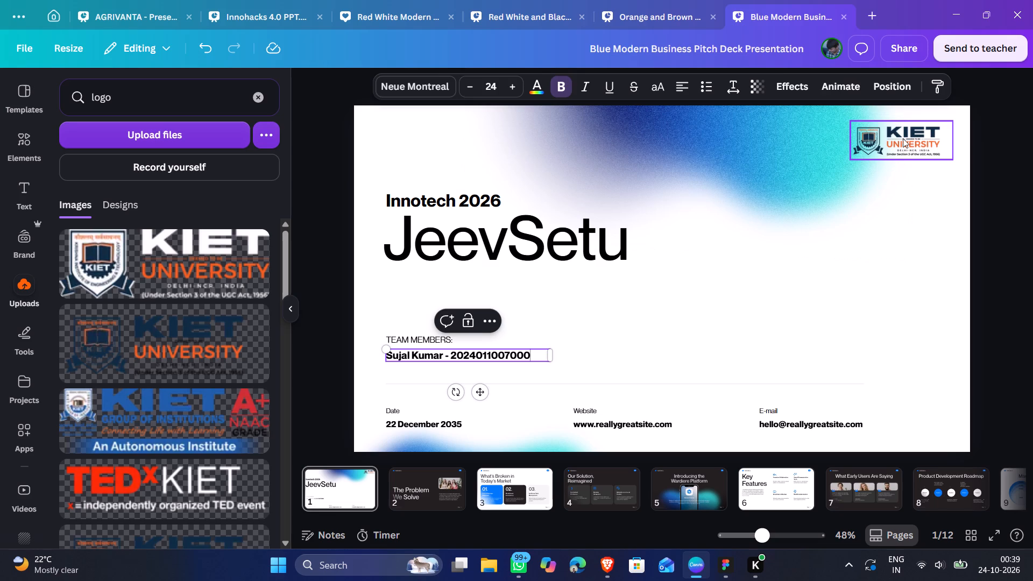
Move the KIET University logo to the slide's upper left corner, above the Innotech 2026 heading, with a small margin from the edges.
{"action": "left_click_drag", "start_coordinate": [905, 139], "coordinate": [425, 142]}
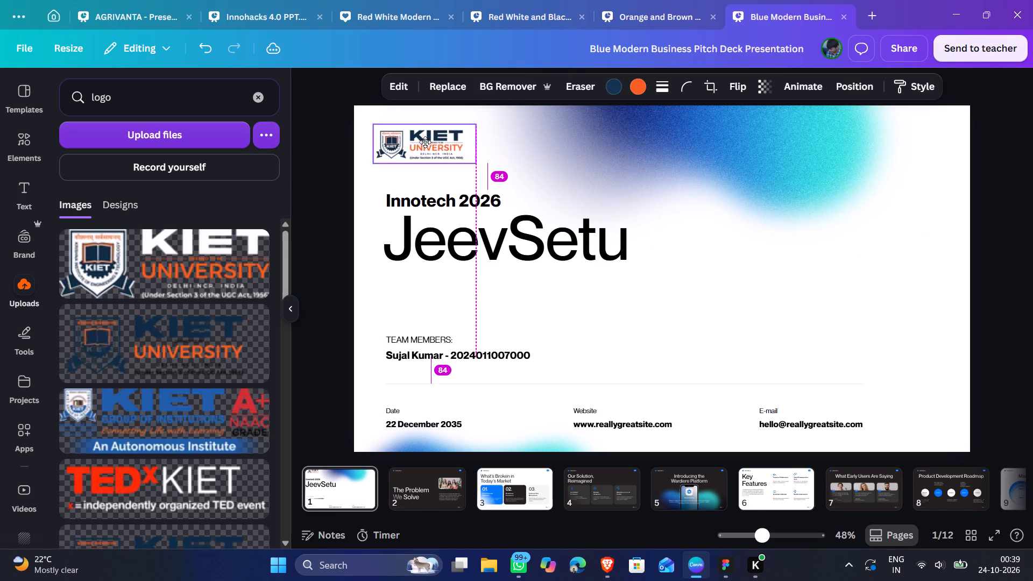
{"action": "left_click_drag", "start_coordinate": [425, 142], "coordinate": [420, 136]}
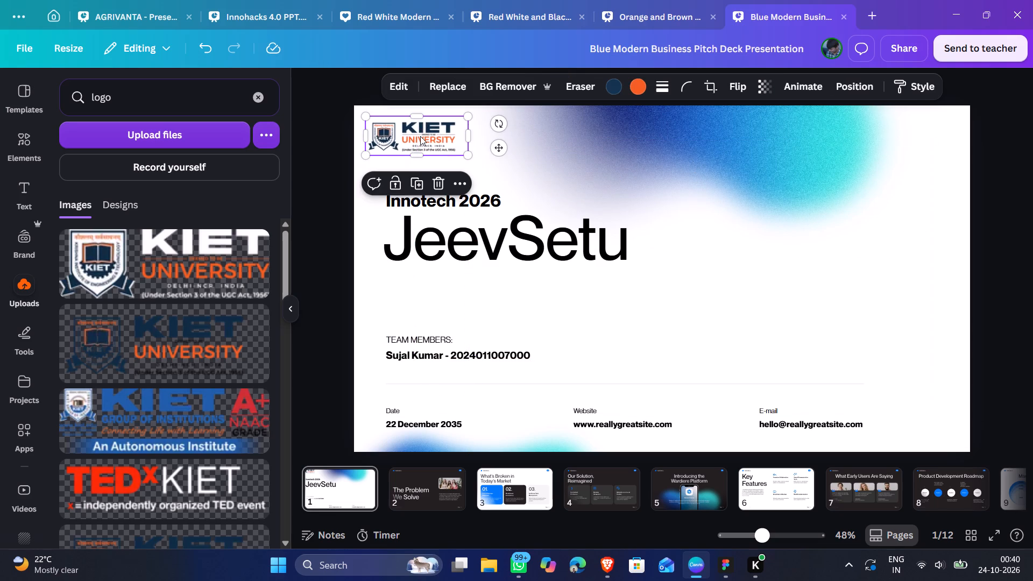
{"action": "left_click", "coordinate": [974, 217]}
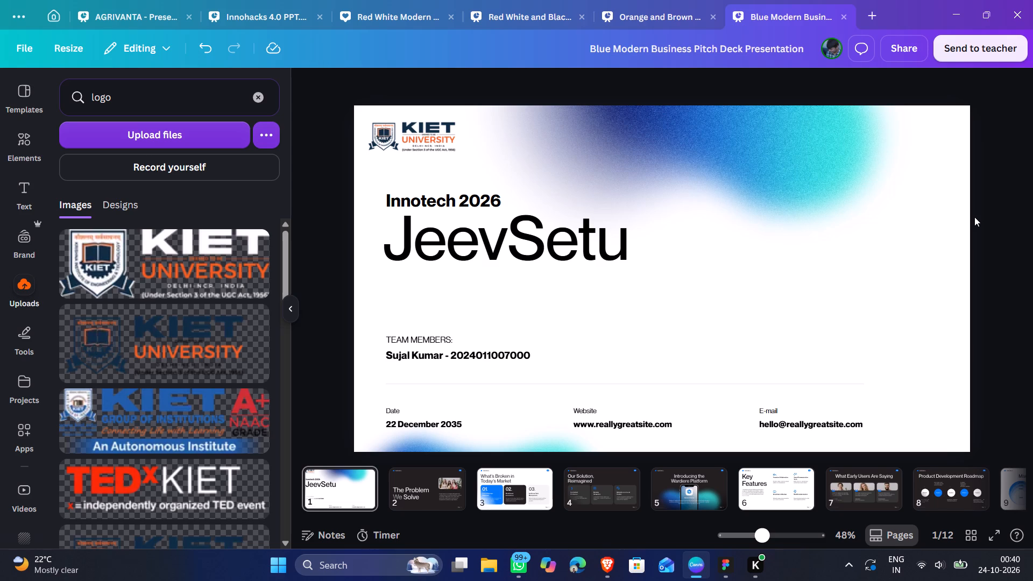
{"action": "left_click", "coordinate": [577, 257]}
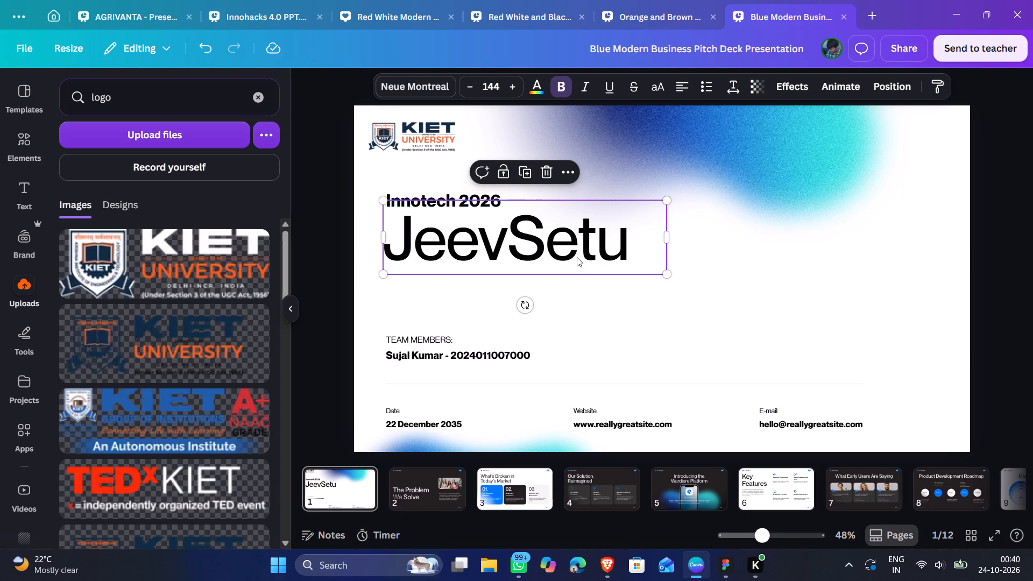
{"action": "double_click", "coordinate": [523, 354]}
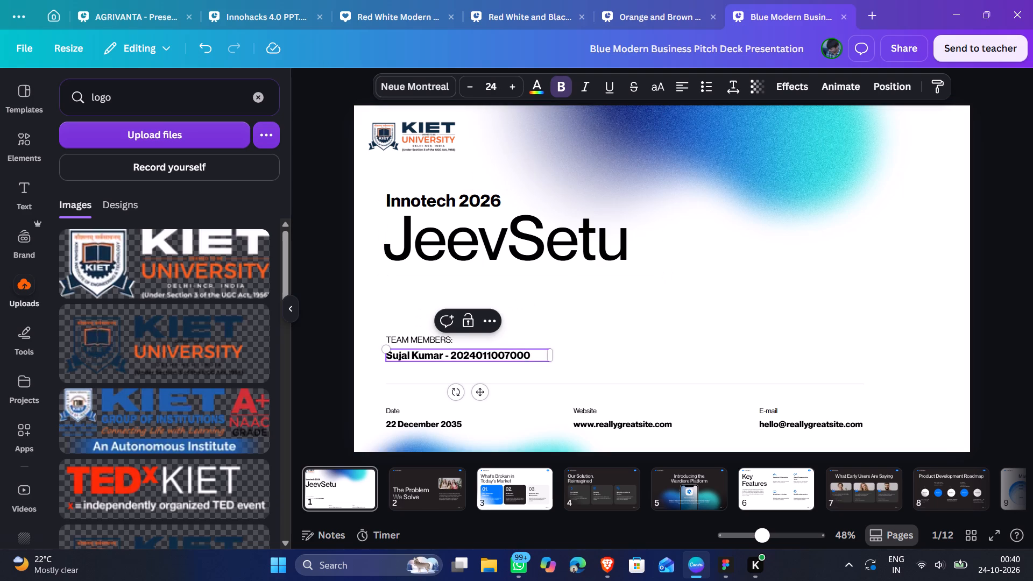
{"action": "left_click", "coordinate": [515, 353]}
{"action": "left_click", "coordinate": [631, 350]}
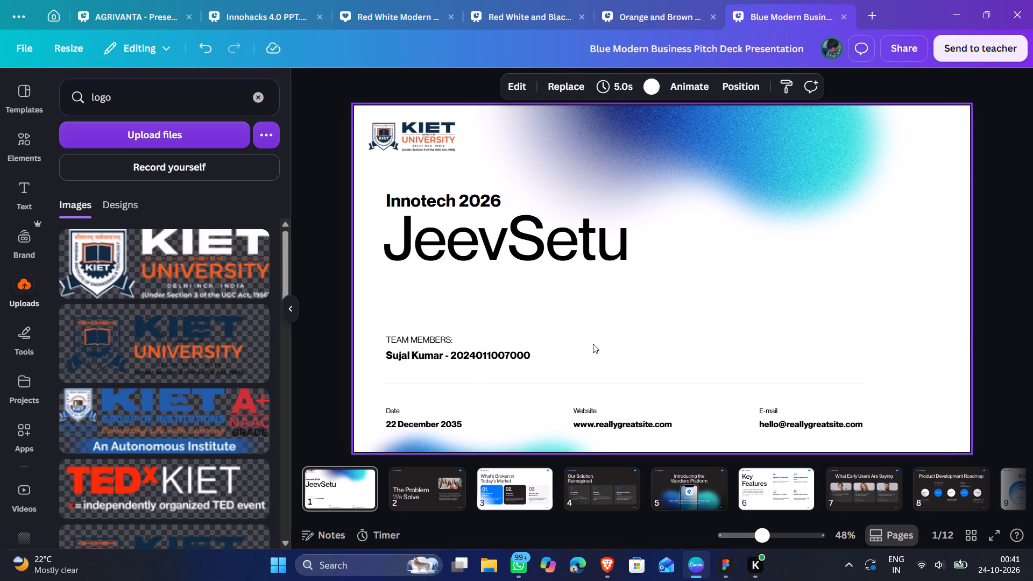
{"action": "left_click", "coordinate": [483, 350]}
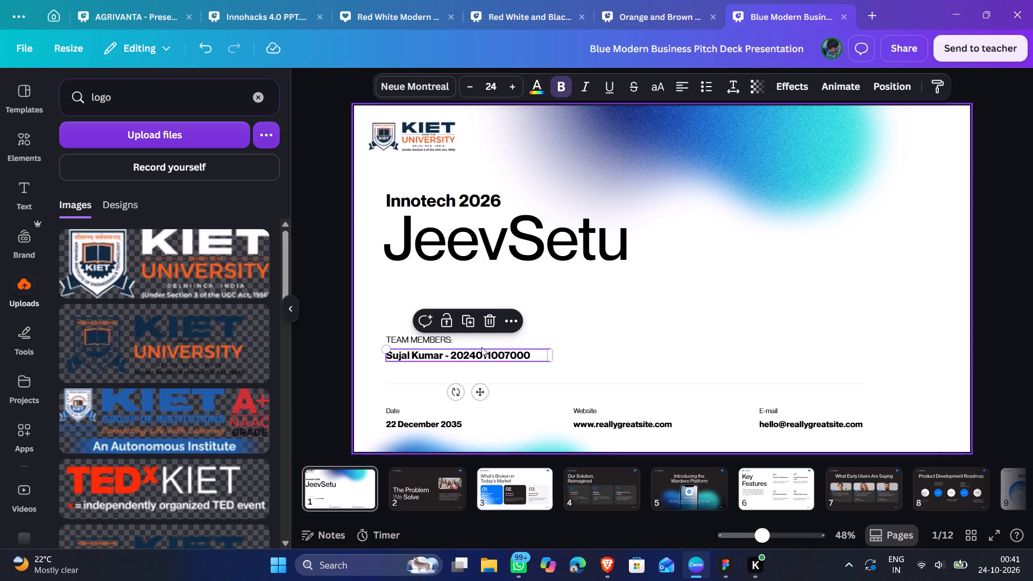
Change the "TEAM MEMBERS:" label on the first slide to "TEAM ID :".
{"action": "double_click", "coordinate": [430, 346]}
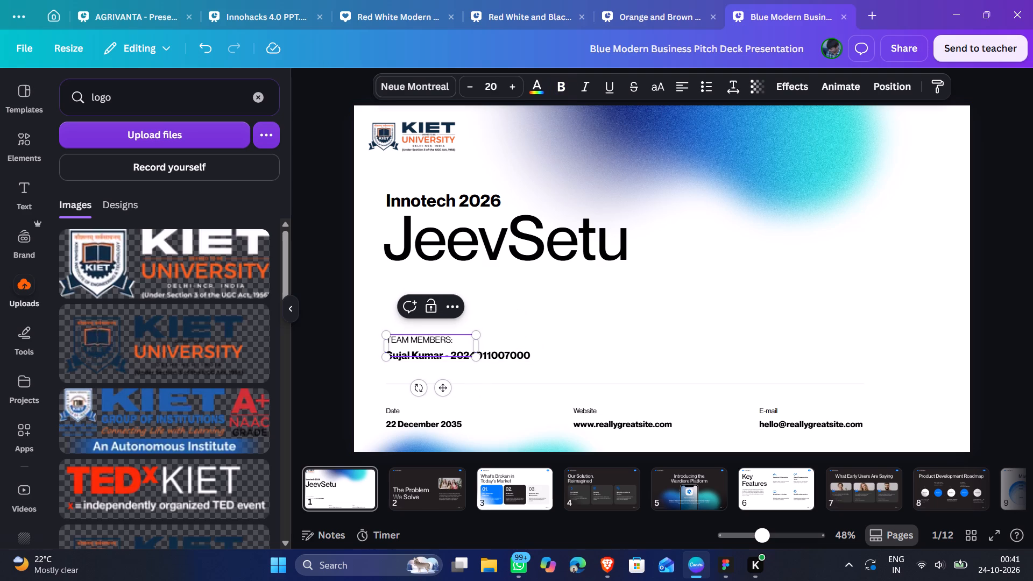
{"action": "key", "text": "Right"}
{"action": "key", "text": "BackSpace"}
{"action": "key", "text": "BackSpace"}
{"action": "key", "text": "BackSpace"}
{"action": "key", "text": "BackSpace"}
{"action": "key", "text": "BackSpace"}
{"action": "key", "text": "BackSpace"}
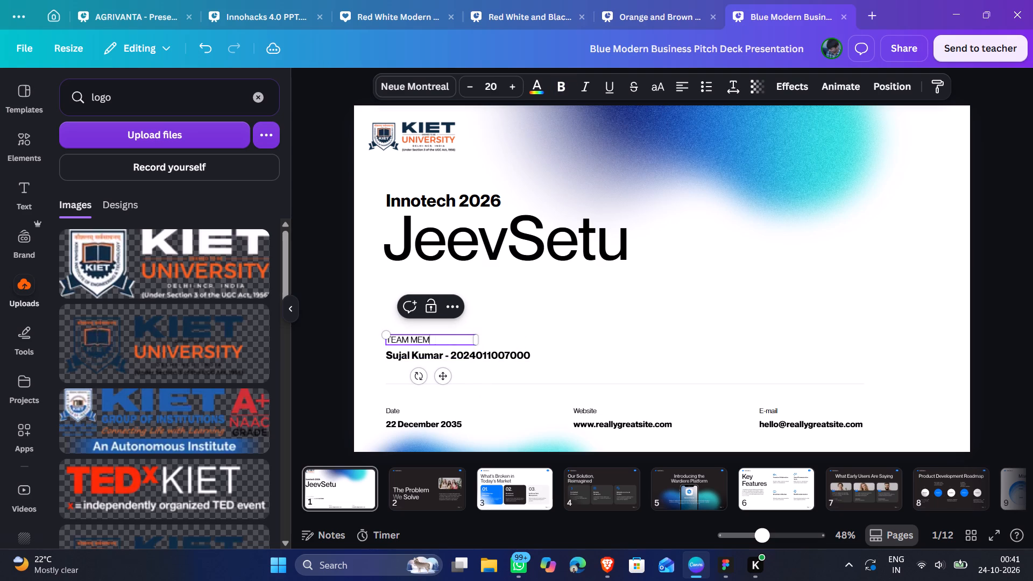
{"action": "key", "text": "BackSpace"}
{"action": "key", "text": "BackSpace"}
{"action": "key", "text": "BackSpace"}
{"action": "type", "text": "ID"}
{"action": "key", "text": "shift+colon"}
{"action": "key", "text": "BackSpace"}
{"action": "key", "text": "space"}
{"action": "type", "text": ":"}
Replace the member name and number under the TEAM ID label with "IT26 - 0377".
{"action": "double_click", "coordinate": [462, 356]}
{"action": "key", "text": "ctrl+a"}
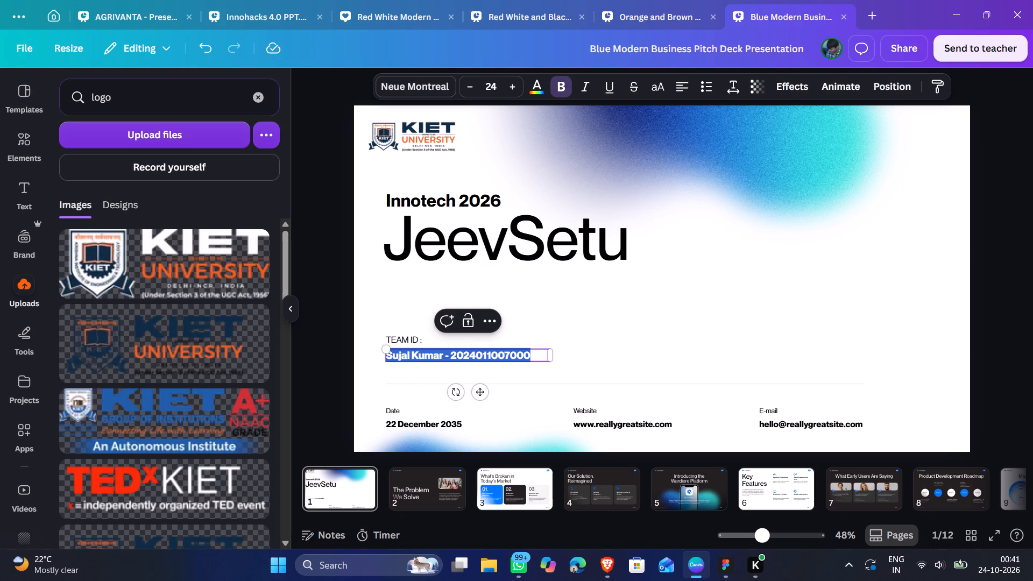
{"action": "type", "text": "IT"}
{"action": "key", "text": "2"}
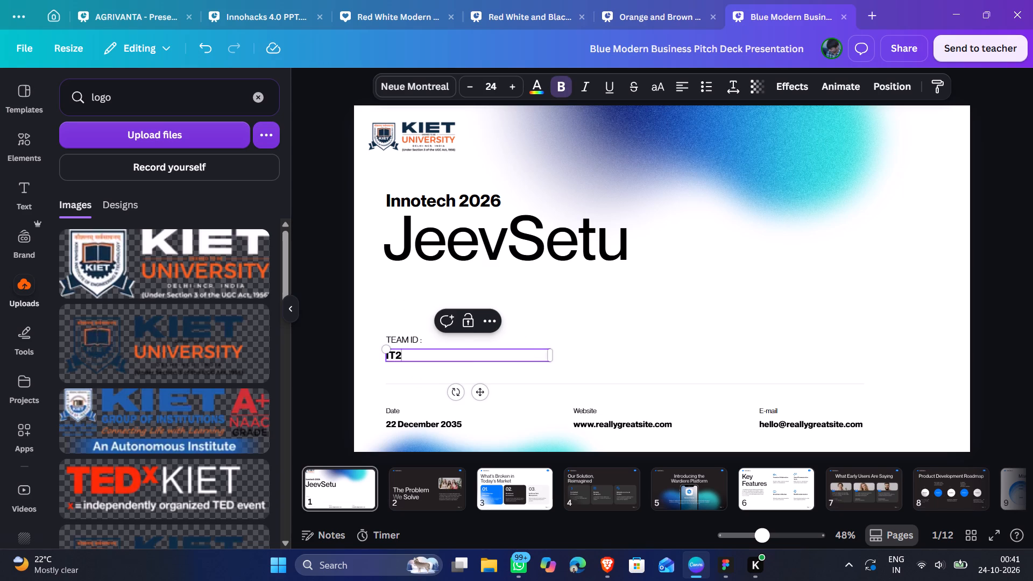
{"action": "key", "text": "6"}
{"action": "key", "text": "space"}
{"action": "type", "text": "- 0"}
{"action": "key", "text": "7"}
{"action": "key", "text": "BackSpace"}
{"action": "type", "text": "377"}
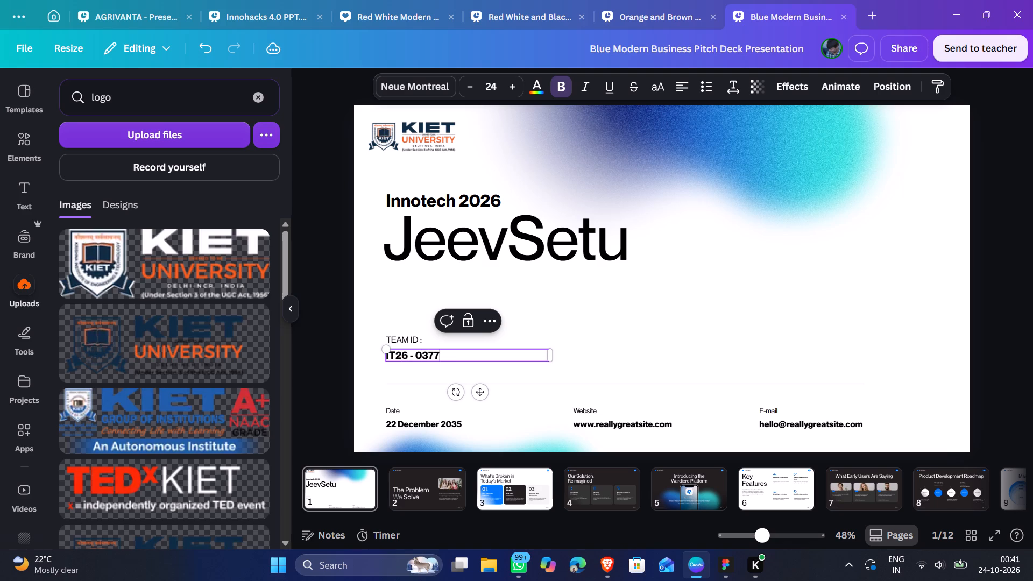
Select the whole team ID value under the TEAM ID label.
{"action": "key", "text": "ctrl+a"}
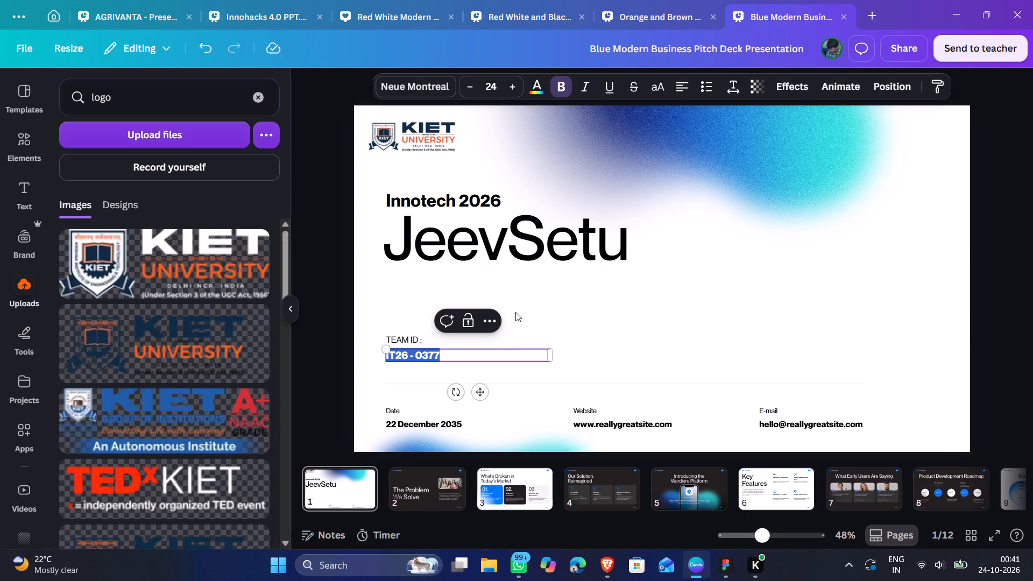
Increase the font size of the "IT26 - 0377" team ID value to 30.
{"action": "left_click", "coordinate": [519, 91]}
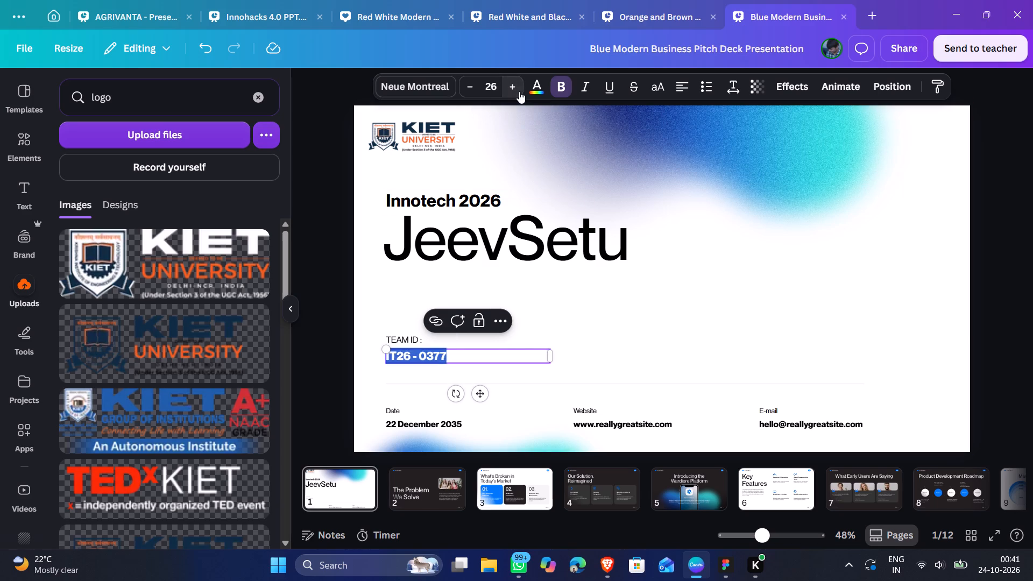
{"action": "left_click", "coordinate": [618, 311]}
Select all of the "TEAM ID :" label text and make its font size slightly larger, keeping it smaller than the ID value.
{"action": "left_click", "coordinate": [424, 339]}
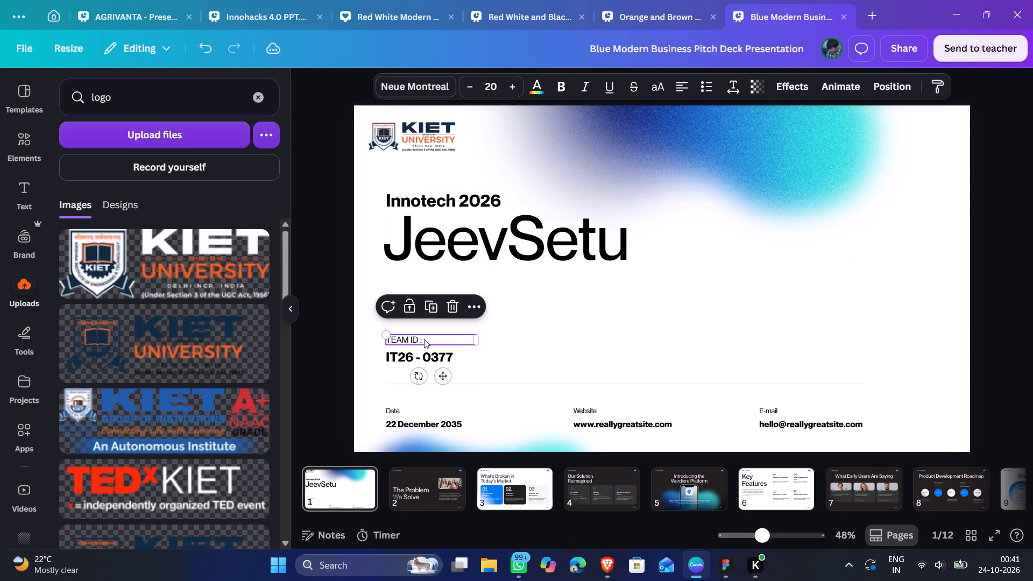
{"action": "double_click", "coordinate": [424, 339]}
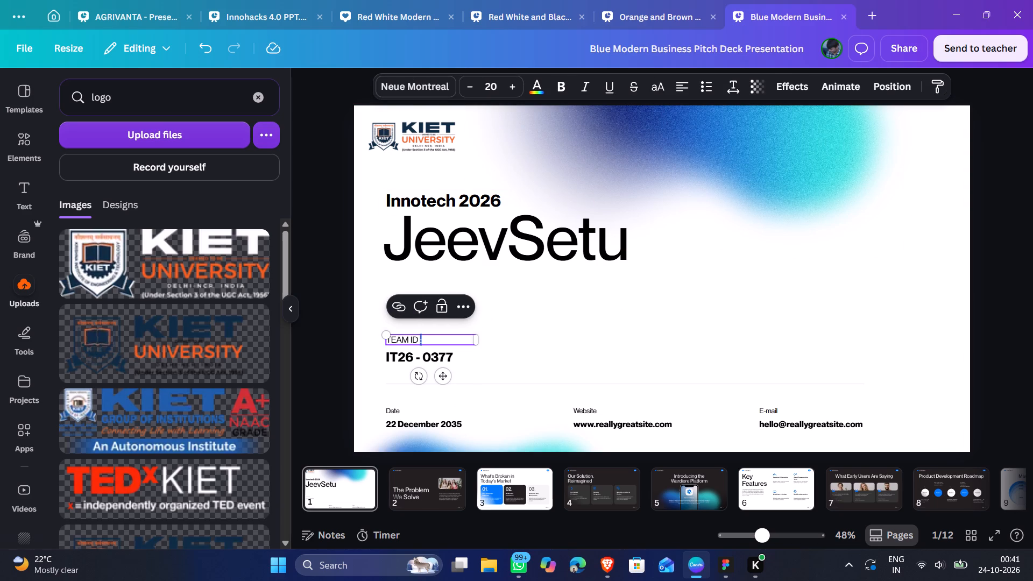
{"action": "key", "text": "ctrl+a"}
{"action": "left_click", "coordinate": [515, 85]}
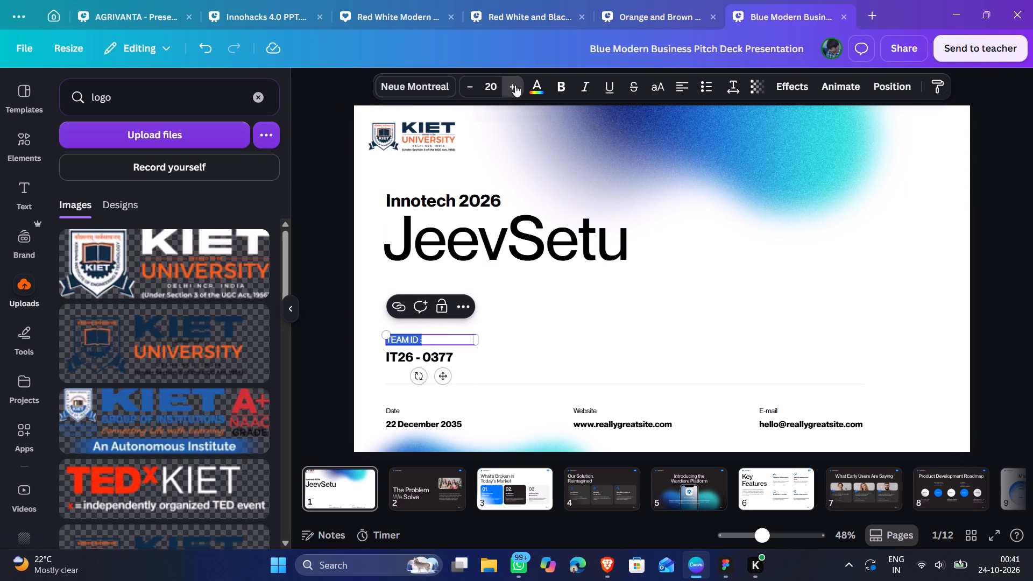
{"action": "left_click", "coordinate": [564, 316]}
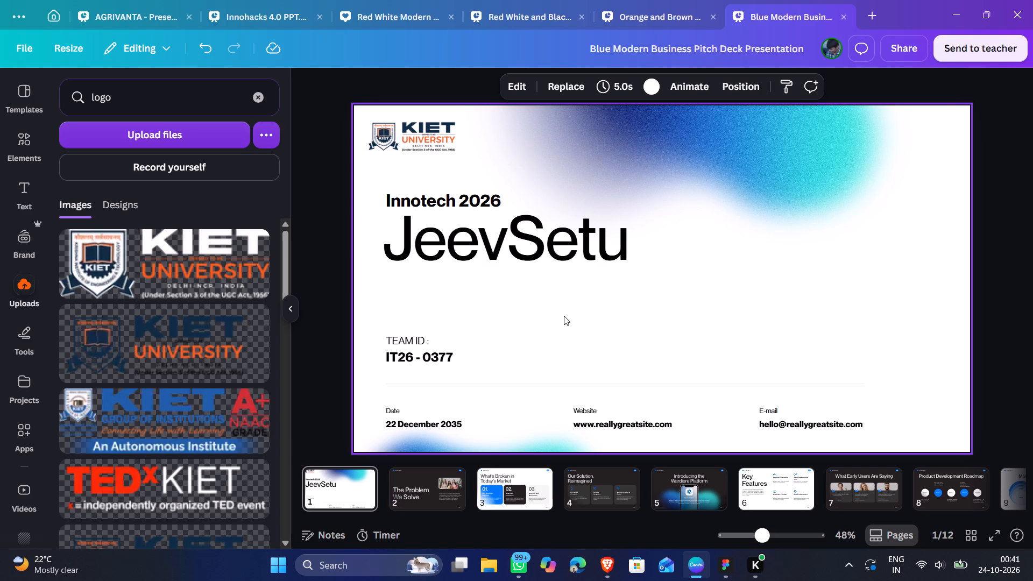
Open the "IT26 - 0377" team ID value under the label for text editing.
{"action": "left_click", "coordinate": [444, 342]}
{"action": "double_click", "coordinate": [445, 354]}
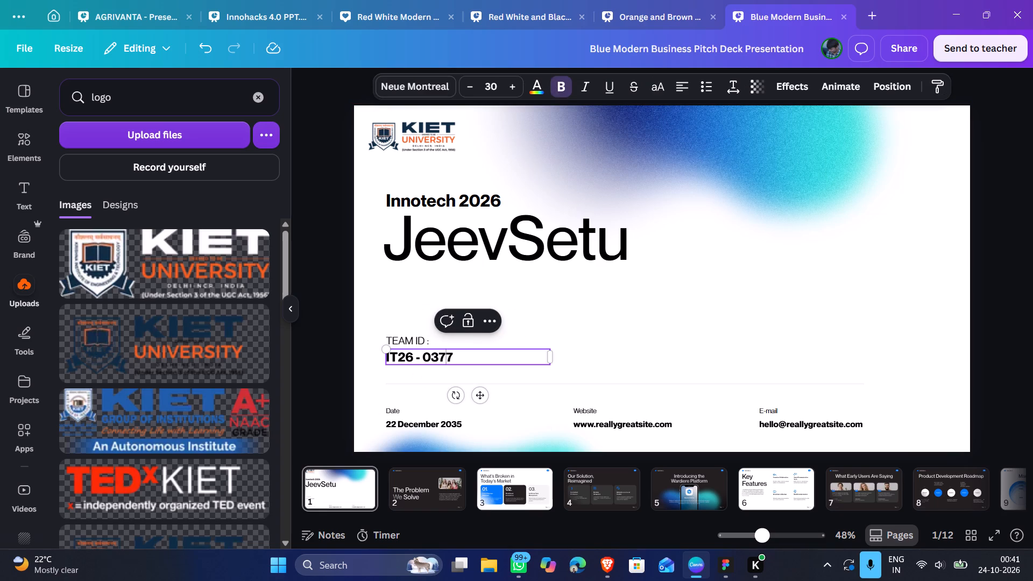
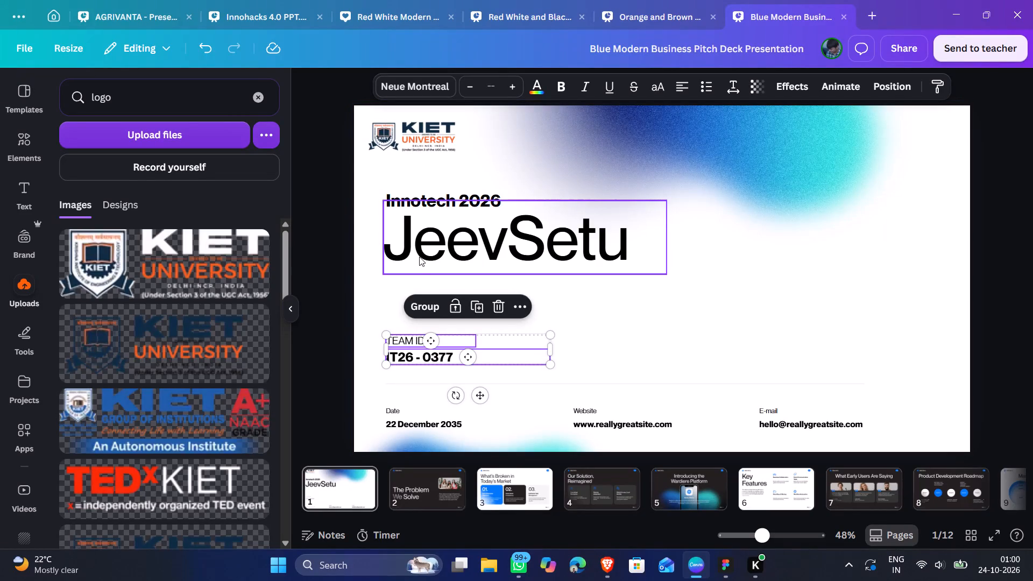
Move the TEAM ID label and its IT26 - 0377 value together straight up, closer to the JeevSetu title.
{"action": "left_click", "coordinate": [591, 329]}
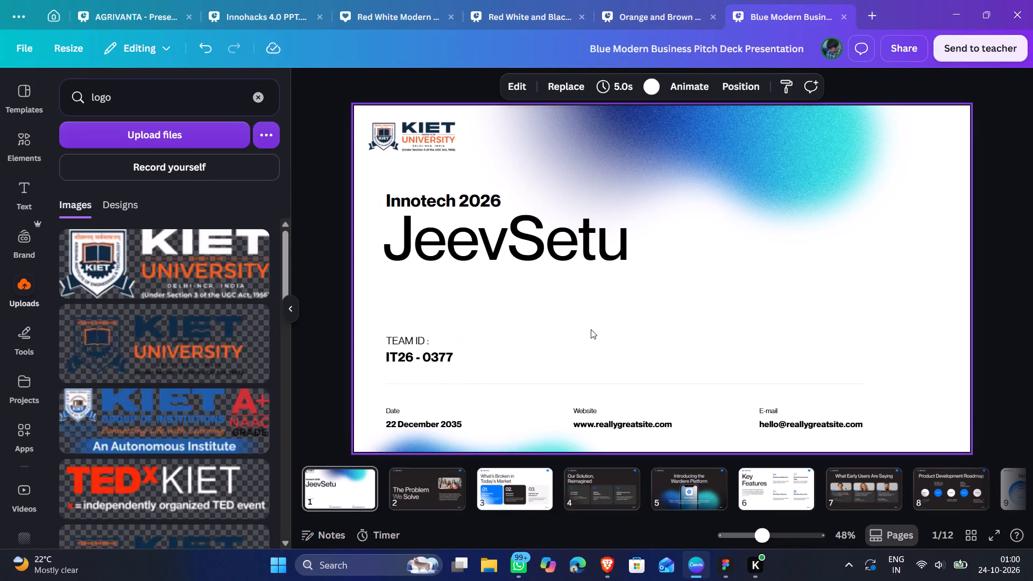
{"action": "left_click_drag", "start_coordinate": [383, 314], "coordinate": [420, 350]}
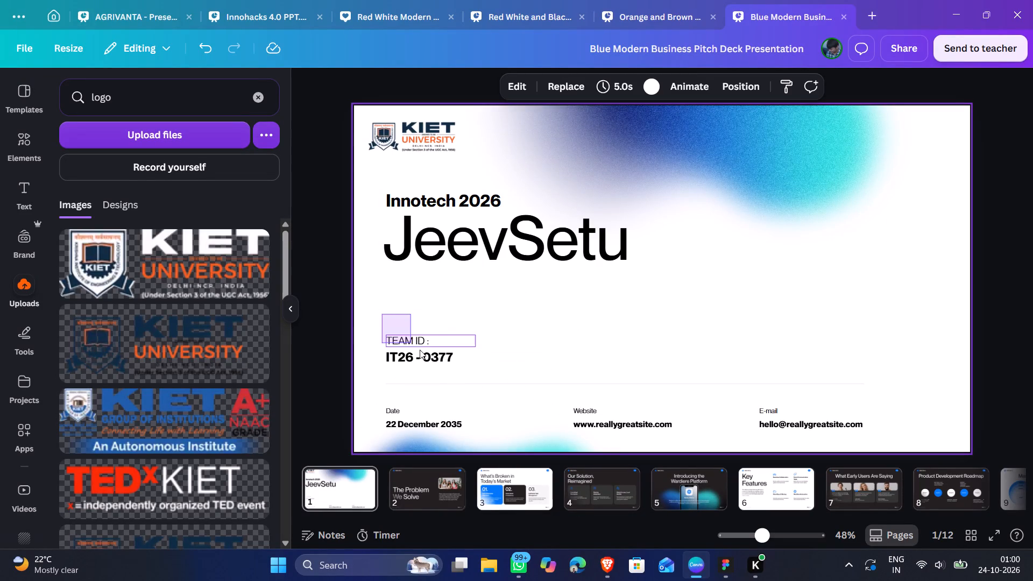
{"action": "left_click_drag", "start_coordinate": [420, 350], "coordinate": [427, 355]}
{"action": "left_click", "coordinate": [574, 290]}
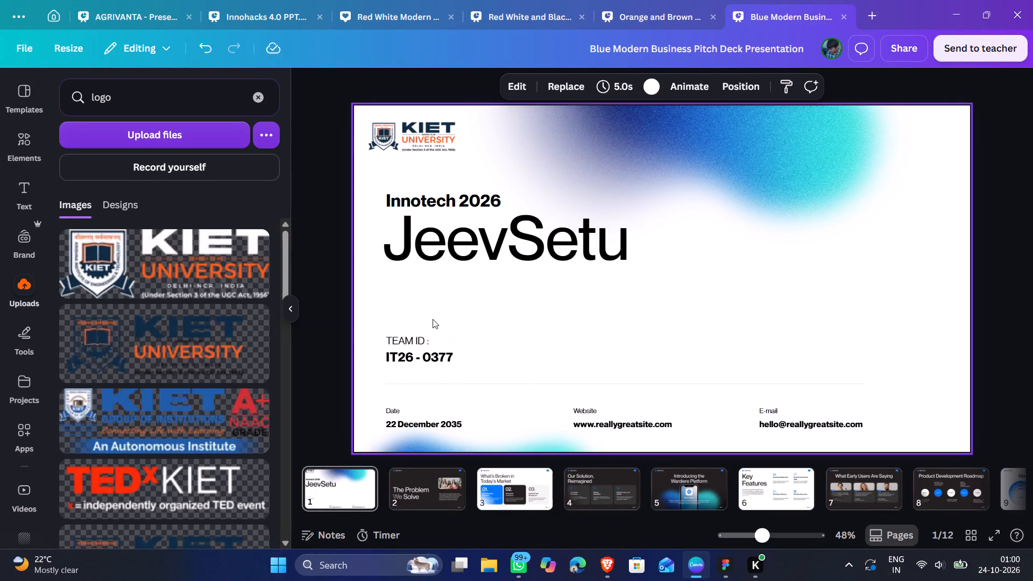
{"action": "left_click_drag", "start_coordinate": [385, 324], "coordinate": [395, 352]}
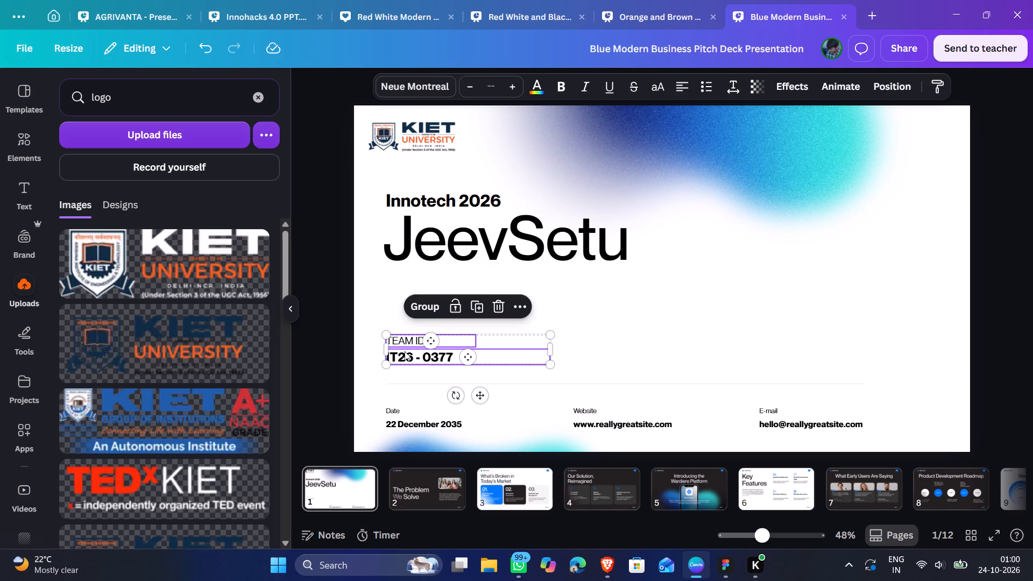
{"action": "key", "text": "shift+Up"}
{"action": "key", "text": "shift+Up"}
{"action": "key", "text": "shift+Up"}
{"action": "key", "text": "shift+Up"}
{"action": "key", "text": "shift+Up"}
{"action": "key", "text": "shift+Up"}
{"action": "key", "text": "shift+Up"}
{"action": "key", "text": "shift+Up"}
{"action": "key", "text": "shift+Up"}
{"action": "key", "text": "shift+Up"}
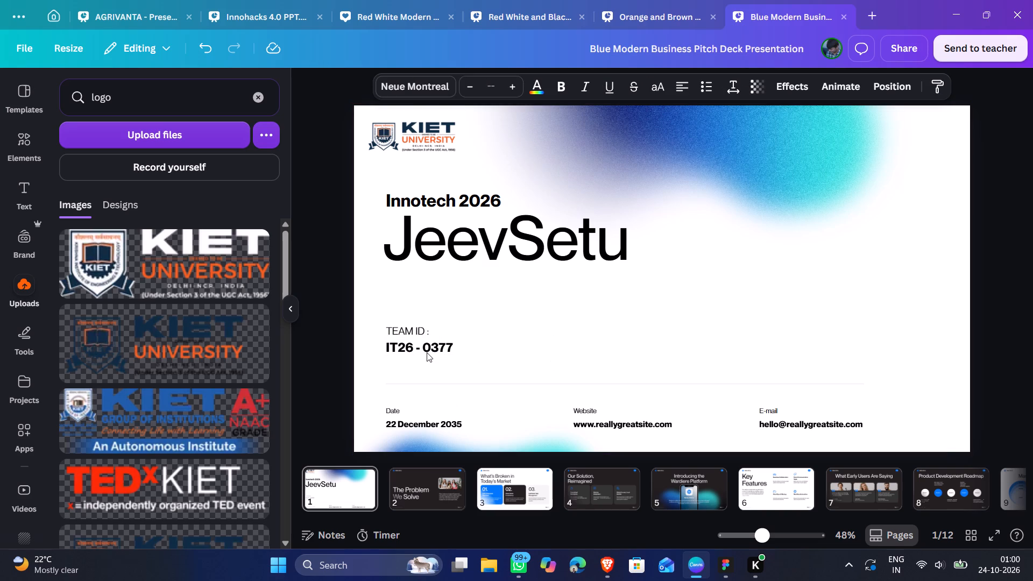
Nudge the TEAM ID label and its value together upward and slightly right, closer to the JeevSetu title, and deselect them.
{"action": "key", "text": "shift+Up"}
{"action": "key", "text": "shift+Right"}
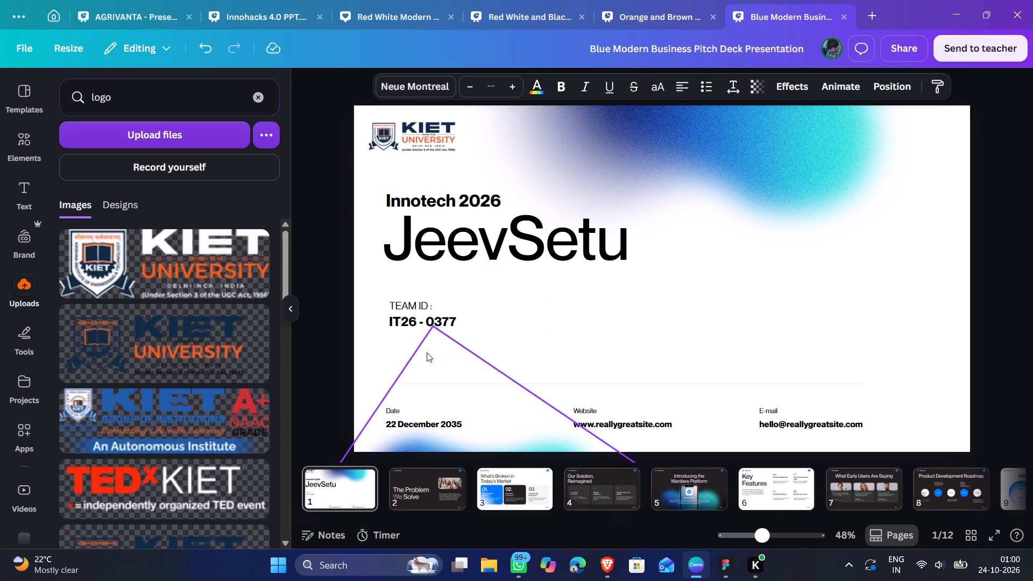
{"action": "left_click", "coordinate": [584, 365]}
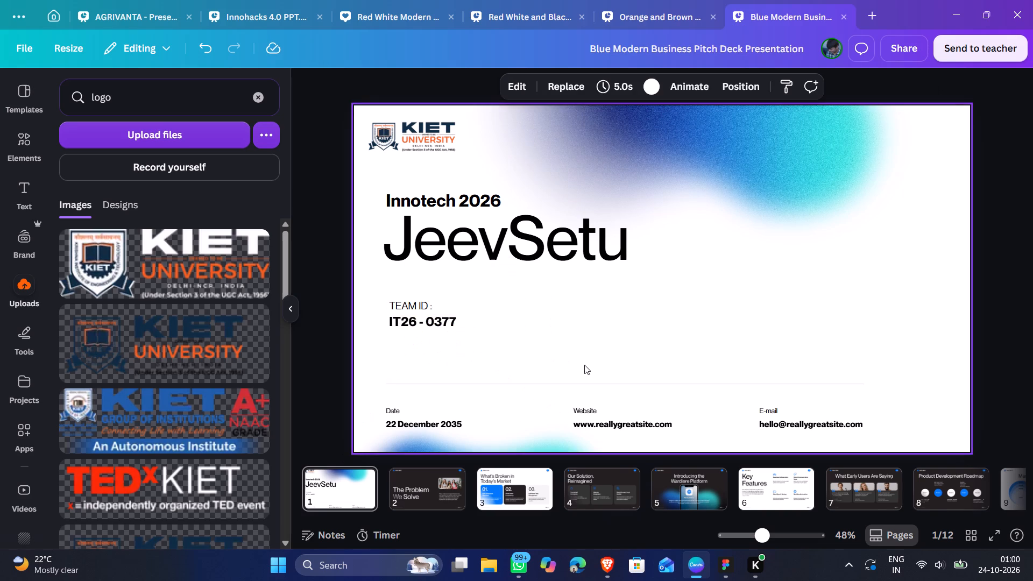
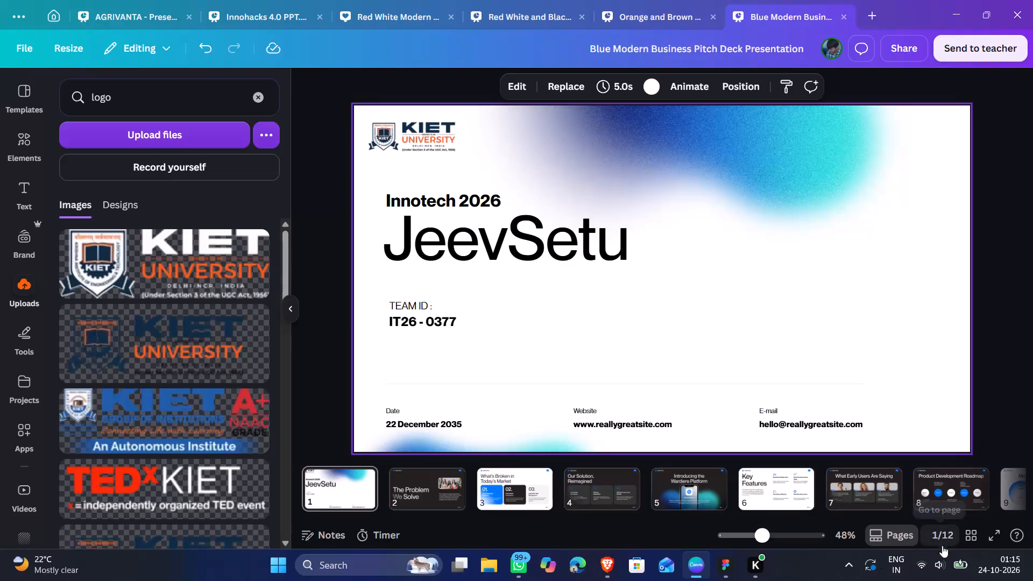
Open the system's Bluetooth device list to check the devices, and return to the presentation with nothing selected.
{"action": "left_click", "coordinate": [944, 560]}
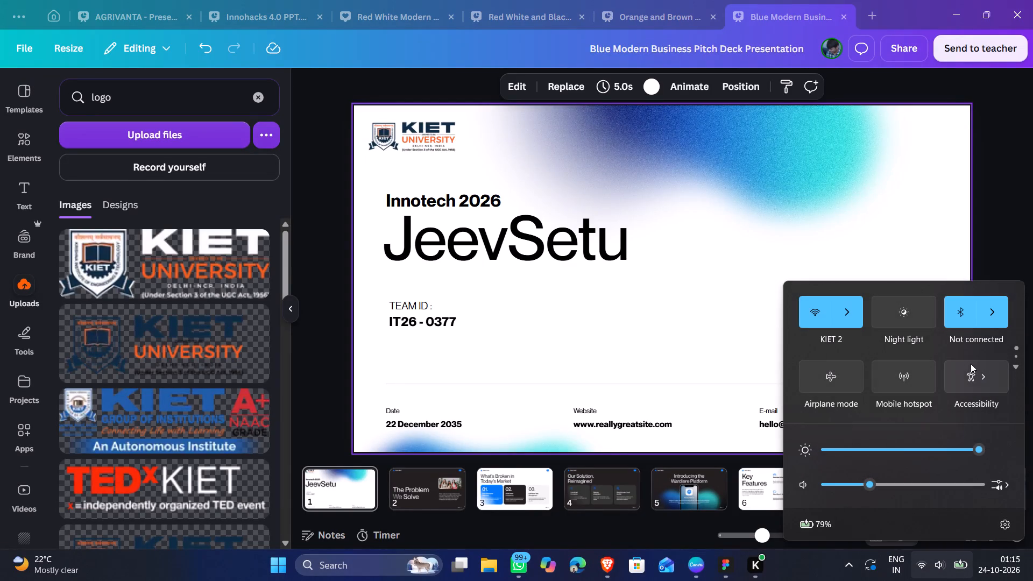
{"action": "left_click", "coordinate": [988, 332]}
{"action": "left_click", "coordinate": [994, 321]}
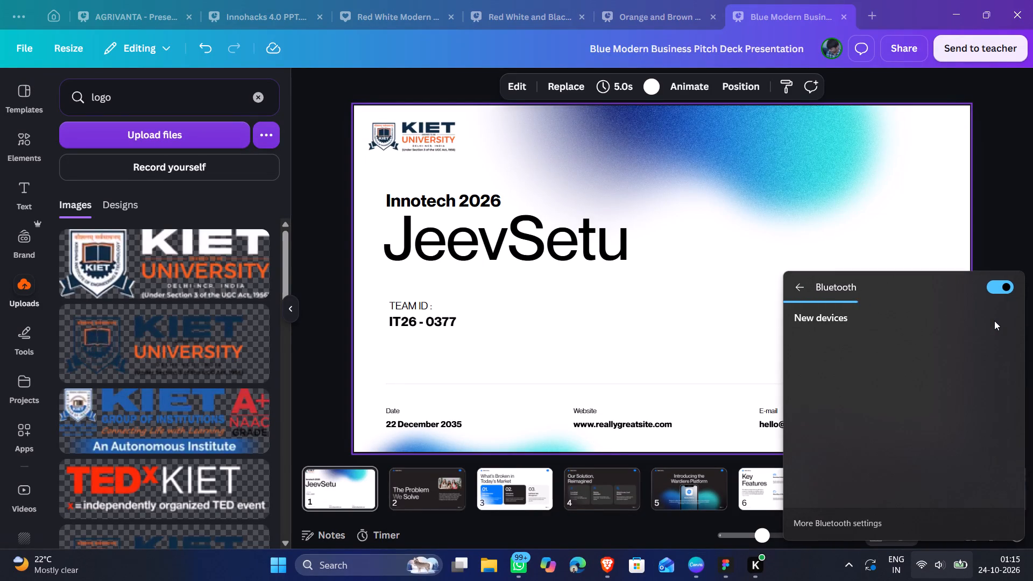
{"action": "left_click", "coordinate": [944, 365]}
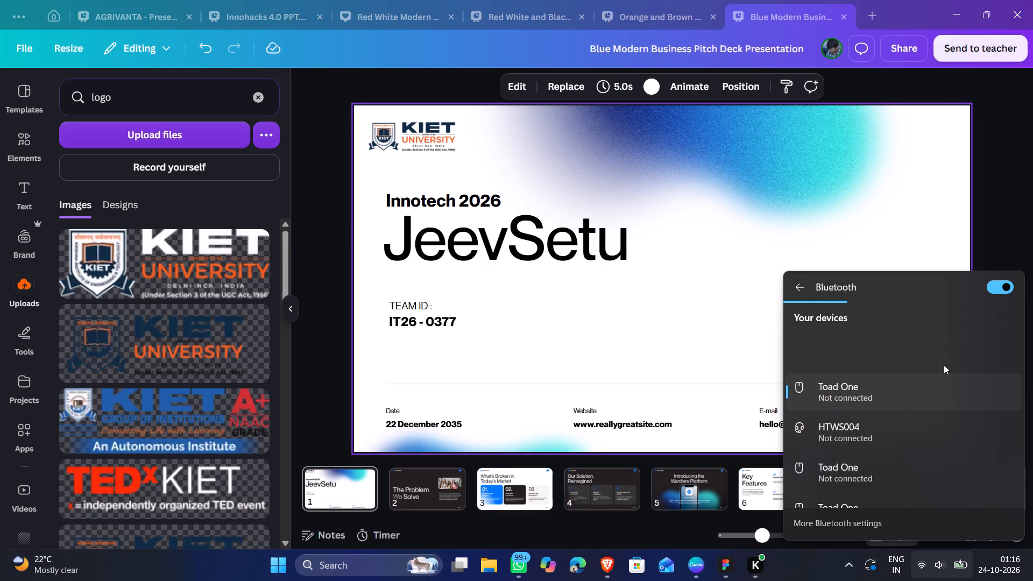
{"action": "left_click", "coordinate": [905, 190]}
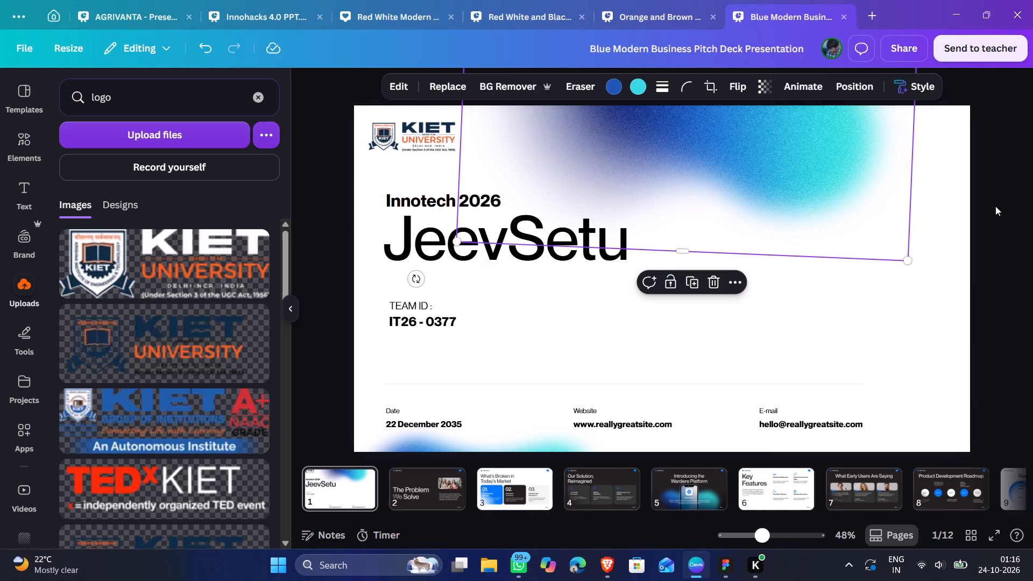
{"action": "left_click", "coordinate": [995, 206]}
Move the JeevSetu title slightly left on the cover slide, keeping it at the same height.
{"action": "left_click_drag", "start_coordinate": [489, 259], "coordinate": [482, 258]}
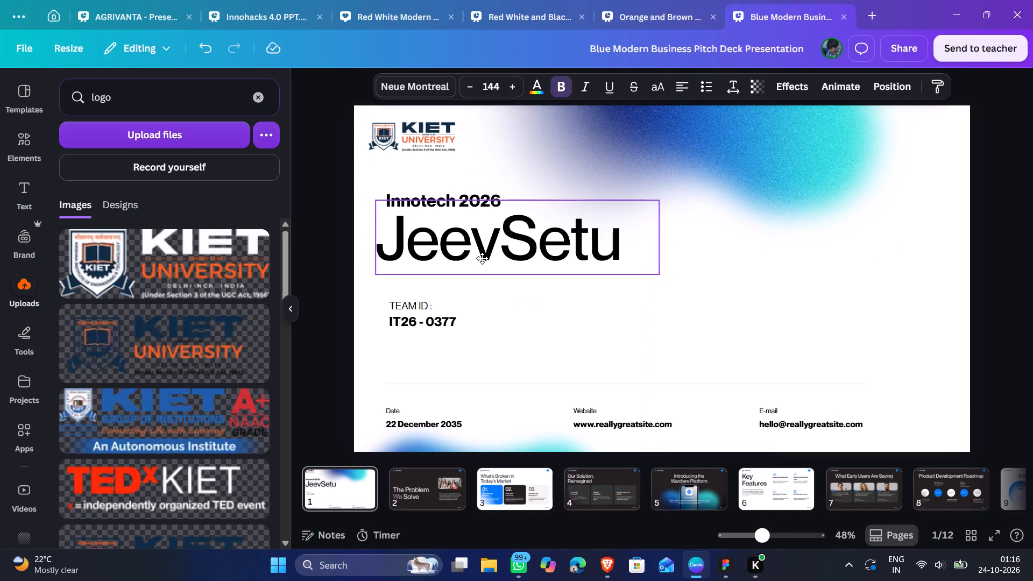
{"action": "left_click_drag", "start_coordinate": [482, 258], "coordinate": [476, 258]}
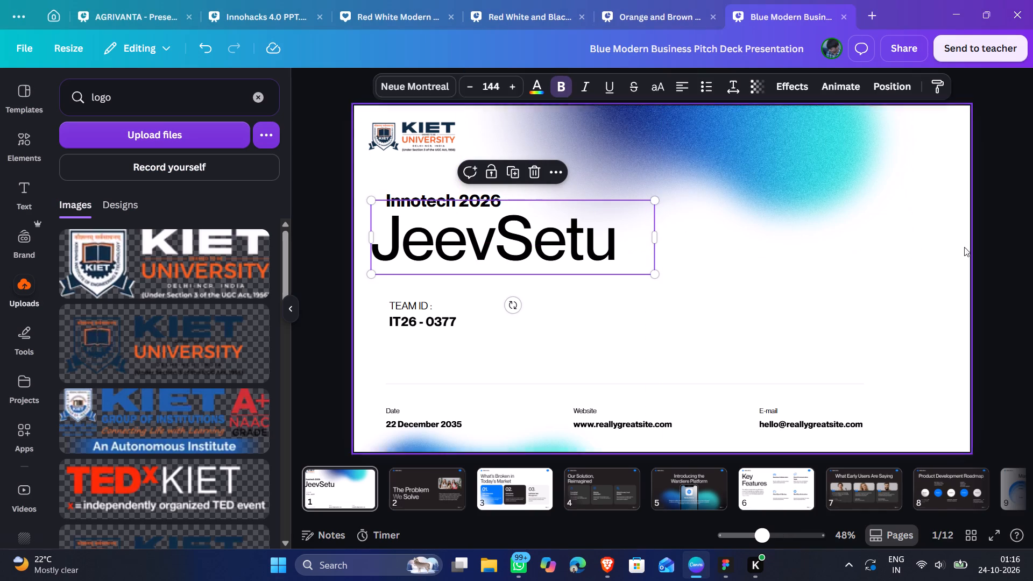
{"action": "left_click", "coordinate": [1024, 241]}
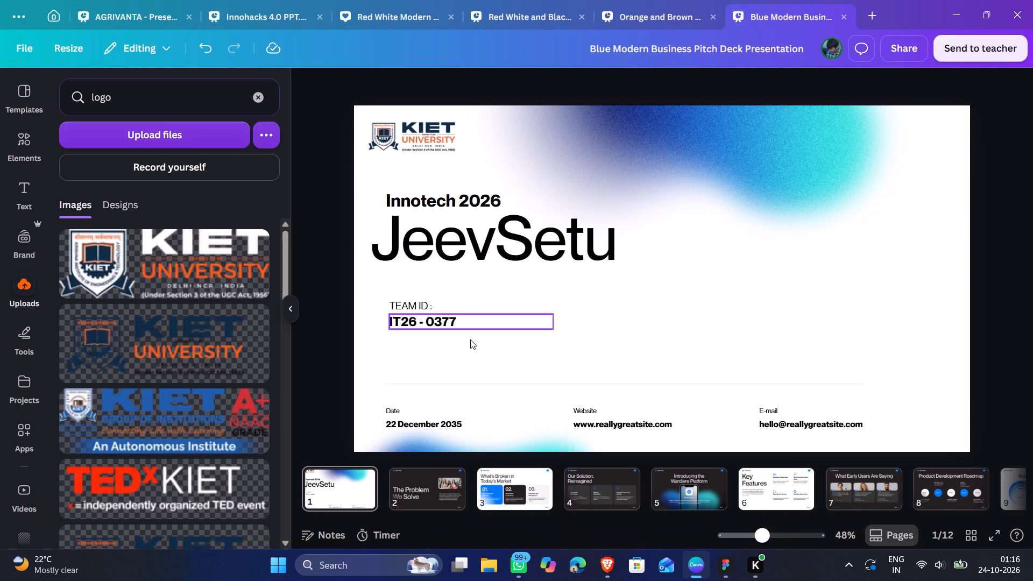
Move the cover slide's thin horizontal divider line up to sit between the JeevSetu title and the TEAM ID label.
{"action": "left_click", "coordinate": [657, 383]}
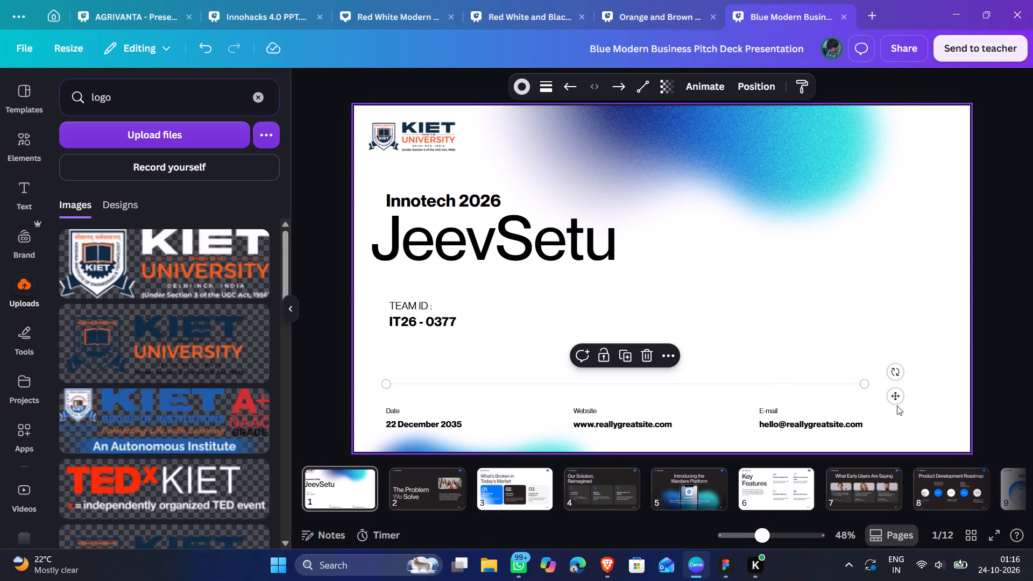
{"action": "left_click_drag", "start_coordinate": [901, 400], "coordinate": [890, 369]}
{"action": "left_click", "coordinate": [1009, 310]}
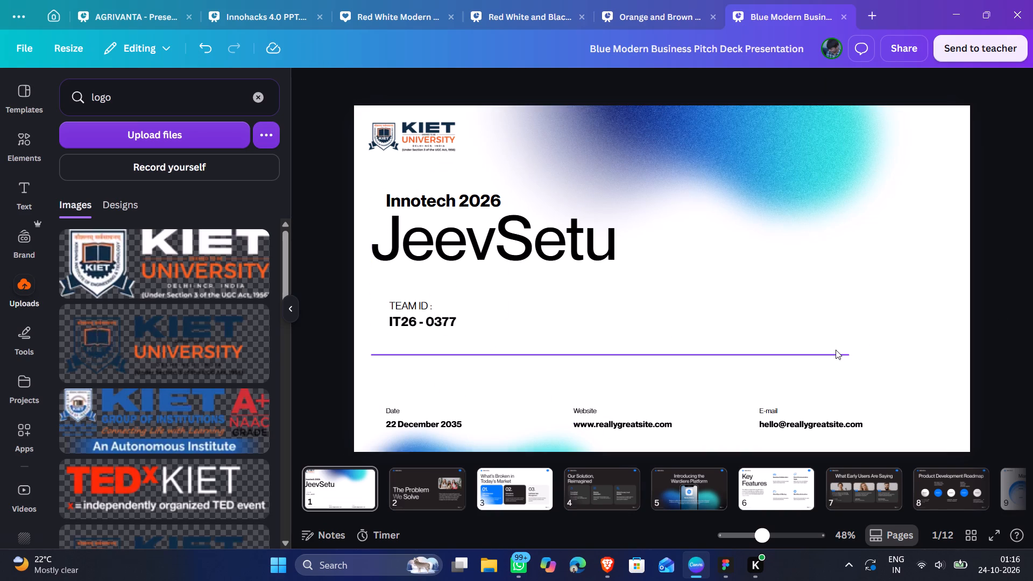
{"action": "left_click", "coordinate": [836, 350]}
{"action": "left_click", "coordinate": [851, 357]}
{"action": "key", "text": "ctrl+z"}
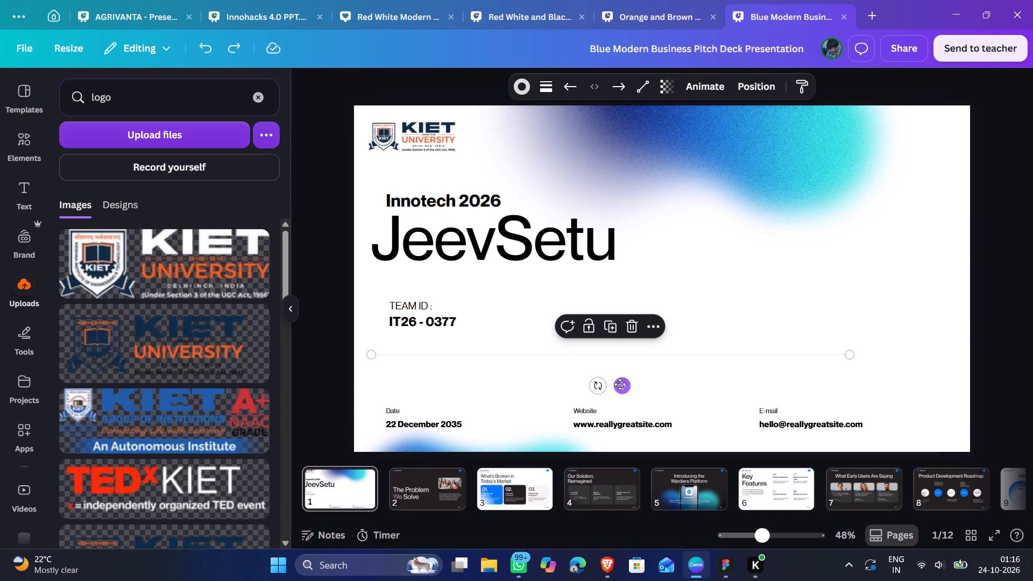
{"action": "left_click_drag", "start_coordinate": [620, 384], "coordinate": [628, 301]}
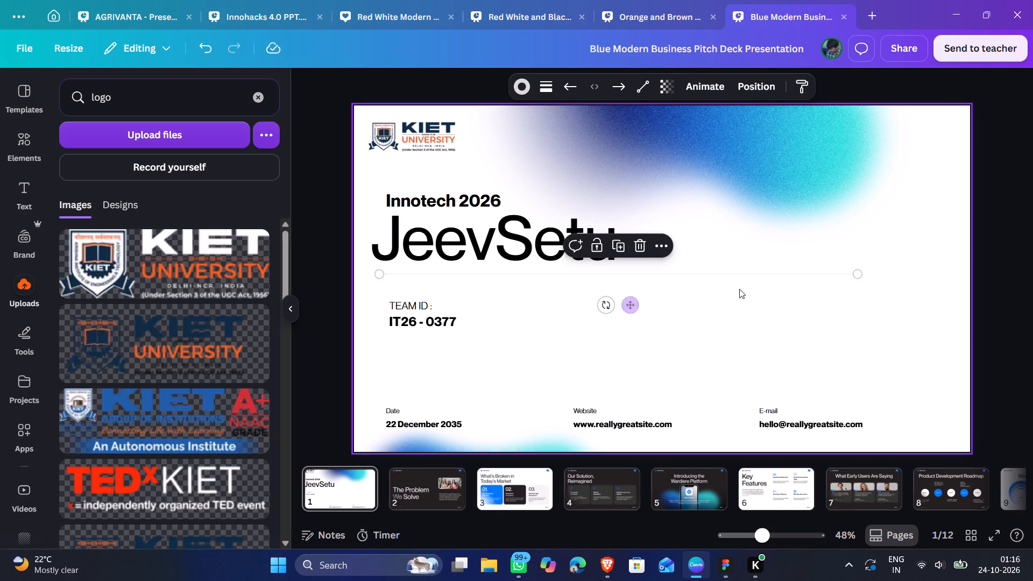
{"action": "left_click", "coordinate": [1007, 294]}
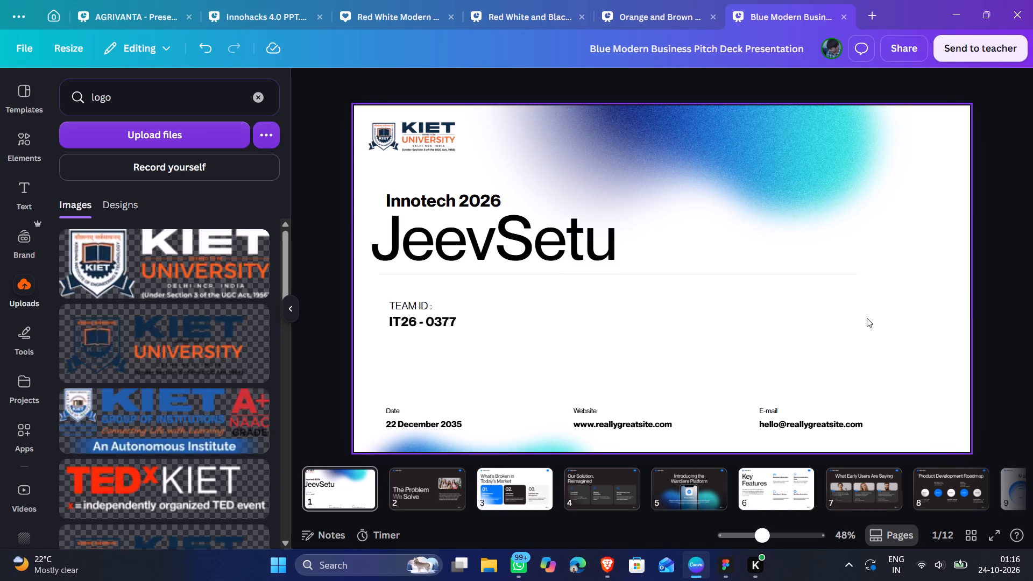
Delete the Website and E-mail labels together with their values from the bottom of the cover slide.
{"action": "left_click", "coordinate": [617, 408]}
{"action": "key", "text": "Delete"}
{"action": "left_click", "coordinate": [638, 421]}
{"action": "key", "text": "Delete"}
{"action": "left_click", "coordinate": [796, 422]}
{"action": "key", "text": "Delete"}
{"action": "left_click", "coordinate": [775, 407]}
{"action": "key", "text": "Delete"}
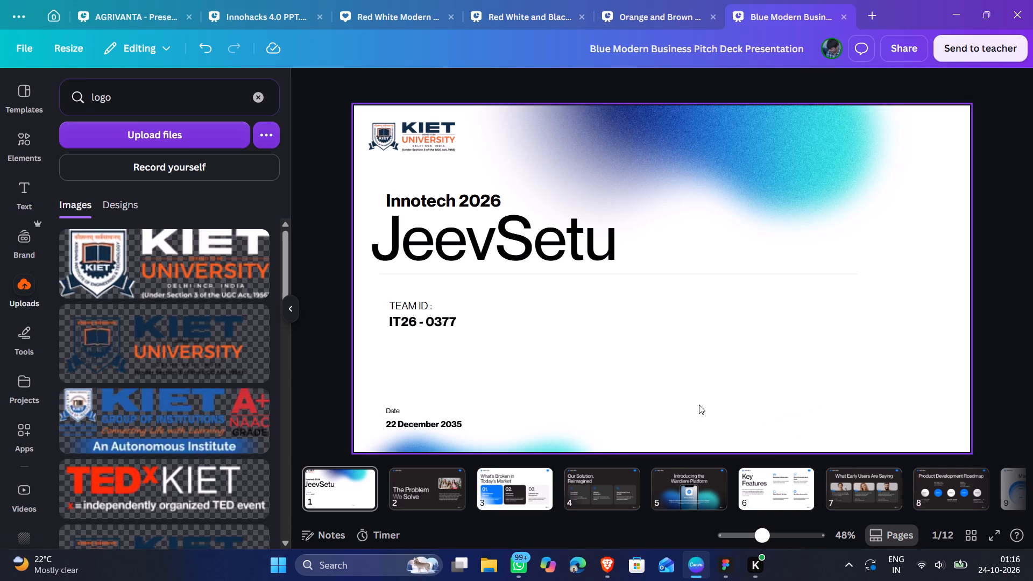
Move the Date label and its value together up and to the right, to just below and right of the team ID.
{"action": "left_click", "coordinate": [396, 413]}
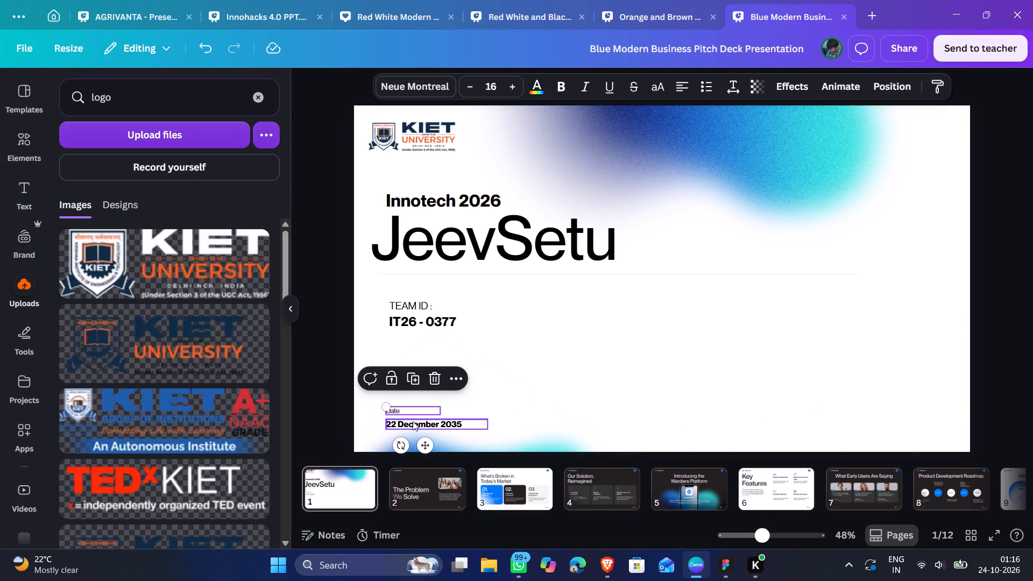
{"action": "left_click", "coordinate": [413, 421], "text": "shift"}
{"action": "key", "text": "shift+Up"}
{"action": "key", "text": "shift+Up"}
{"action": "key", "text": "shift+Up"}
{"action": "key", "text": "shift+Up"}
{"action": "key", "text": "shift+Up"}
{"action": "key", "text": "shift+Up"}
{"action": "key", "text": "shift+Up"}
{"action": "key", "text": "shift+Up"}
{"action": "key", "text": "shift+Up"}
{"action": "key", "text": "shift+Up"}
{"action": "key", "text": "shift+Up"}
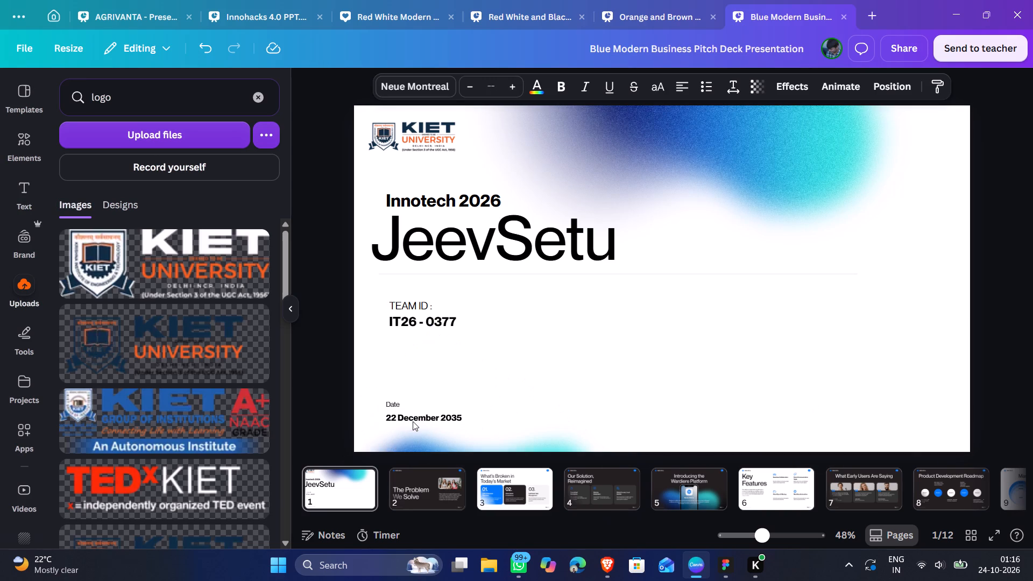
{"action": "key", "text": "shift+Right"}
{"action": "key", "text": "shift+Right"}
{"action": "key", "text": "shift+Right"}
{"action": "key", "text": "shift+Right"}
{"action": "key", "text": "shift+Right"}
{"action": "key", "text": "shift+Right"}
{"action": "key", "text": "shift+Right"}
{"action": "key", "text": "shift+Right"}
{"action": "key", "text": "shift+Right"}
{"action": "key", "text": "shift+Right"}
{"action": "key", "text": "shift+Right"}
{"action": "key", "text": "shift+Right"}
{"action": "key", "text": "shift+Right"}
{"action": "key", "text": "shift+Right"}
{"action": "key", "text": "shift+Right"}
{"action": "key", "text": "shift+Right"}
{"action": "key", "text": "shift+Right"}
{"action": "key", "text": "shift+Right"}
{"action": "key", "text": "shift+Right"}
{"action": "key", "text": "shift+Right"}
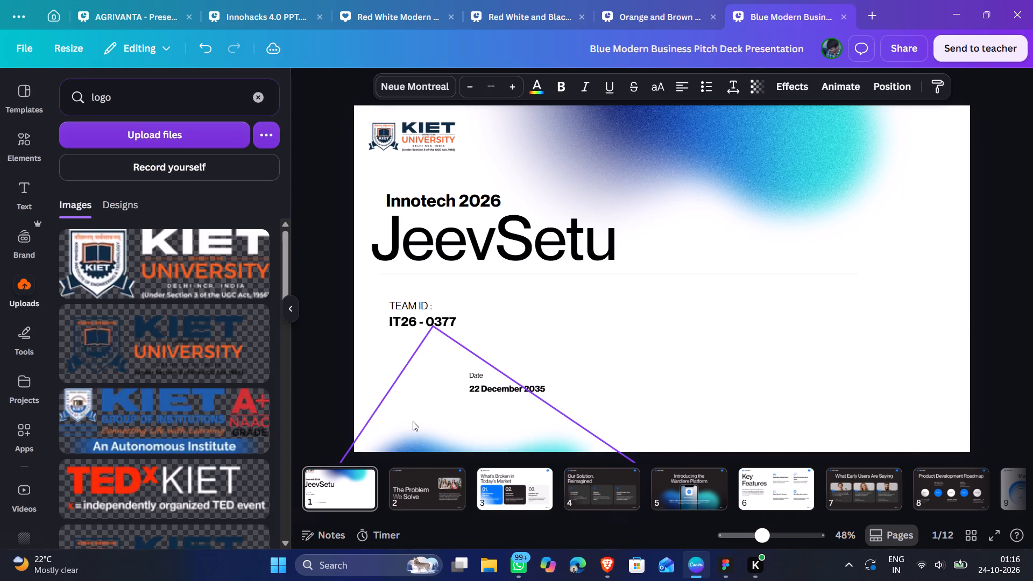
{"action": "left_click", "coordinate": [1002, 289]}
Delete the blue arrow badge from the top corner of slide 2, The Problem We Solve.
{"action": "left_click", "coordinate": [413, 496]}
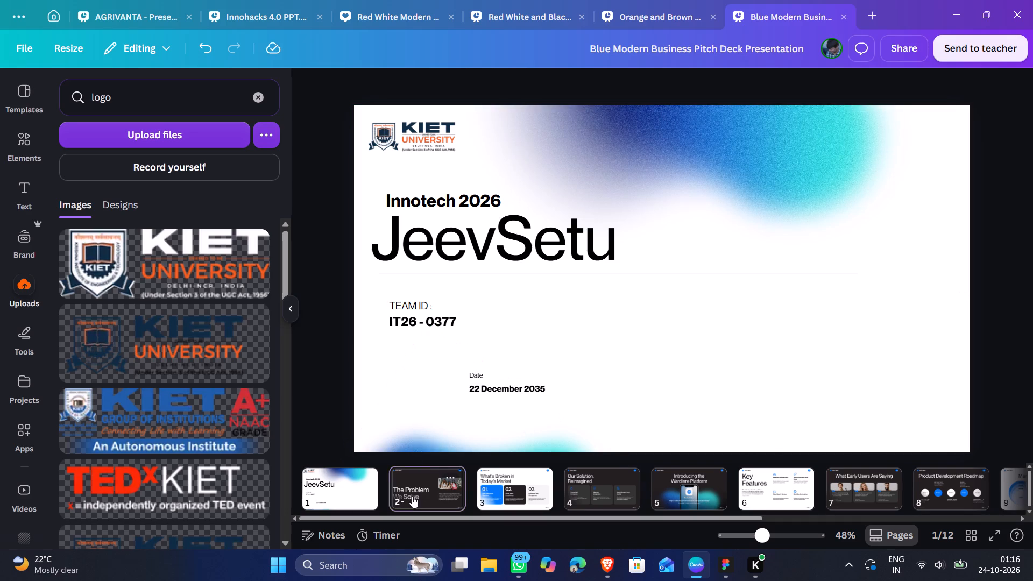
{"action": "left_click_drag", "start_coordinate": [1008, 199], "coordinate": [1001, 219]}
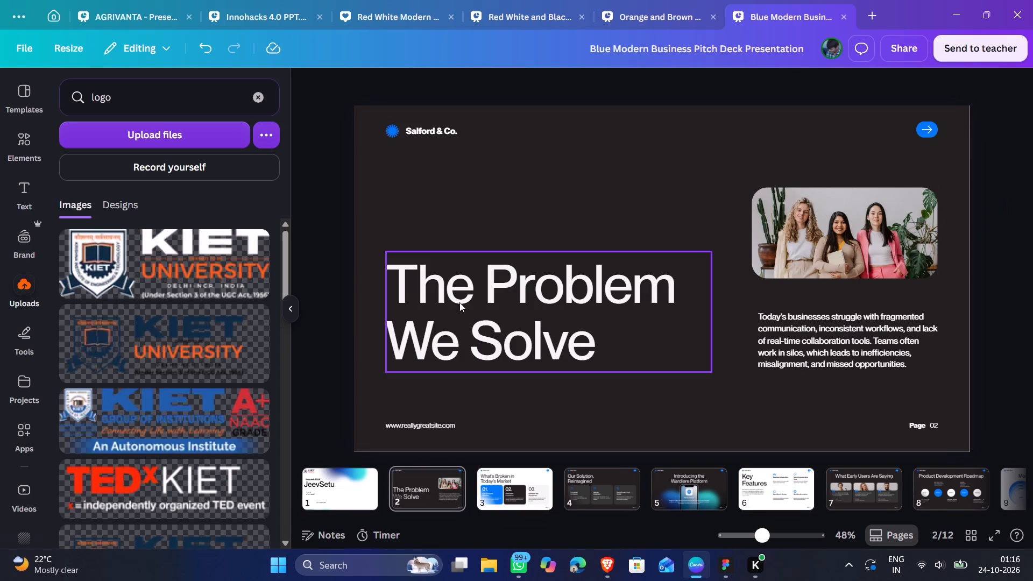
{"action": "double_click", "coordinate": [512, 304]}
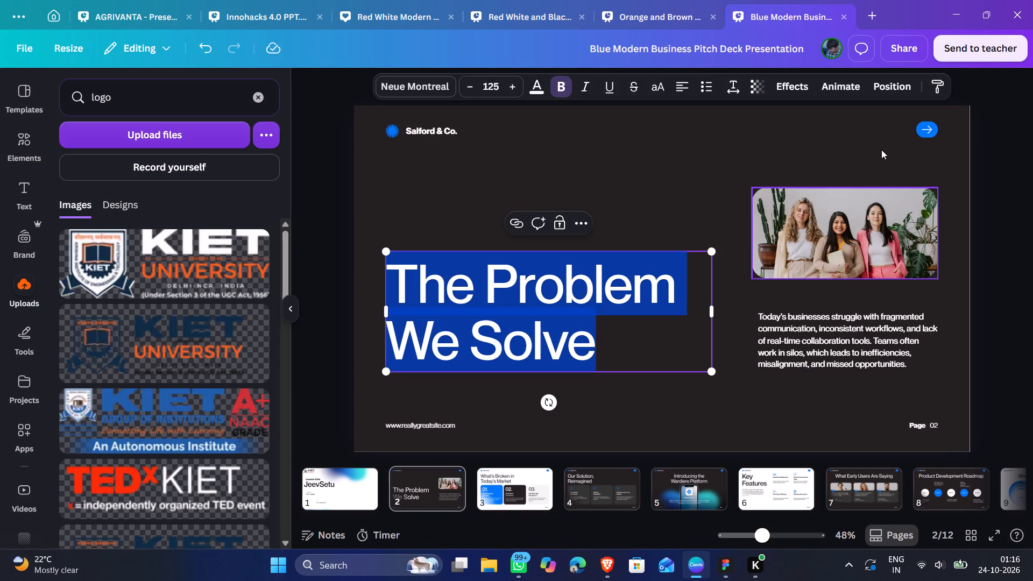
{"action": "left_click", "coordinate": [932, 130]}
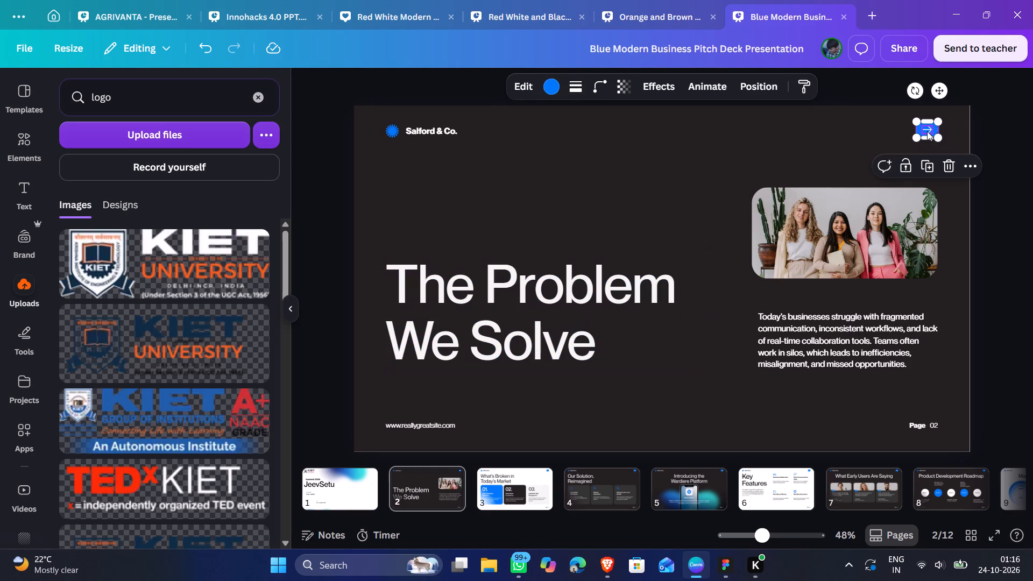
{"action": "key", "text": "Delete"}
{"action": "left_click", "coordinate": [923, 129]}
{"action": "key", "text": "Delete"}
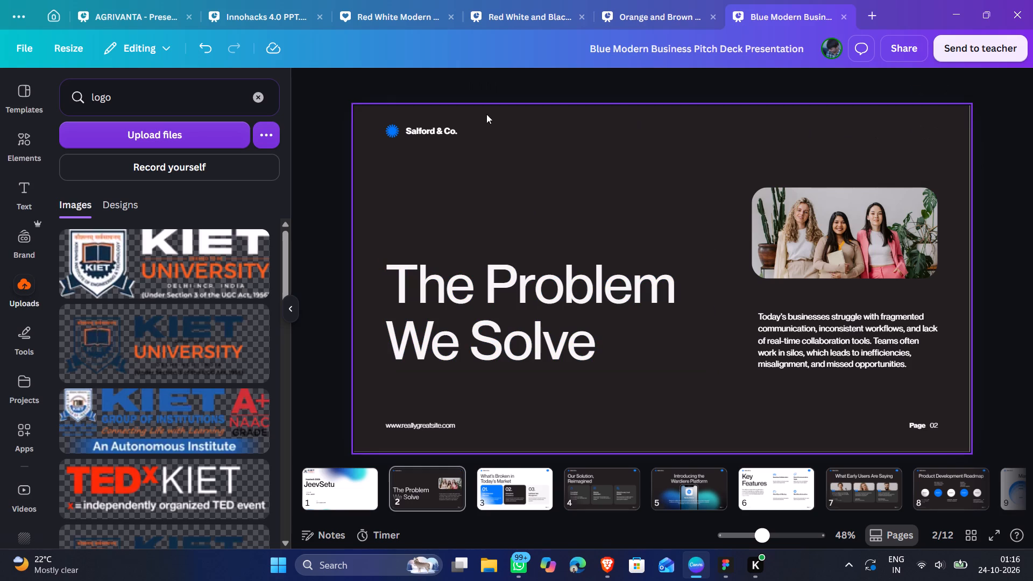
{"action": "left_click", "coordinate": [455, 126]}
{"action": "key", "text": "Delete"}
{"action": "left_click", "coordinate": [394, 129]}
{"action": "key", "text": "Delete"}
{"action": "left_click", "coordinate": [1010, 221]}
{"action": "left_click", "coordinate": [437, 426]}
{"action": "key", "text": "Delete"}
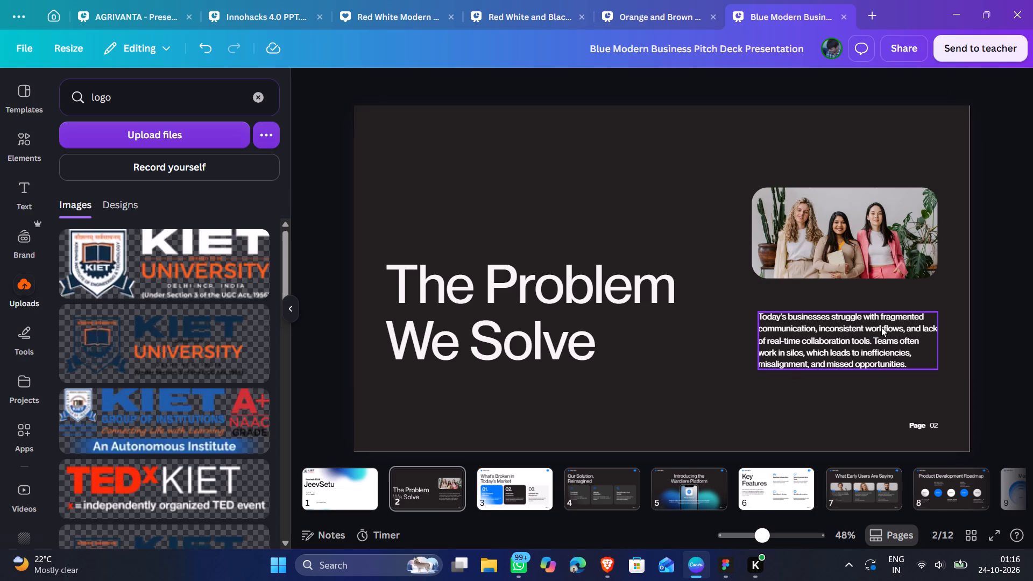
{"action": "left_click", "coordinate": [1026, 266]}
{"action": "left_click", "coordinate": [1016, 267]}
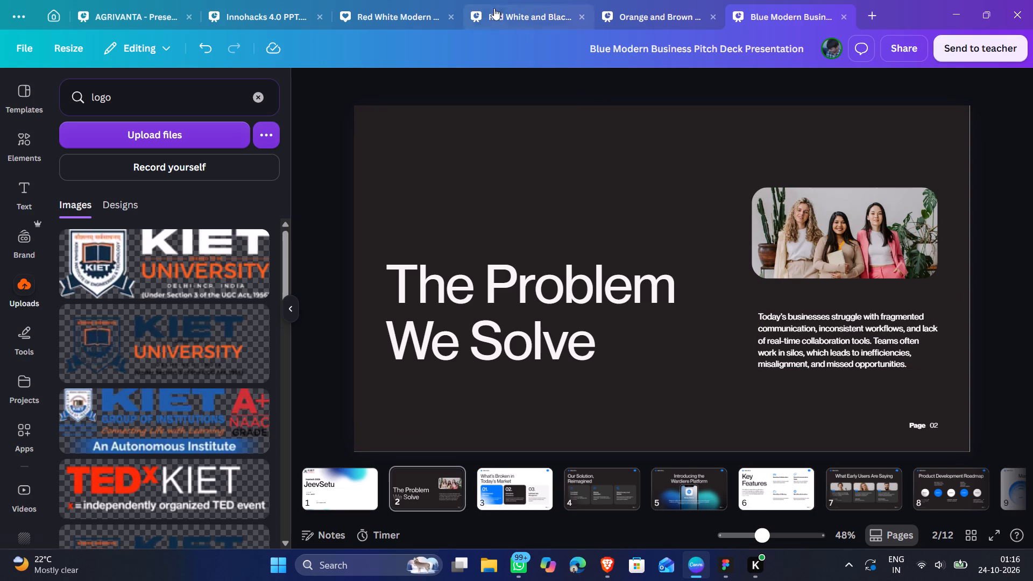
Close the open Outer Space, Red White and Black Geometric Project, and Red White Modern Team Introduction designs.
{"action": "left_click", "coordinate": [657, 13]}
{"action": "left_click", "coordinate": [709, 15]}
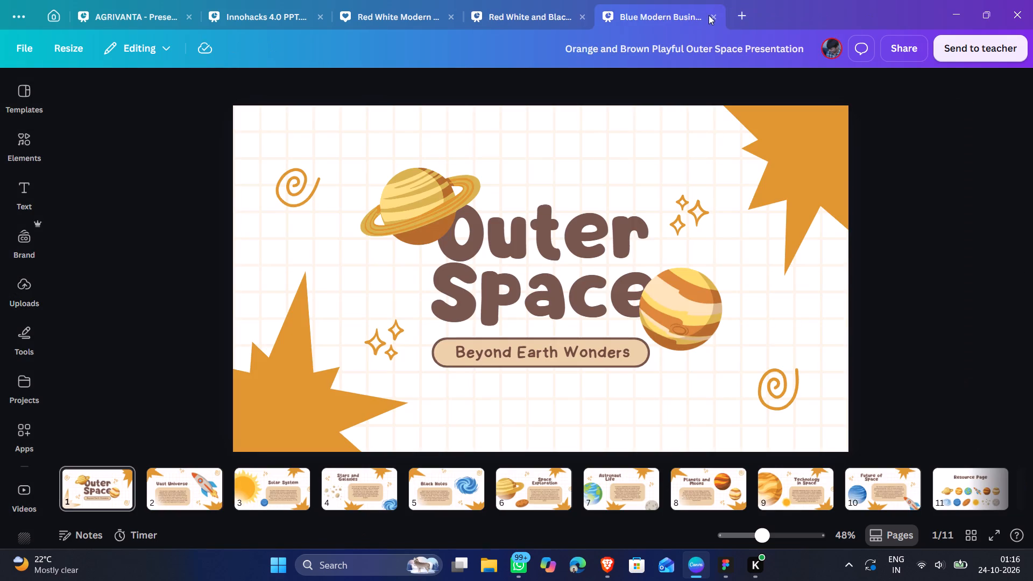
{"action": "left_click", "coordinate": [551, 15]}
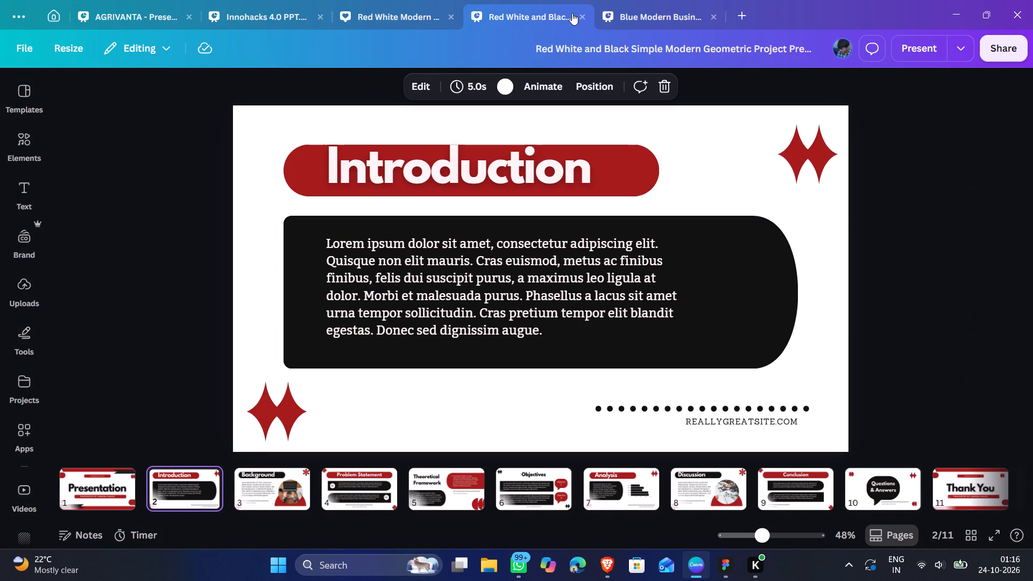
{"action": "left_click", "coordinate": [581, 12]}
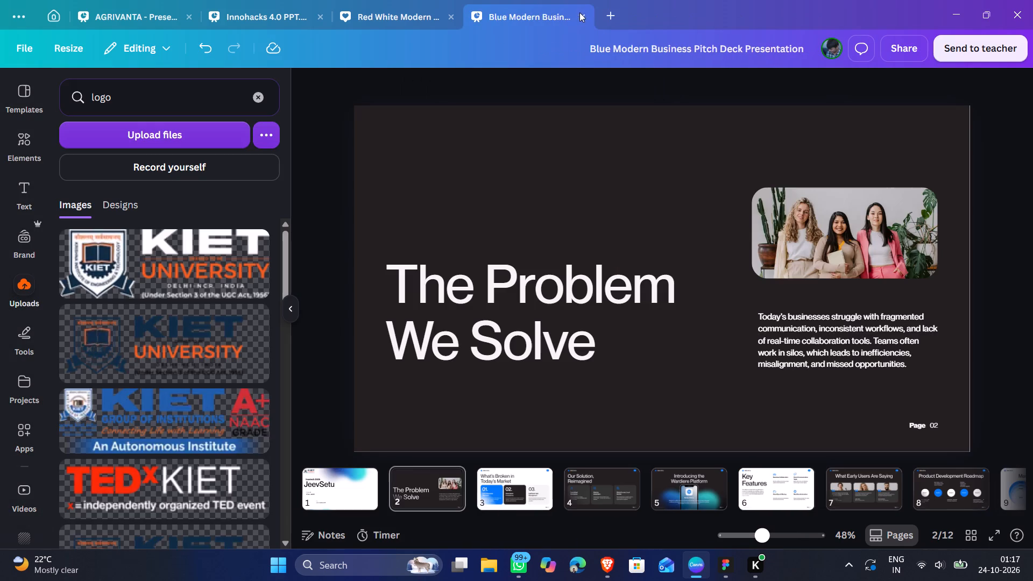
{"action": "left_click", "coordinate": [408, 6]}
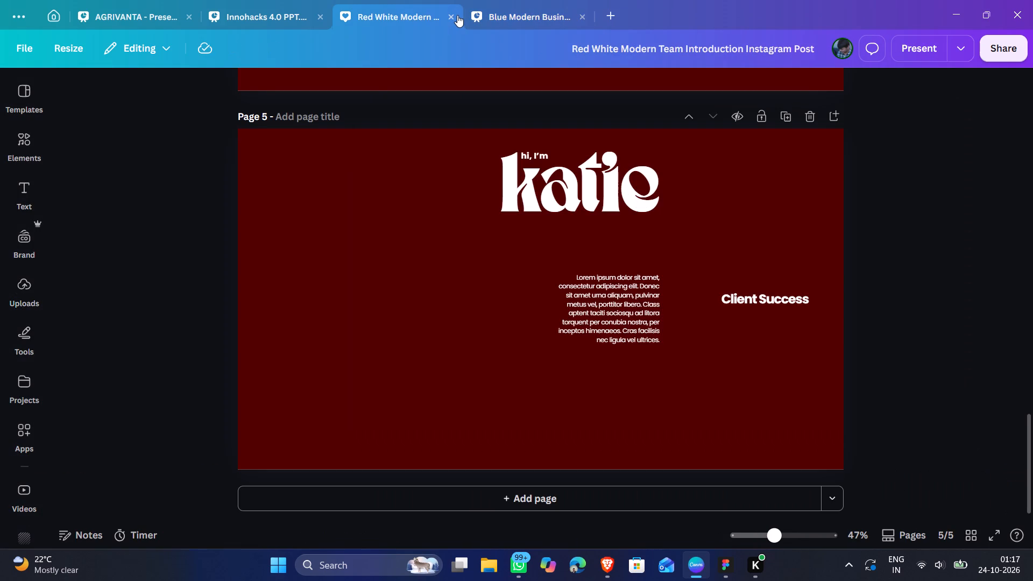
{"action": "left_click", "coordinate": [457, 15]}
{"action": "left_click", "coordinate": [451, 16]}
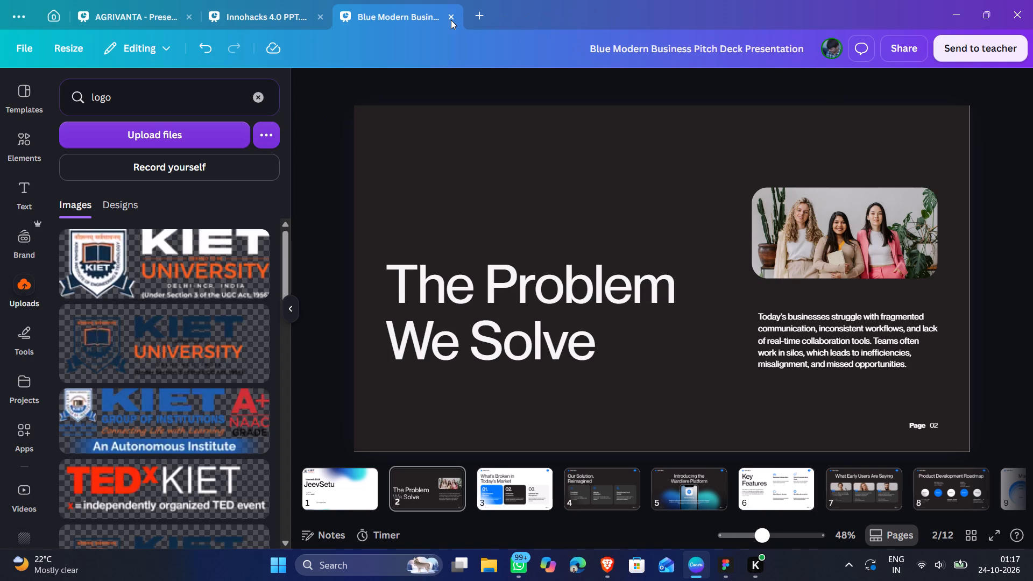
View the Innohacks 4.0 deck's cover, and open the AGRIVANTA presentation with its tab placed after the Innohacks one.
{"action": "left_click", "coordinate": [271, 10]}
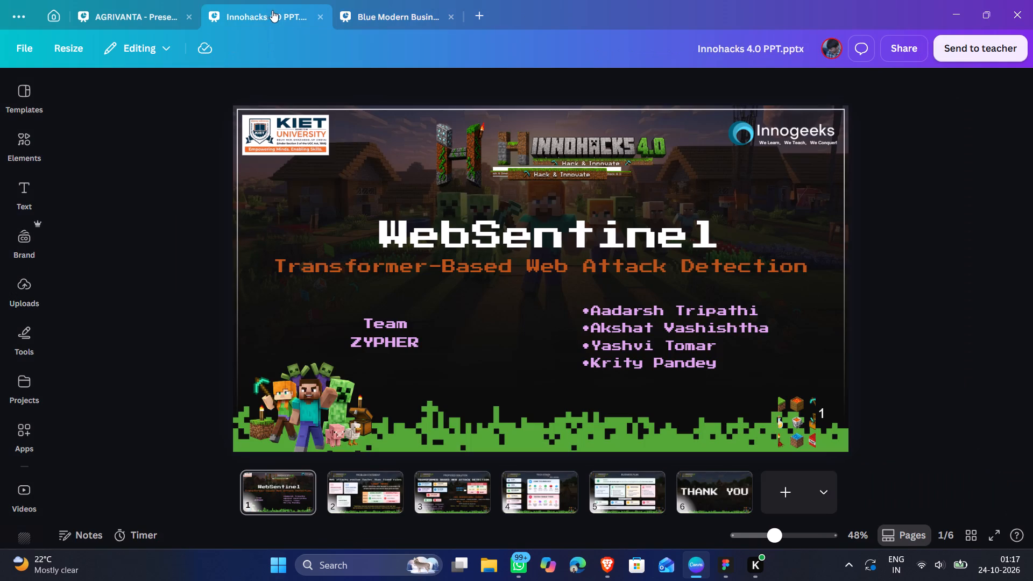
{"action": "left_click", "coordinate": [907, 211]}
{"action": "left_click_drag", "start_coordinate": [132, 13], "coordinate": [271, 12]}
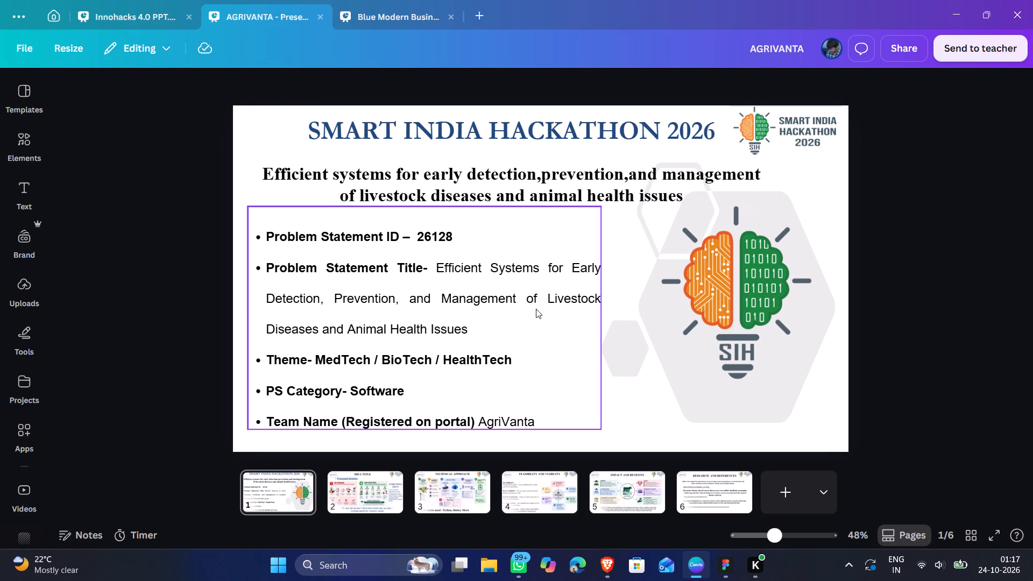
{"action": "left_click", "coordinate": [900, 278]}
{"action": "left_click", "coordinate": [902, 276]}
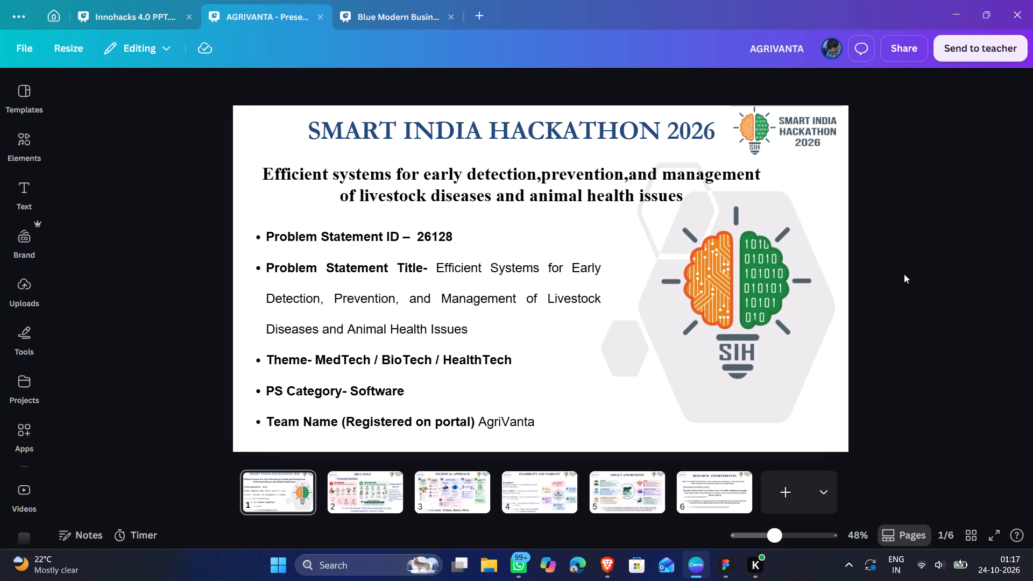
Copy The Problem infographic from slide 2, Idea Title, of the AGRIVANTA presentation.
{"action": "left_click", "coordinate": [904, 274]}
{"action": "left_click", "coordinate": [927, 253]}
{"action": "left_click", "coordinate": [376, 496]}
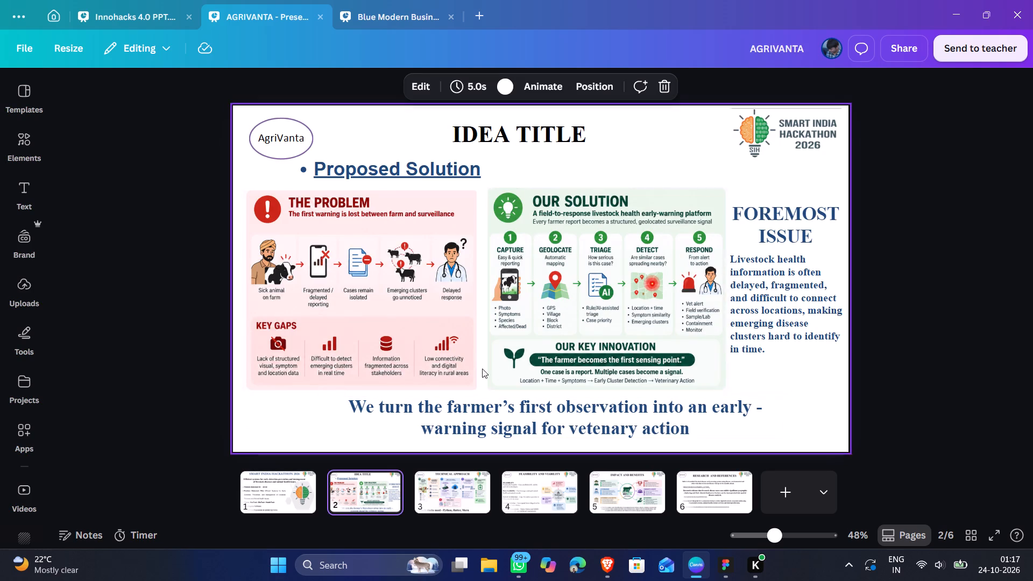
{"action": "left_click", "coordinate": [287, 498]}
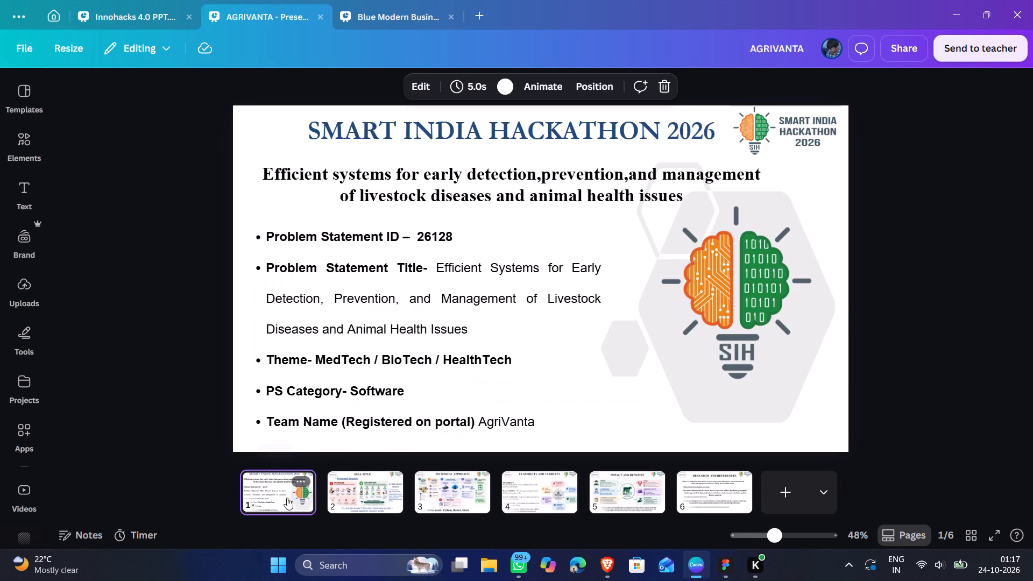
{"action": "left_click", "coordinate": [348, 497]}
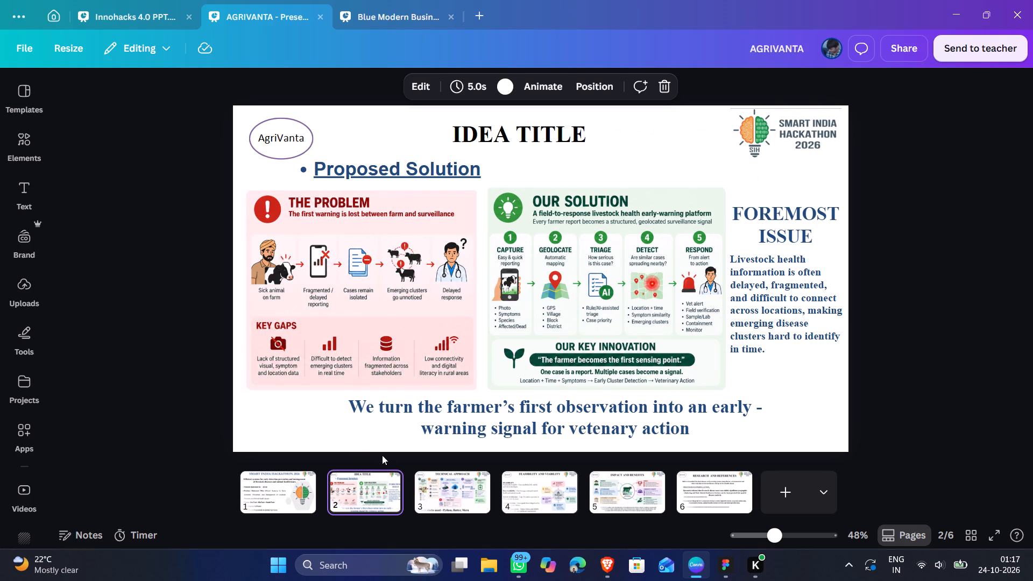
{"action": "left_click", "coordinate": [386, 259]}
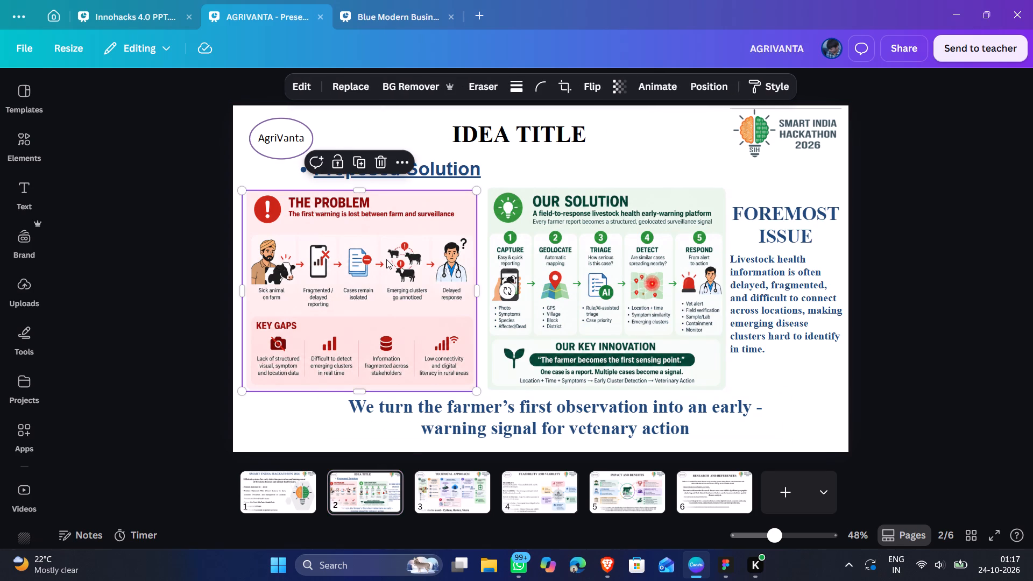
{"action": "key", "text": "ctrl+c"}
In the Blue Modern Business Pitch Deck, move slide 2's heading to the top of the slide and widen its text box almost to the slide's right edge.
{"action": "left_click", "coordinate": [385, 17]}
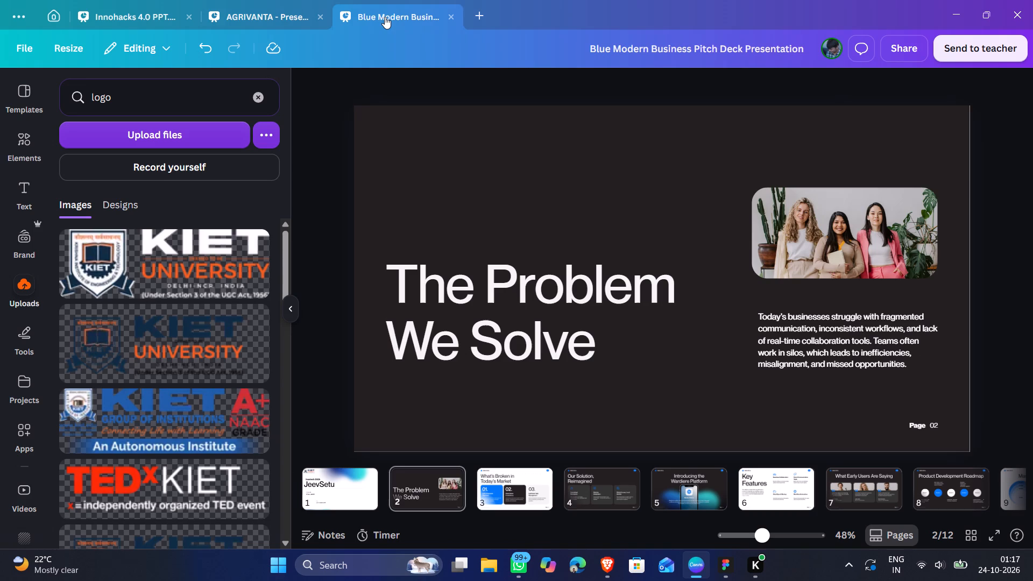
{"action": "left_click_drag", "start_coordinate": [588, 308], "coordinate": [596, 180]}
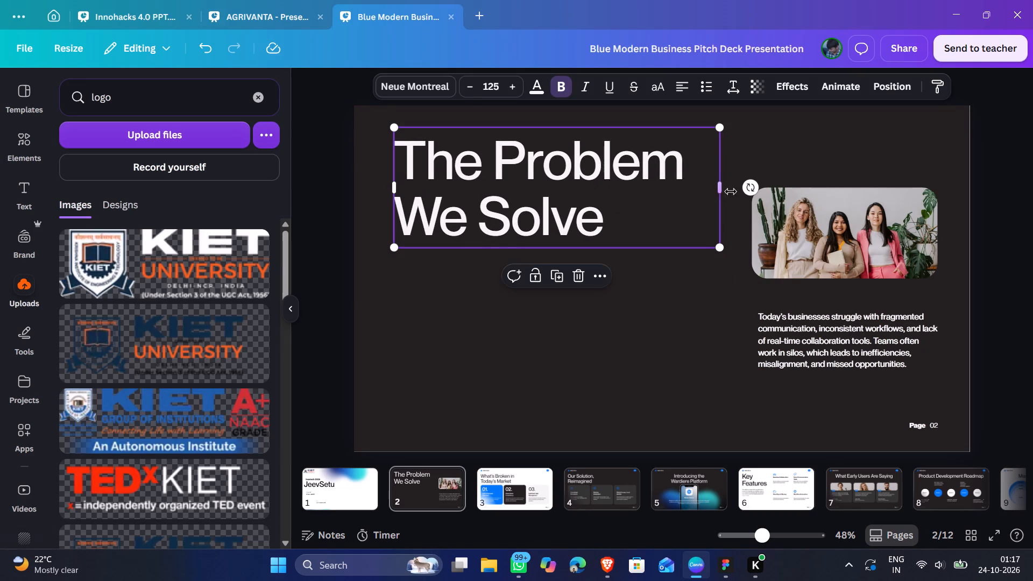
{"action": "left_click_drag", "start_coordinate": [714, 184], "coordinate": [769, 177]}
{"action": "left_click_drag", "start_coordinate": [677, 178], "coordinate": [631, 175]}
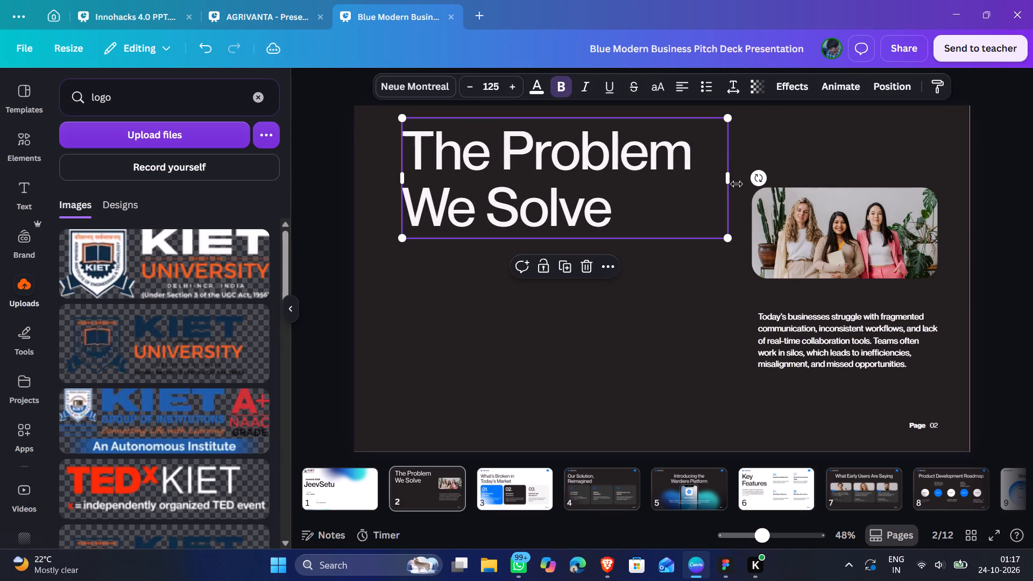
{"action": "left_click_drag", "start_coordinate": [731, 181], "coordinate": [930, 146]}
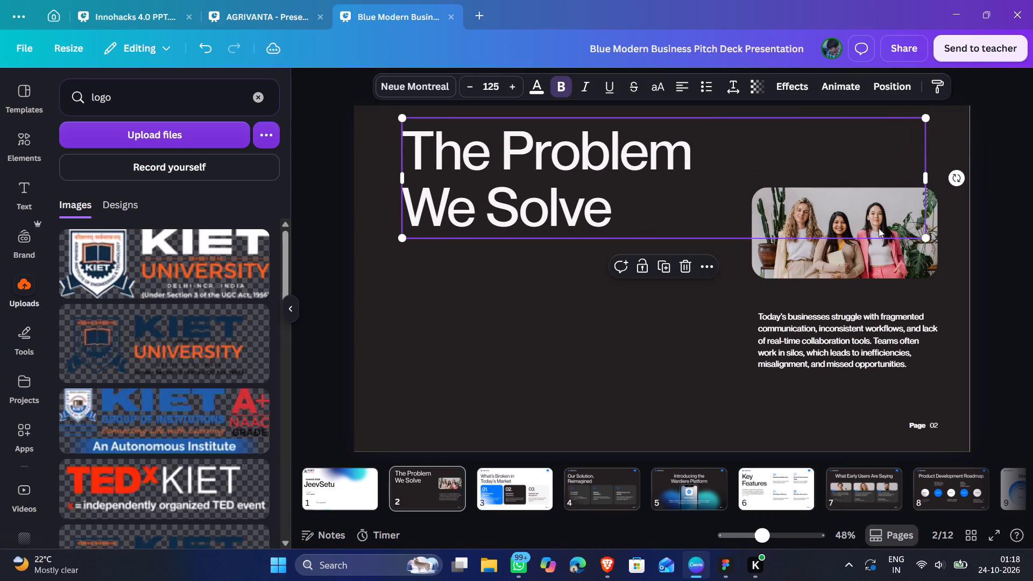
Delete the team photo, its empty frame and the body paragraph from slide 2.
{"action": "left_click", "coordinate": [862, 272]}
{"action": "key", "text": "Delete"}
{"action": "left_click", "coordinate": [874, 349]}
{"action": "key", "text": "Delete"}
{"action": "left_click", "coordinate": [871, 272]}
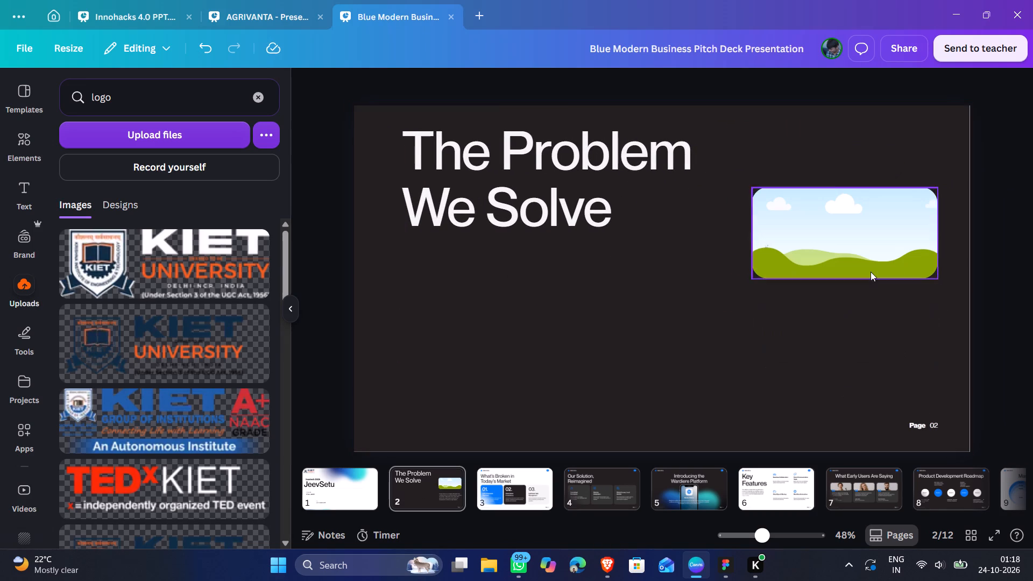
{"action": "key", "text": "Delete"}
Remove the line break in slide 2's heading so The Problem We Solve runs on one line.
{"action": "double_click", "coordinate": [650, 214]}
{"action": "left_click", "coordinate": [448, 212]}
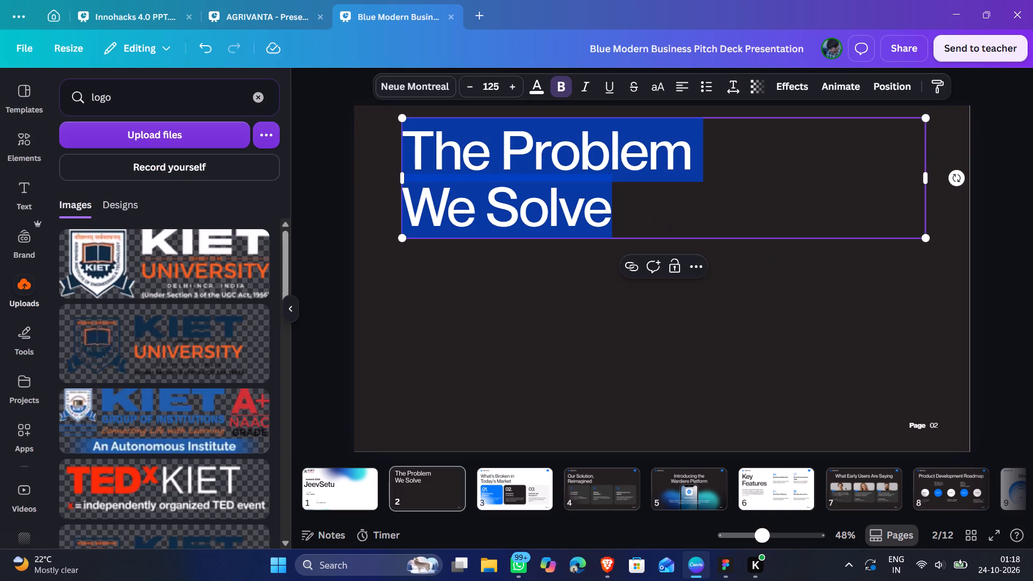
{"action": "left_click", "coordinate": [412, 217]}
{"action": "left_click", "coordinate": [407, 217]}
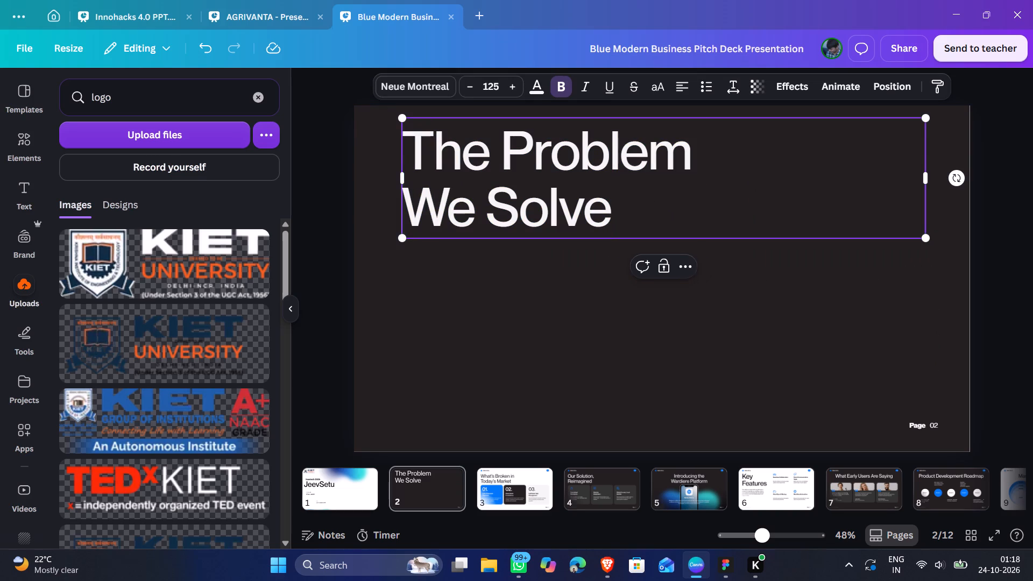
{"action": "key", "text": "BackSpace"}
{"action": "key", "text": "space"}
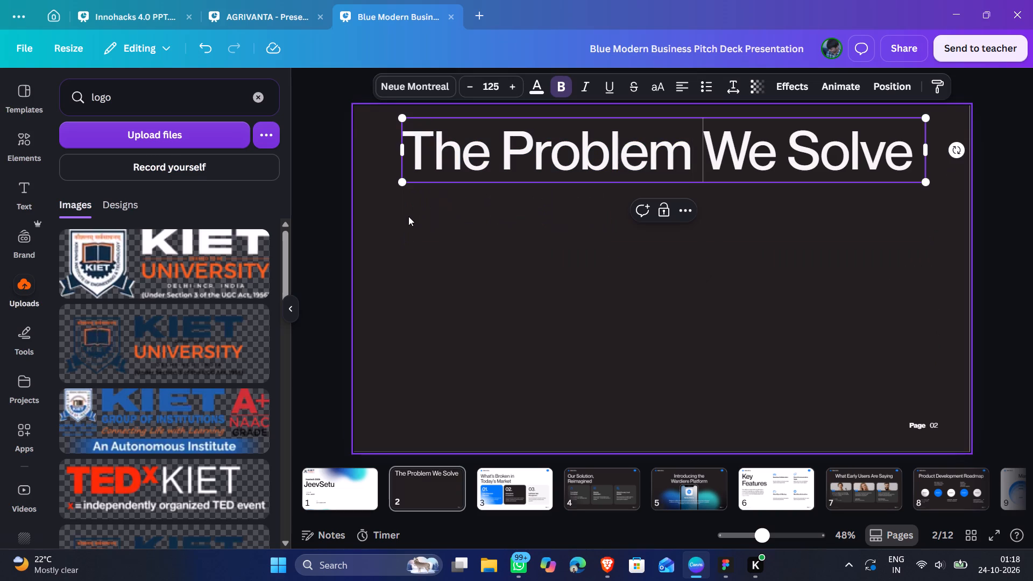
{"action": "left_click", "coordinate": [999, 232]}
Paste The Problem infographic onto slide 2 and position it below the heading on the slide's left half.
{"action": "left_click", "coordinate": [493, 324]}
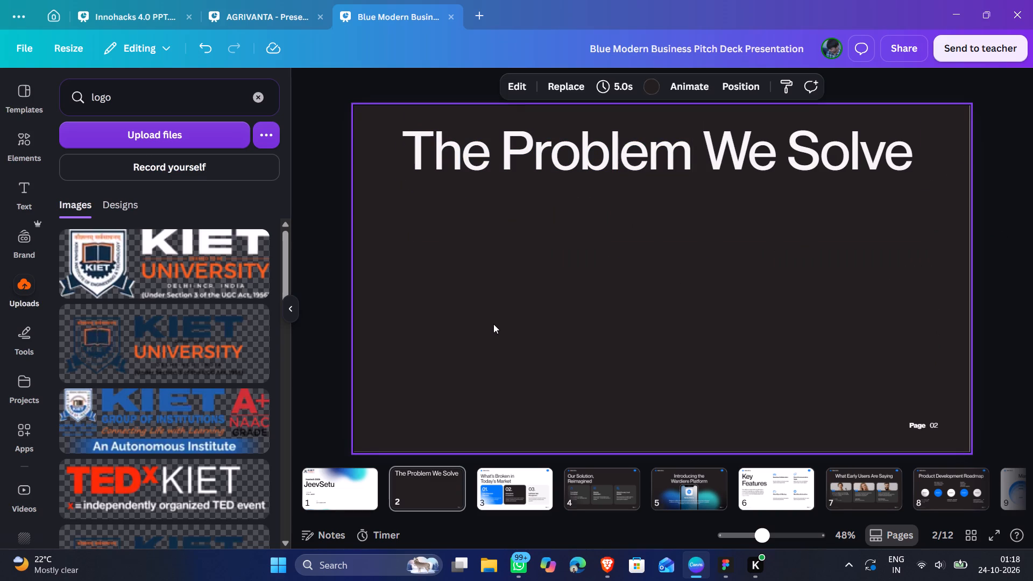
{"action": "key", "text": "ctrl+v"}
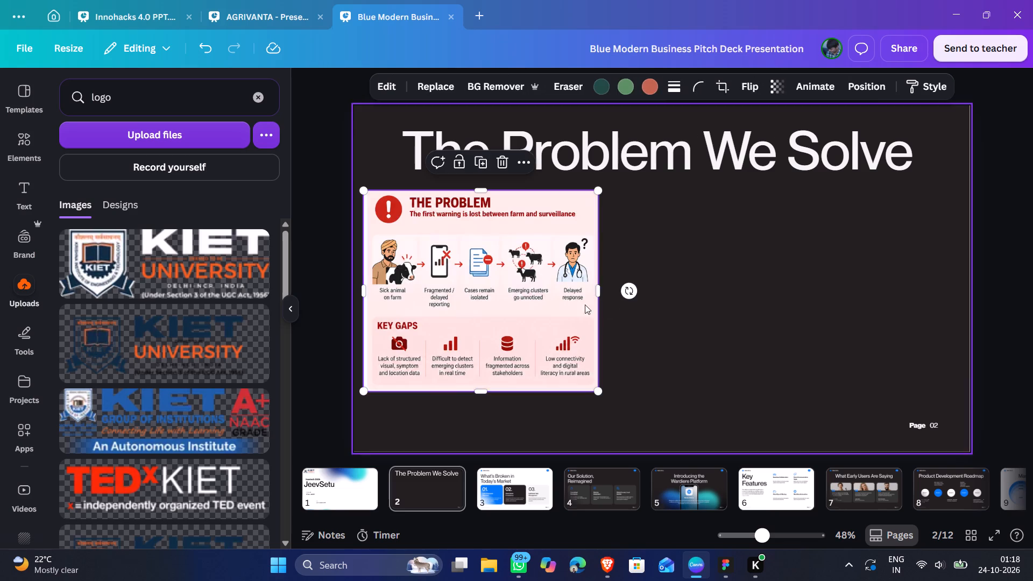
{"action": "left_click_drag", "start_coordinate": [534, 306], "coordinate": [542, 313]}
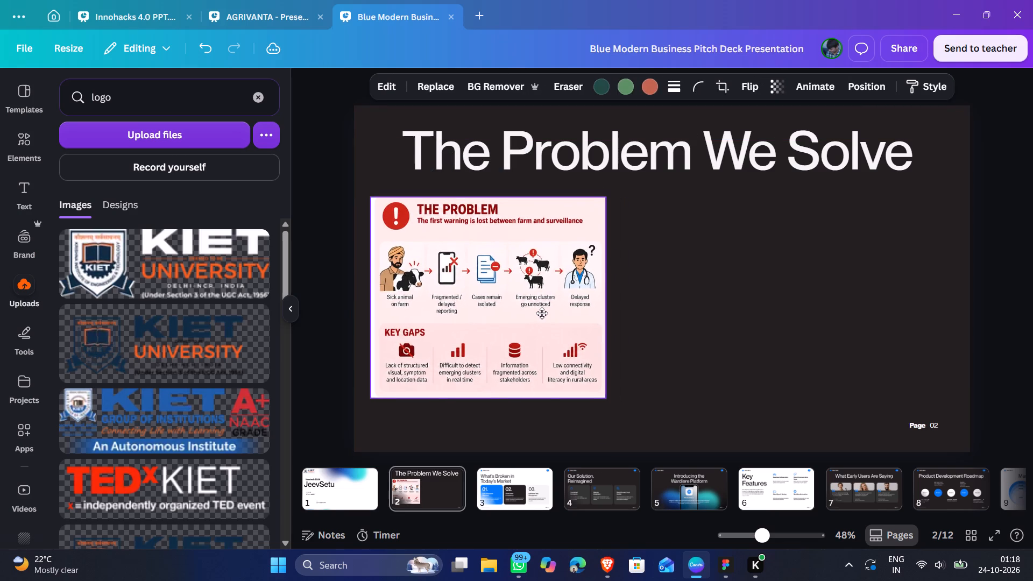
{"action": "left_click_drag", "start_coordinate": [542, 313], "coordinate": [550, 317]}
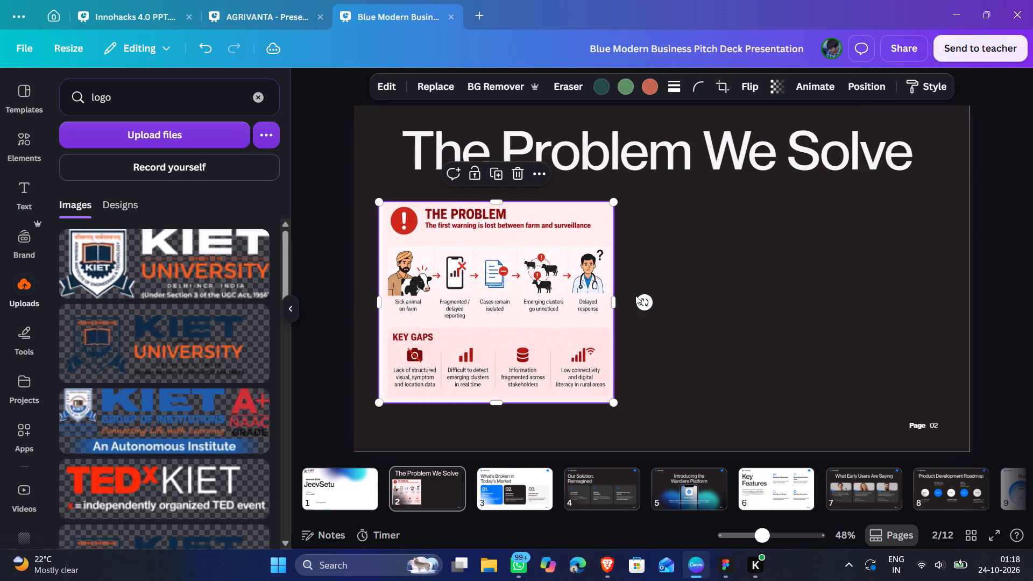
{"action": "left_click", "coordinate": [1008, 242]}
Scale the heading The Problem We Solve down to font size 73.5 and nudge it slightly lower on slide 2.
{"action": "left_click", "coordinate": [243, 16]}
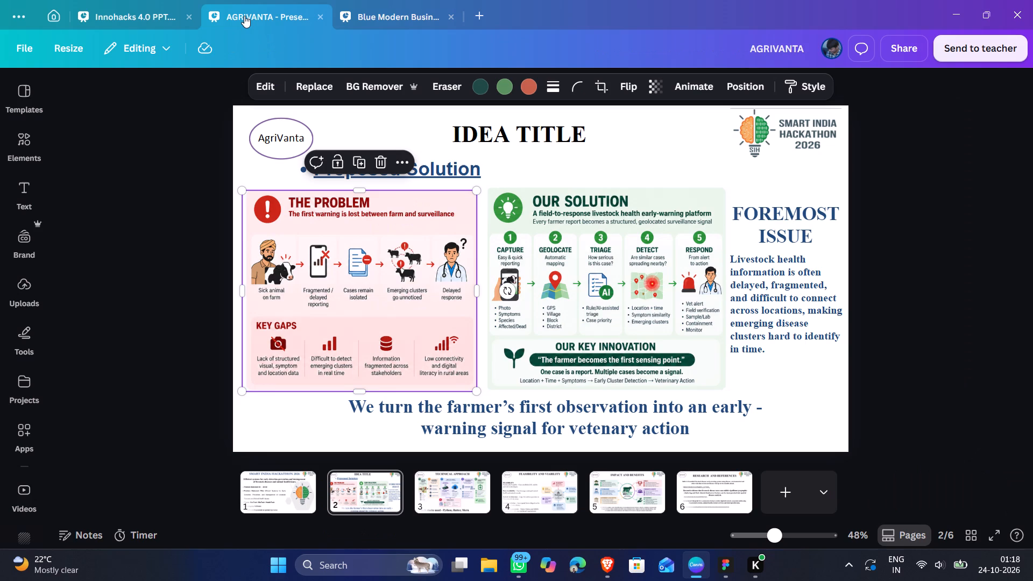
{"action": "left_click", "coordinate": [916, 163]}
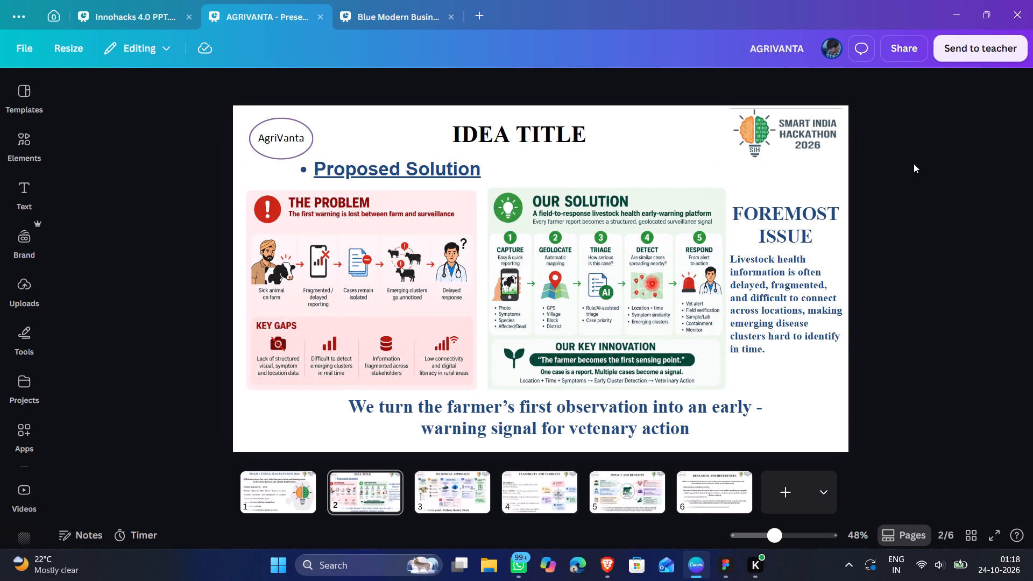
{"action": "left_click", "coordinate": [398, 19]}
{"action": "double_click", "coordinate": [642, 147]}
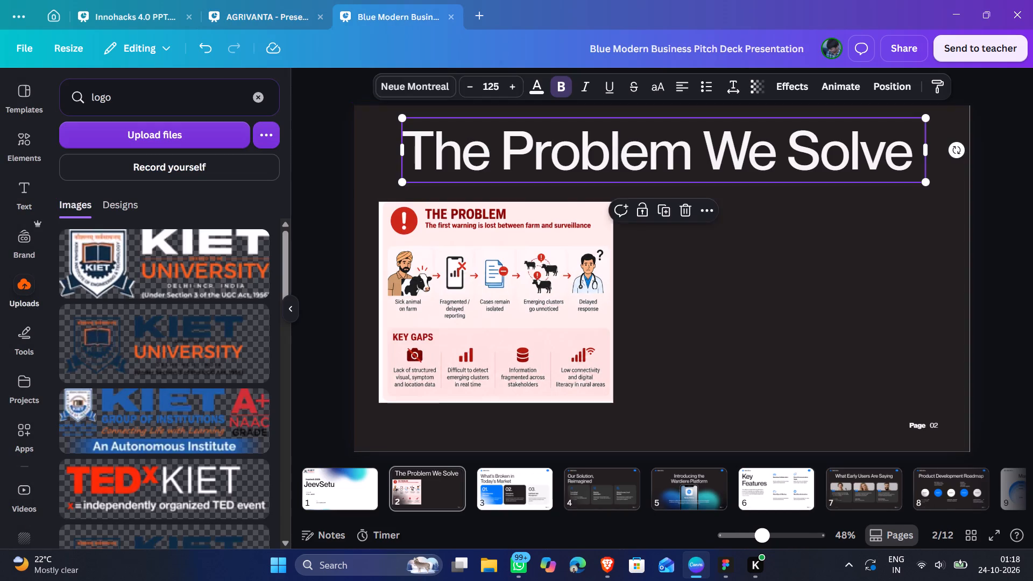
{"action": "left_click", "coordinate": [1015, 272]}
{"action": "left_click", "coordinate": [864, 158]}
{"action": "left_click_drag", "start_coordinate": [927, 181], "coordinate": [711, 156]}
{"action": "left_click_drag", "start_coordinate": [637, 137], "coordinate": [624, 138]}
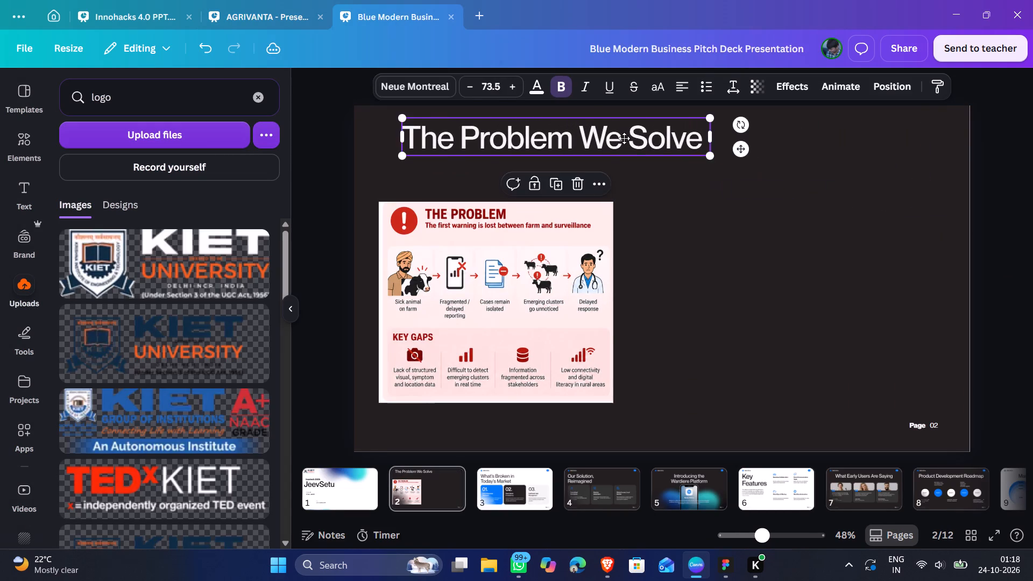
{"action": "left_click_drag", "start_coordinate": [624, 138], "coordinate": [635, 142]}
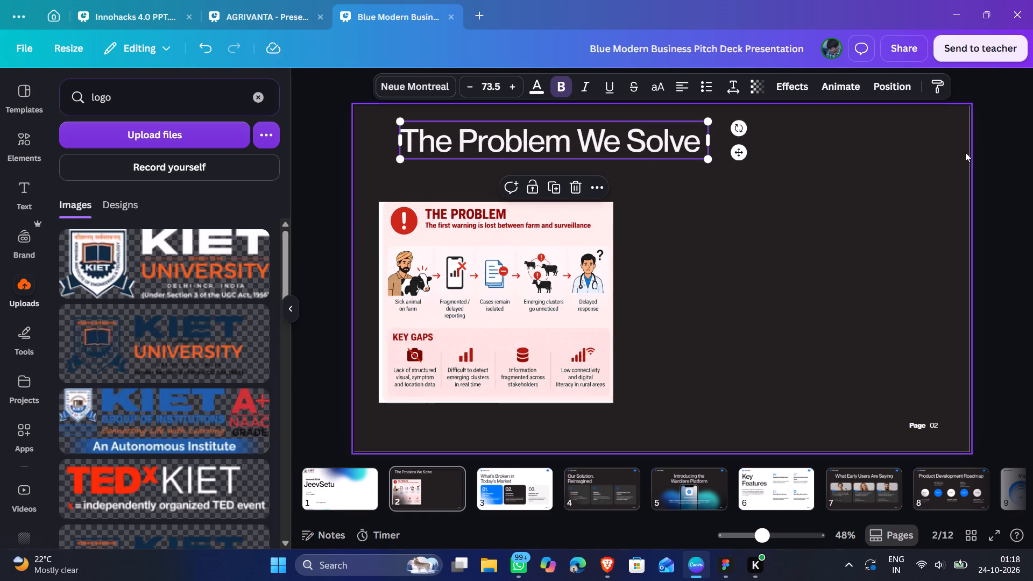
{"action": "left_click", "coordinate": [1024, 164]}
Copy the Our Solution infographic from AGRIVANTA's slide 2 and place it to the right of The Problem infographic on the pitch deck's slide 2.
{"action": "left_click", "coordinate": [244, 17]}
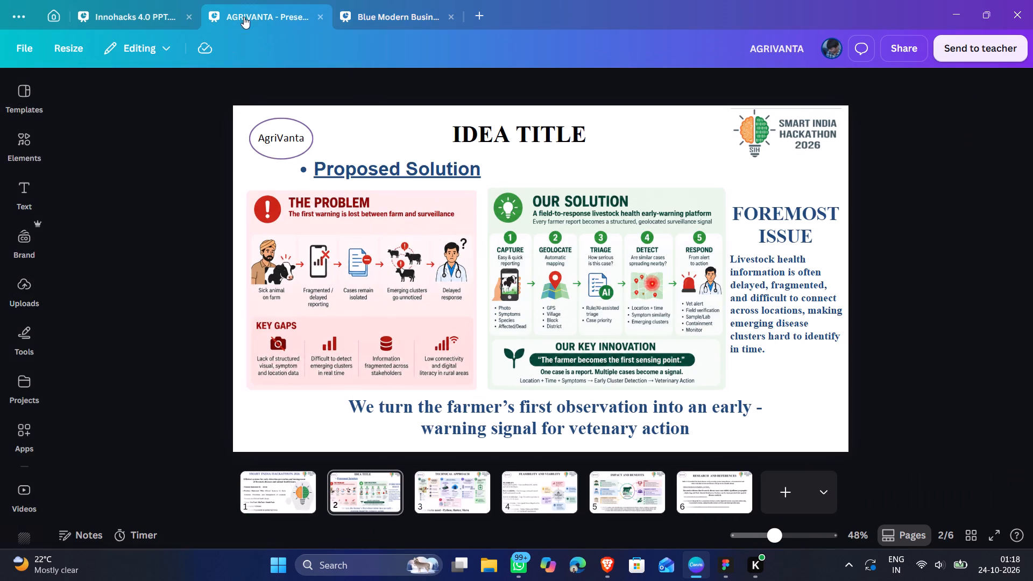
{"action": "left_click", "coordinate": [532, 216]}
{"action": "key", "text": "ctrl+c"}
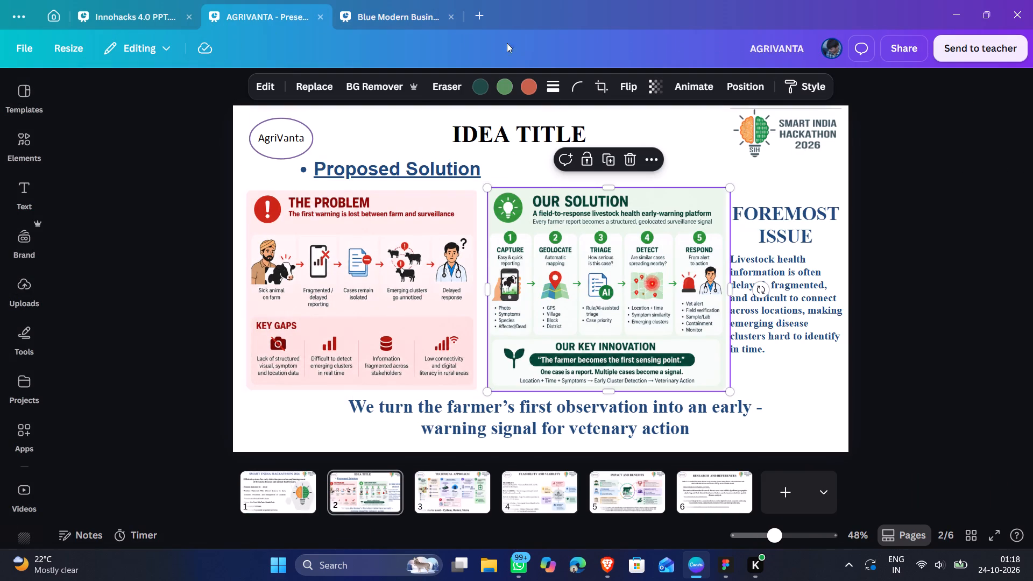
{"action": "left_click", "coordinate": [372, 7]}
{"action": "left_click", "coordinate": [702, 282]}
{"action": "key", "text": "ctrl+v"}
{"action": "left_click_drag", "start_coordinate": [690, 302], "coordinate": [690, 302]}
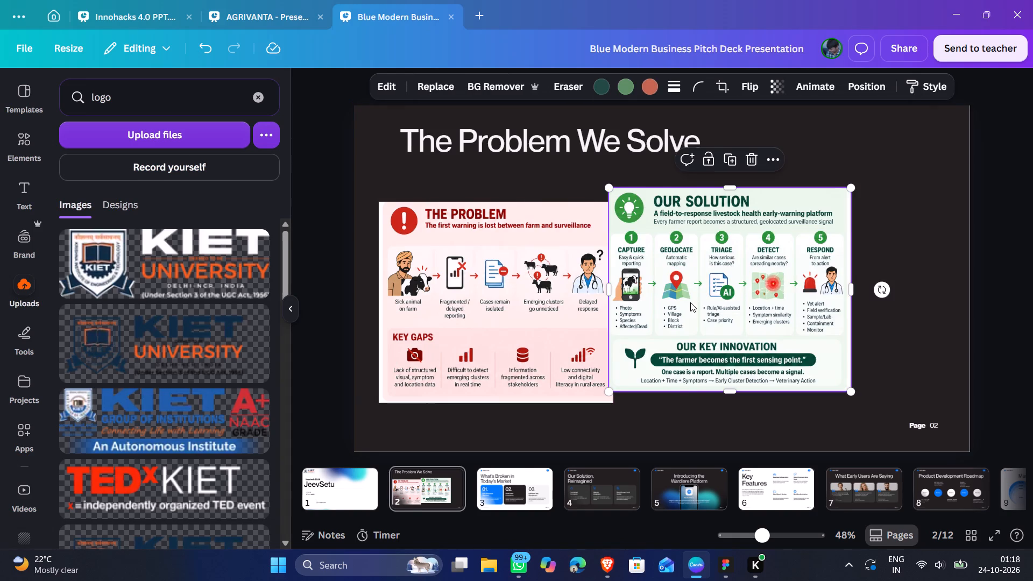
{"action": "left_click_drag", "start_coordinate": [690, 302], "coordinate": [709, 314]}
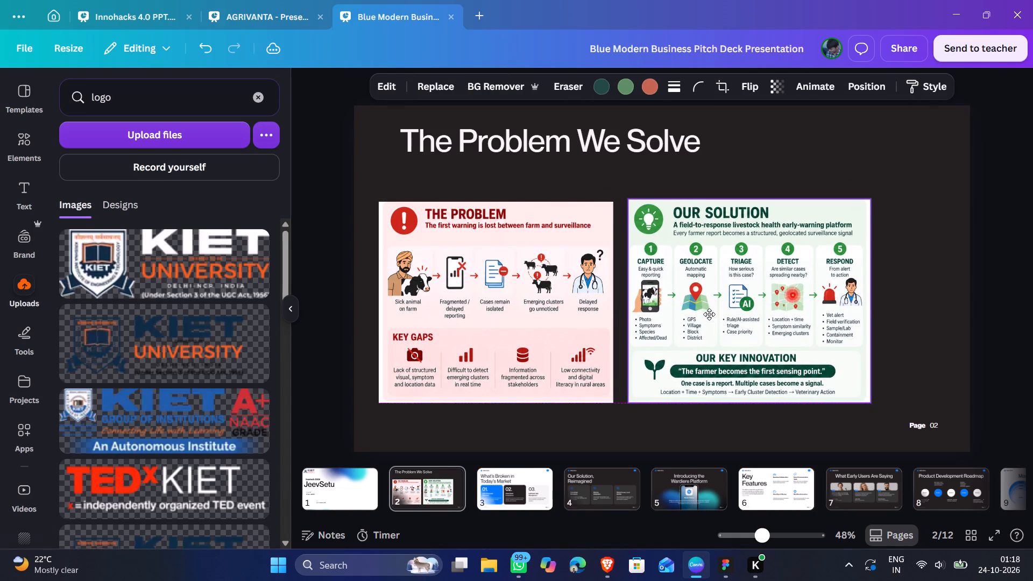
{"action": "left_click_drag", "start_coordinate": [709, 314], "coordinate": [709, 318]}
{"action": "left_click", "coordinate": [996, 256]}
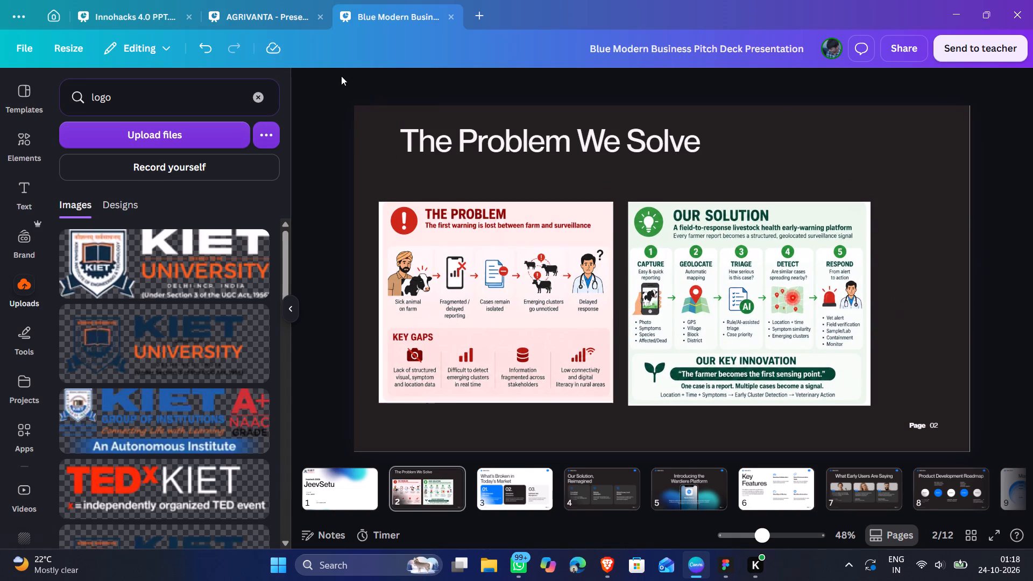
Scale The Problem and Our Solution infographics down together and move them to the lower part of slide 2, leaving space under the heading.
{"action": "left_click", "coordinate": [259, 13]}
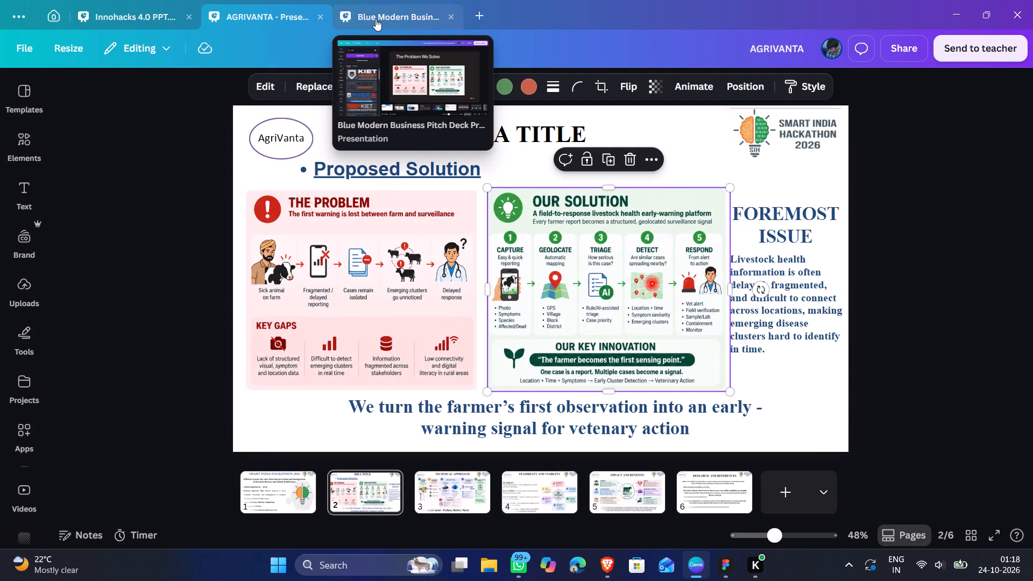
{"action": "left_click", "coordinate": [376, 19]}
{"action": "left_click", "coordinate": [549, 274]}
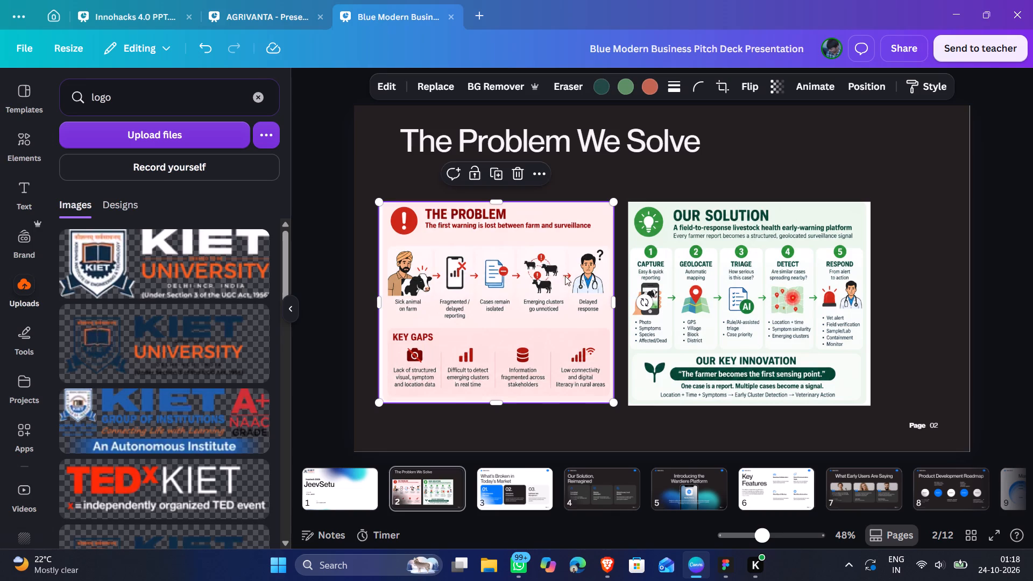
{"action": "left_click", "coordinate": [789, 294], "text": "shift"}
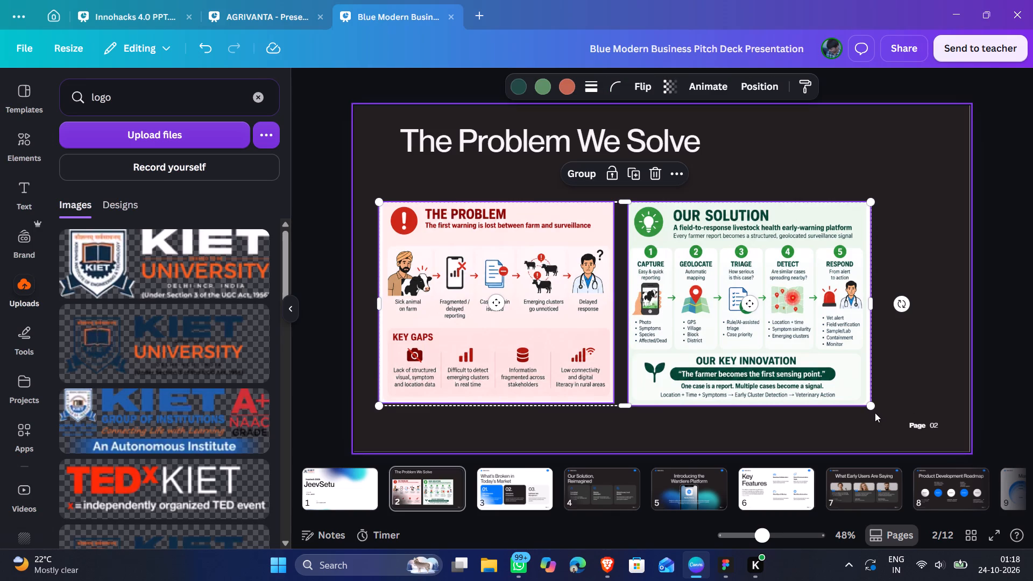
{"action": "left_click_drag", "start_coordinate": [874, 407], "coordinate": [768, 353]}
{"action": "left_click_drag", "start_coordinate": [649, 283], "coordinate": [647, 322]}
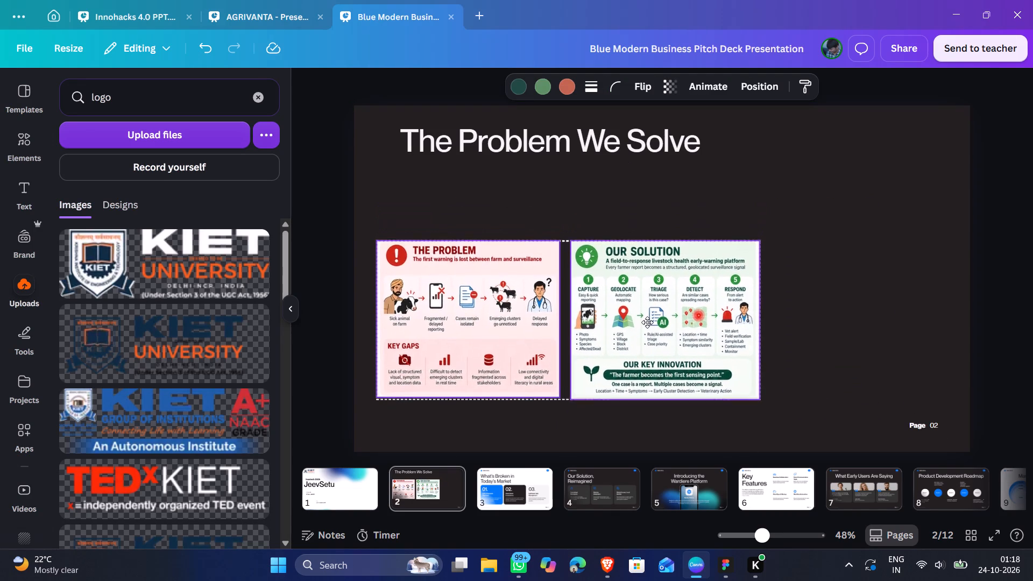
{"action": "left_click_drag", "start_coordinate": [647, 322], "coordinate": [649, 345]}
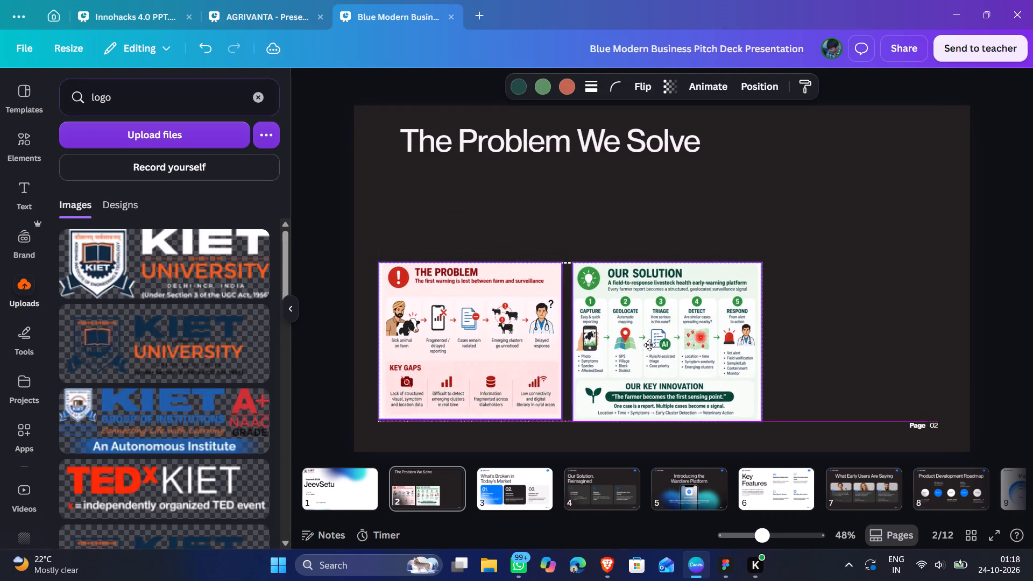
{"action": "left_click_drag", "start_coordinate": [649, 345], "coordinate": [649, 345]}
{"action": "left_click", "coordinate": [988, 241]}
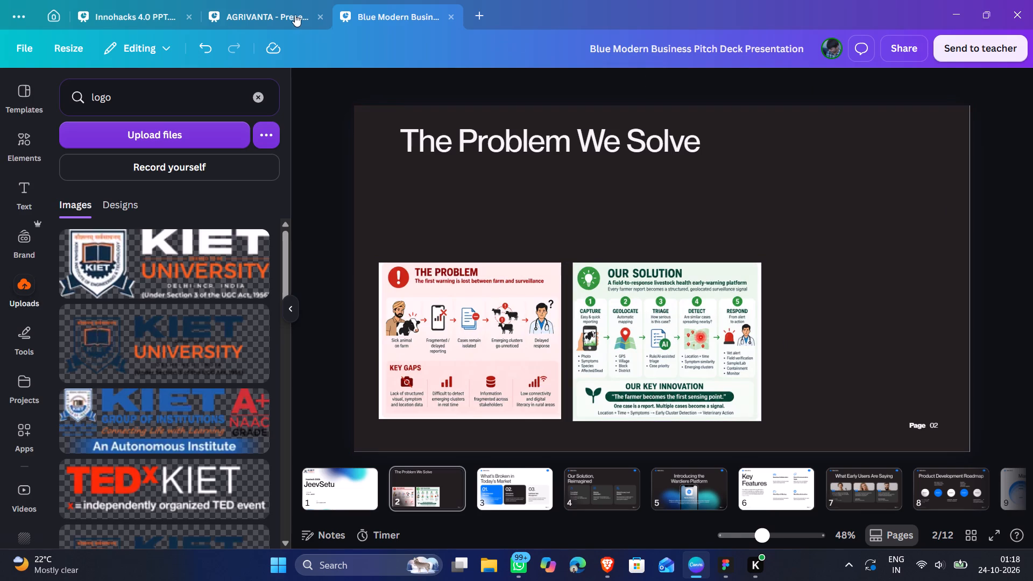
Copy the FOREMOST ISSUE heading from AGRIVANTA's slide 2 to the pitch deck's slide 2, placing it on one line below The Problem We Solve.
{"action": "left_click", "coordinate": [289, 15]}
{"action": "left_click", "coordinate": [772, 216]}
{"action": "double_click", "coordinate": [772, 216]}
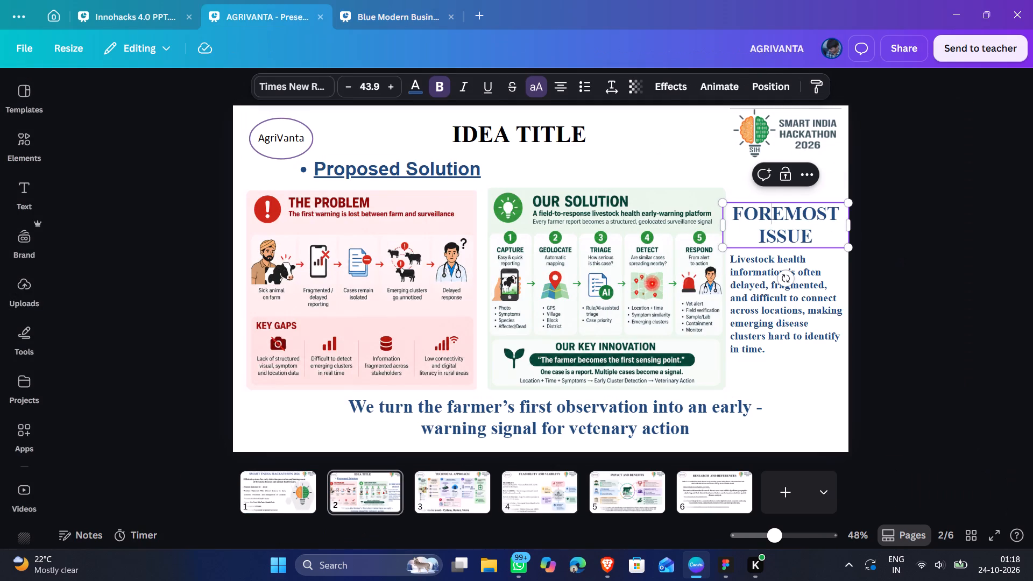
{"action": "left_click", "coordinate": [951, 236]}
{"action": "left_click", "coordinate": [804, 235]}
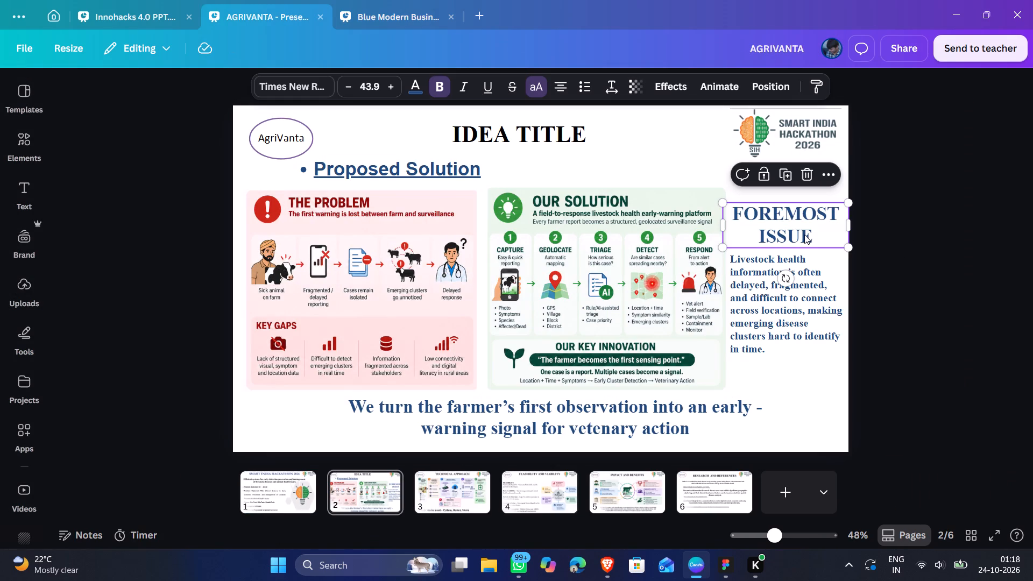
{"action": "key", "text": "ctrl+c"}
{"action": "left_click", "coordinate": [409, 17]}
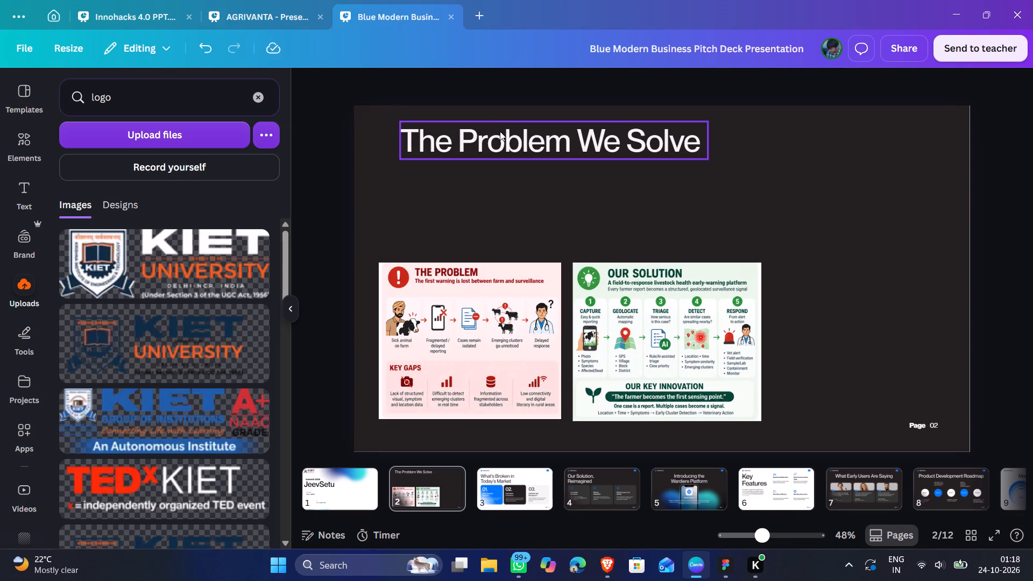
{"action": "key", "text": "ctrl+v"}
{"action": "left_click", "coordinate": [1002, 252]}
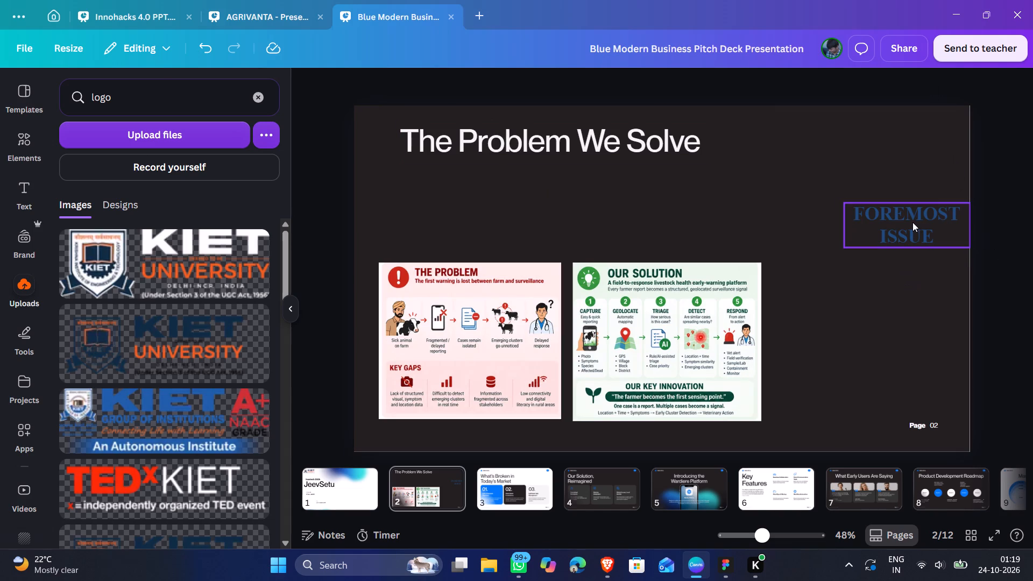
{"action": "left_click_drag", "start_coordinate": [911, 222], "coordinate": [473, 214]}
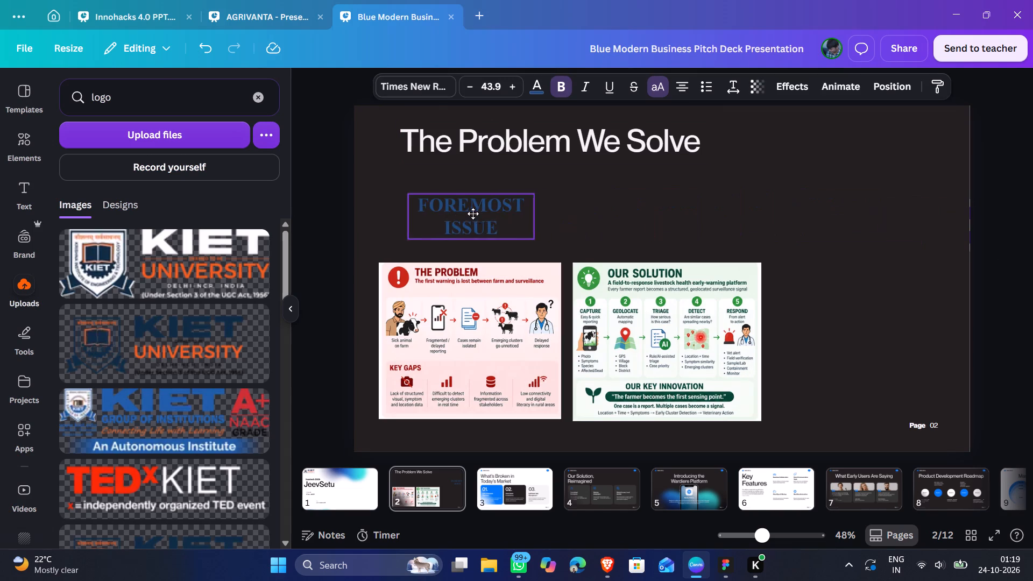
{"action": "left_click_drag", "start_coordinate": [473, 214], "coordinate": [448, 194]}
{"action": "left_click_drag", "start_coordinate": [508, 195], "coordinate": [564, 194]}
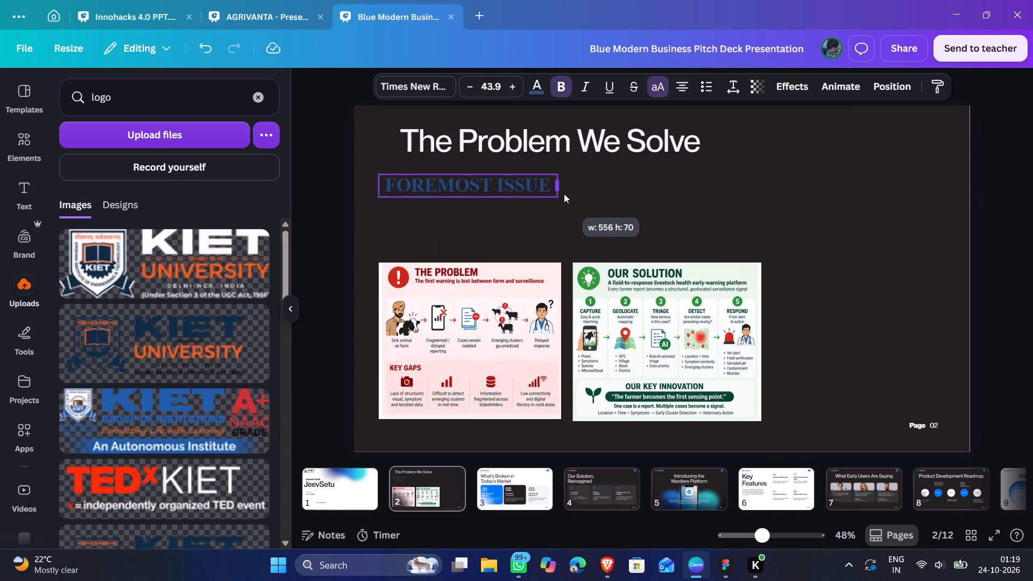
{"action": "left_click_drag", "start_coordinate": [564, 194], "coordinate": [571, 194]}
{"action": "left_click", "coordinate": [1002, 198]}
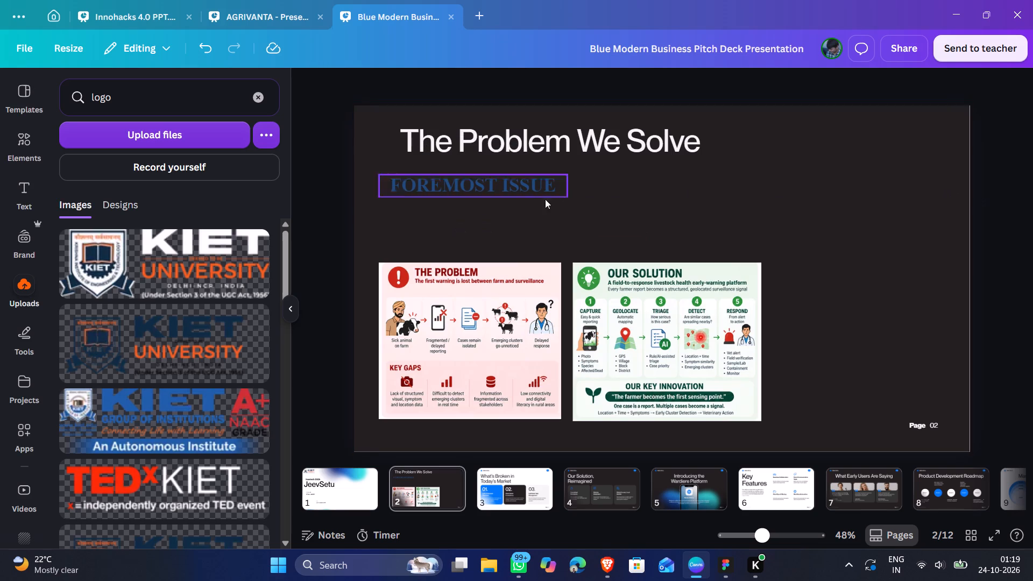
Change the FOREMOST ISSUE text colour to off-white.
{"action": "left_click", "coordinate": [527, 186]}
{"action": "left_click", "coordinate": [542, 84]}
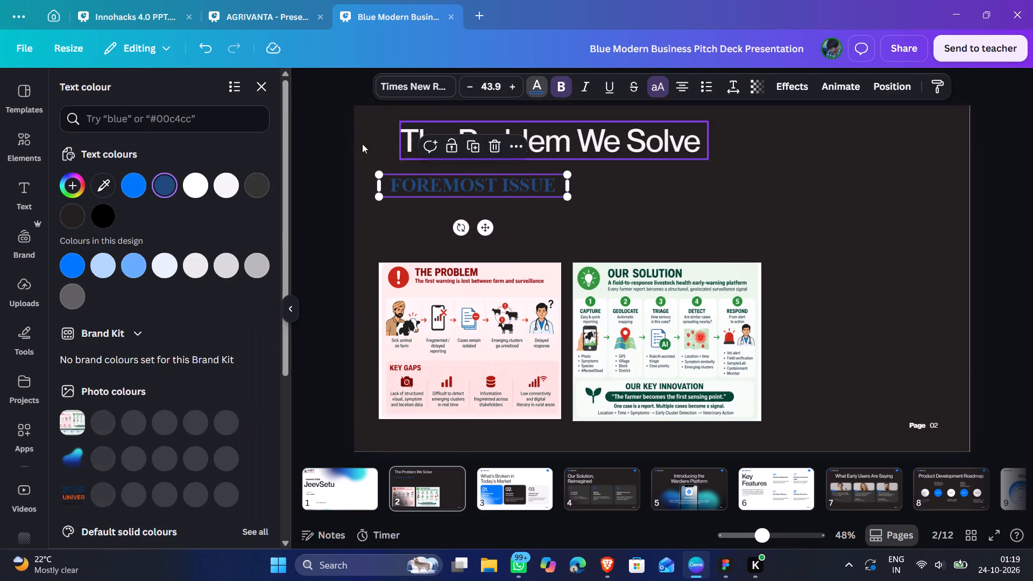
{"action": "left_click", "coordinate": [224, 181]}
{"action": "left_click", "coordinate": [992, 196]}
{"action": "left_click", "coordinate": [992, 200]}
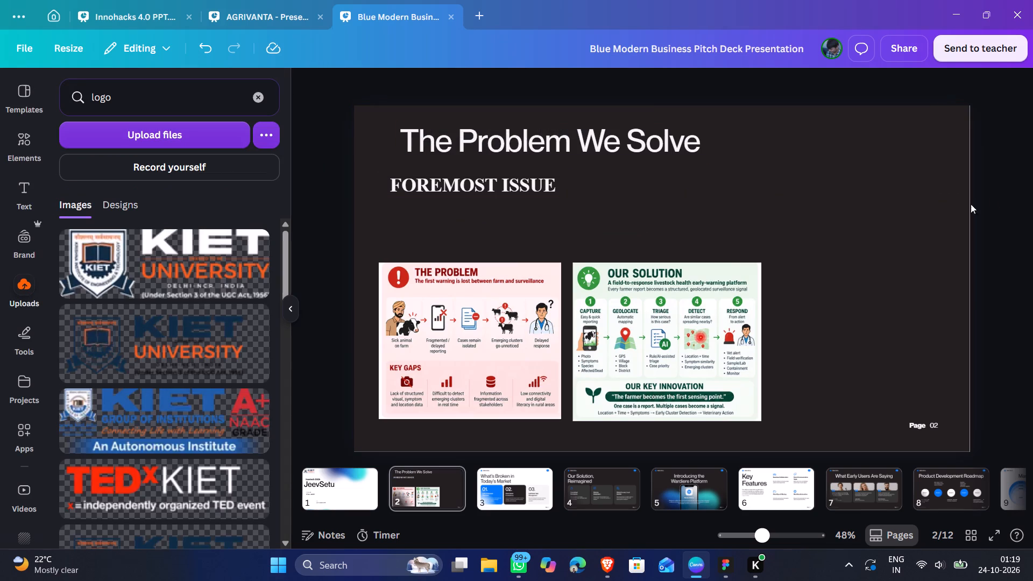
Make FOREMOST ISSUE a bulleted line, widen its text box to fit one line, and align it under the slide heading.
{"action": "left_click_drag", "start_coordinate": [456, 190], "coordinate": [477, 189]}
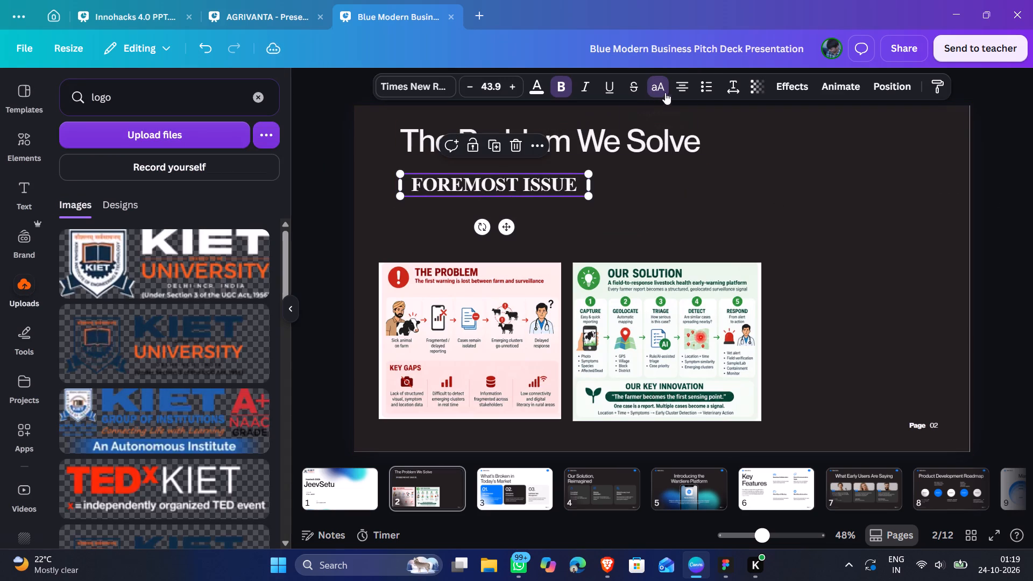
{"action": "left_click", "coordinate": [710, 83]}
{"action": "left_click_drag", "start_coordinate": [588, 191], "coordinate": [604, 191]}
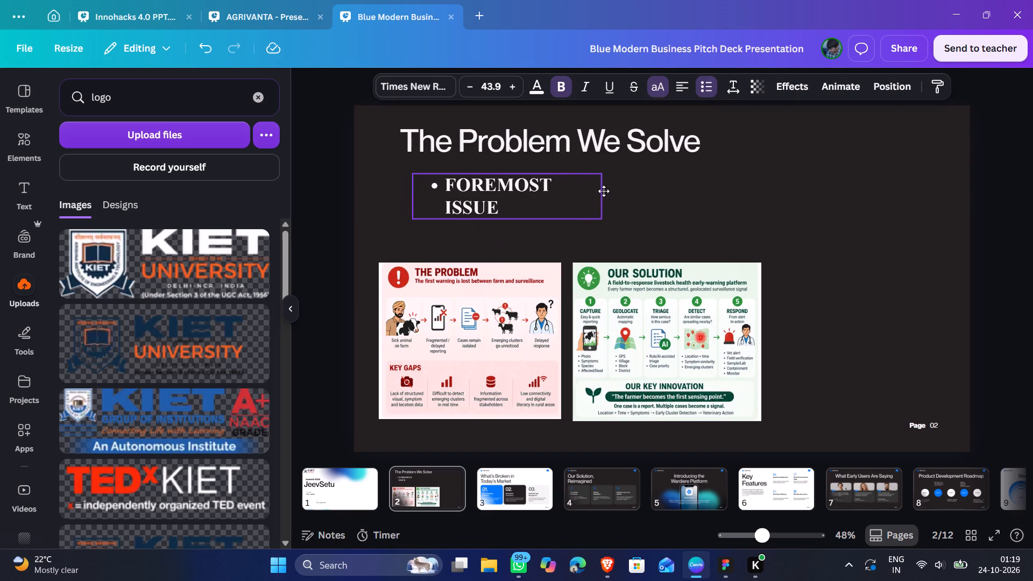
{"action": "left_click_drag", "start_coordinate": [604, 191], "coordinate": [603, 191]}
{"action": "left_click_drag", "start_coordinate": [607, 199], "coordinate": [638, 196]}
{"action": "left_click", "coordinate": [1008, 203]}
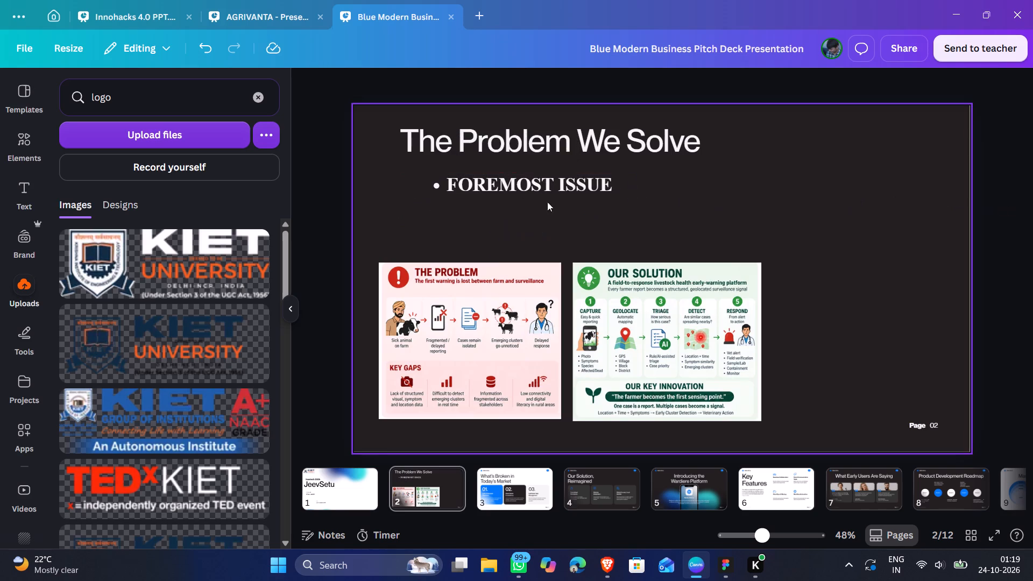
{"action": "left_click_drag", "start_coordinate": [534, 185], "coordinate": [496, 185]}
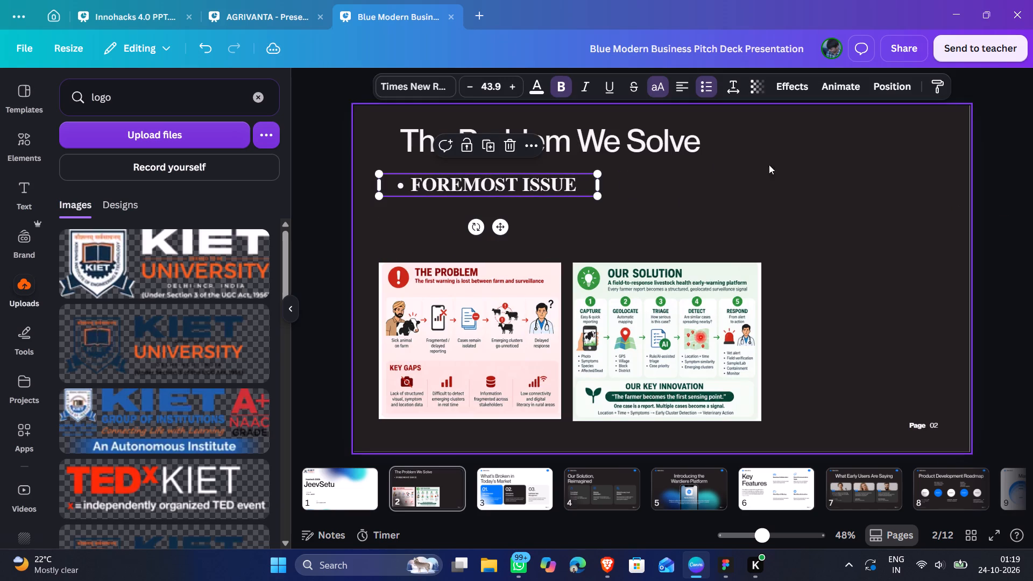
{"action": "left_click", "coordinate": [1004, 174]}
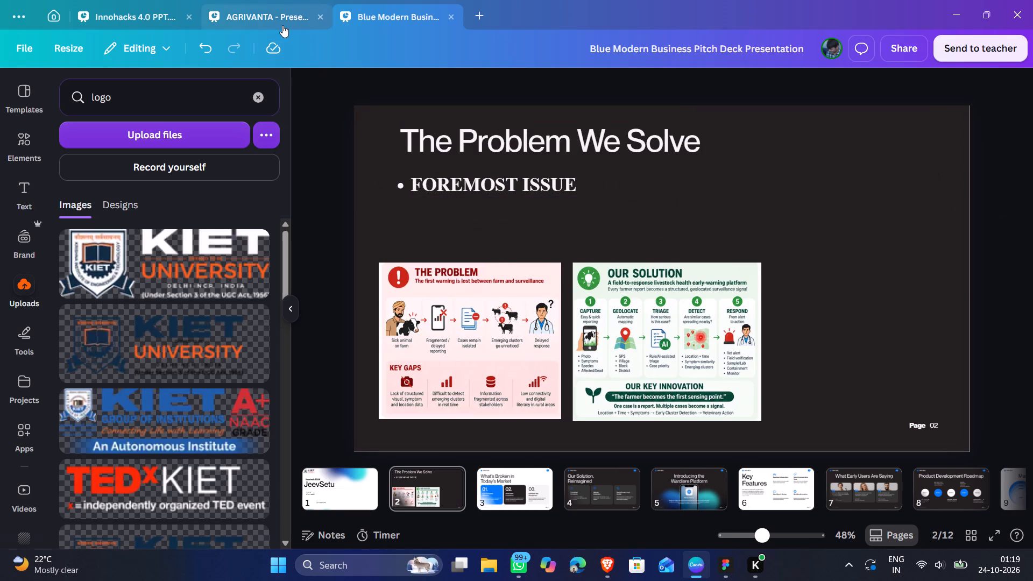
Copy the livestock health information paragraph from AGRIVANTA's slide 2 and place it below FOREMOST ISSUE on the pitch deck's slide 2.
{"action": "left_click", "coordinate": [282, 25]}
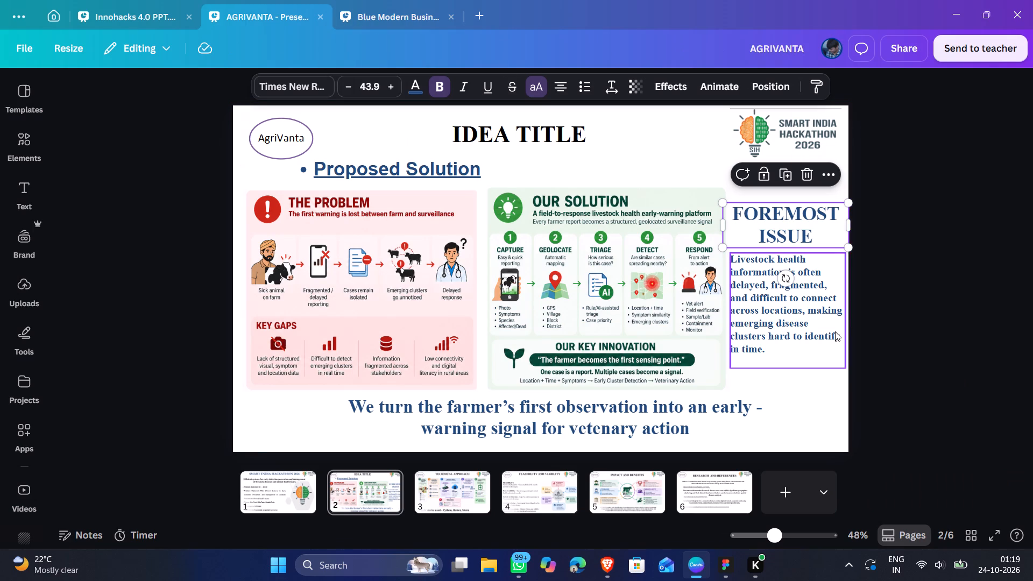
{"action": "double_click", "coordinate": [822, 327]}
{"action": "key", "text": "ctrl+a"}
{"action": "key", "text": "ctrl+c"}
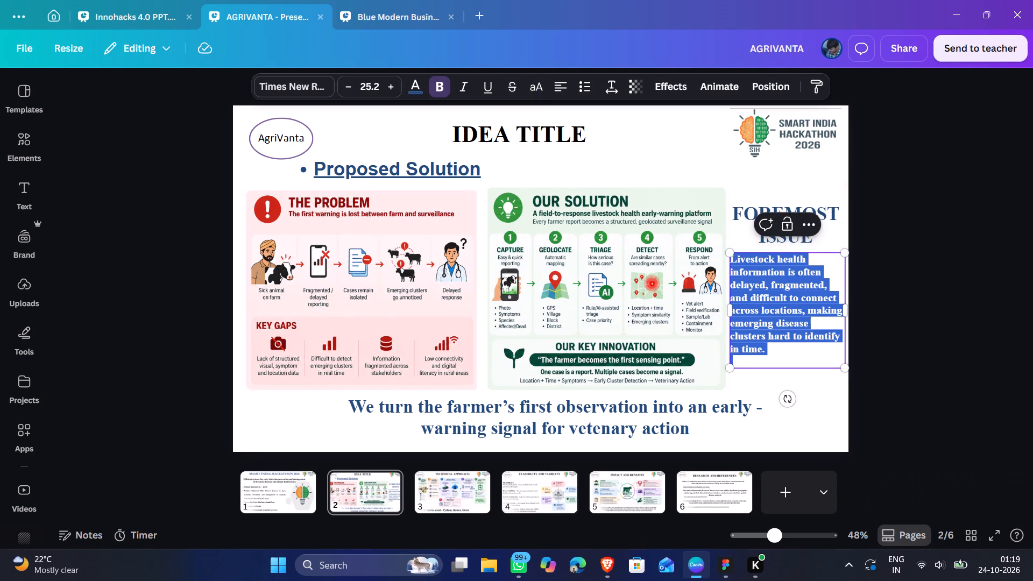
{"action": "left_click", "coordinate": [368, 10]}
{"action": "key", "text": "ctrl+v"}
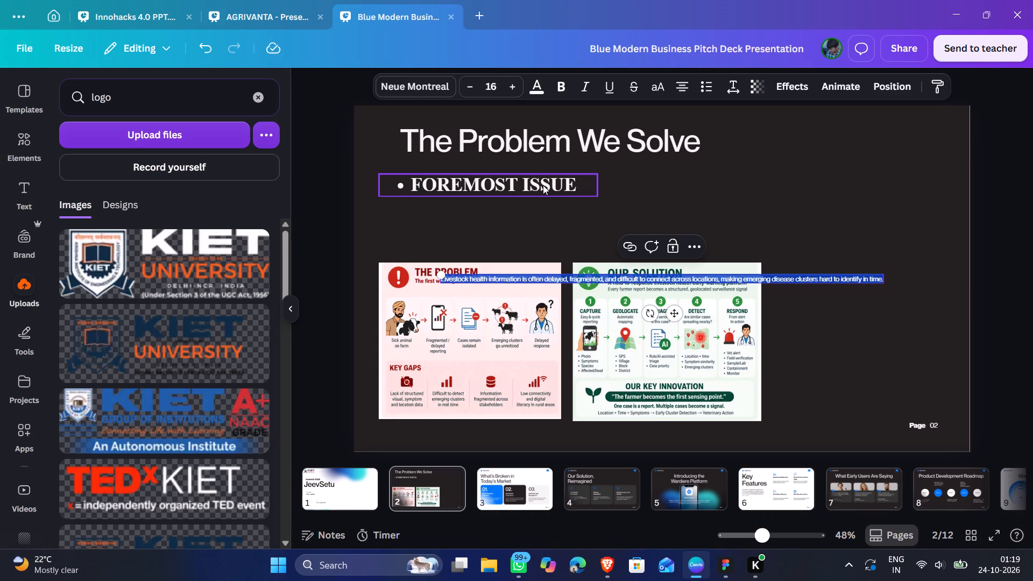
{"action": "left_click", "coordinate": [996, 233]}
{"action": "left_click_drag", "start_coordinate": [839, 277], "coordinate": [804, 210]}
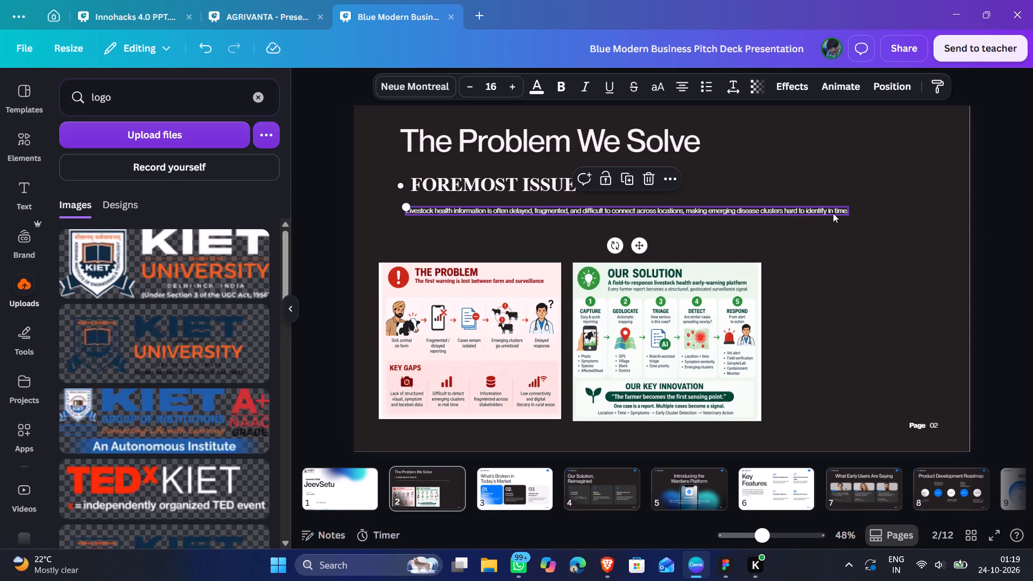
Increase the livestock health paragraph's font size to 34 and centre it in the space between FOREMOST ISSUE and the infographics.
{"action": "double_click", "coordinate": [822, 209]}
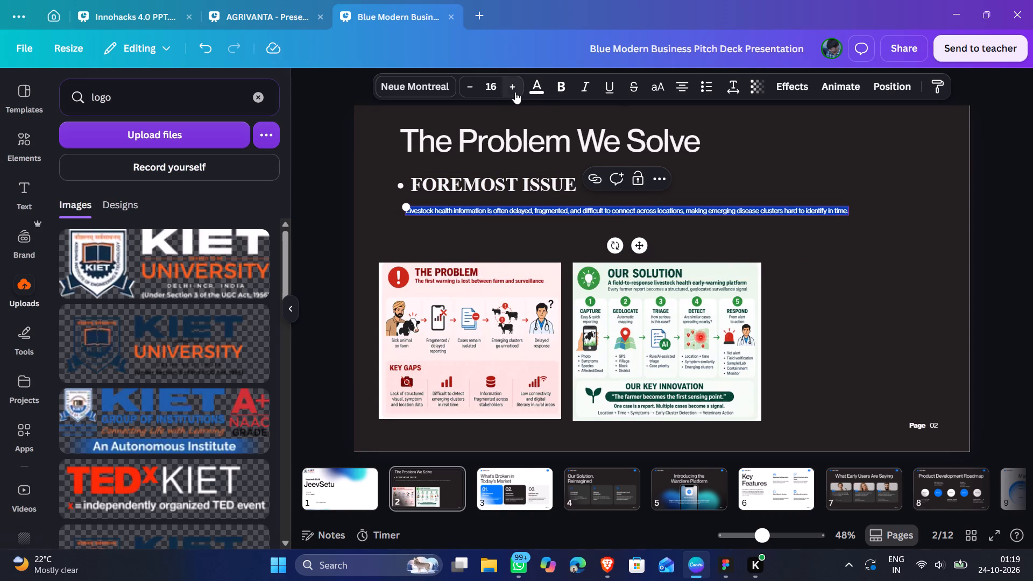
{"action": "left_click", "coordinate": [508, 90]}
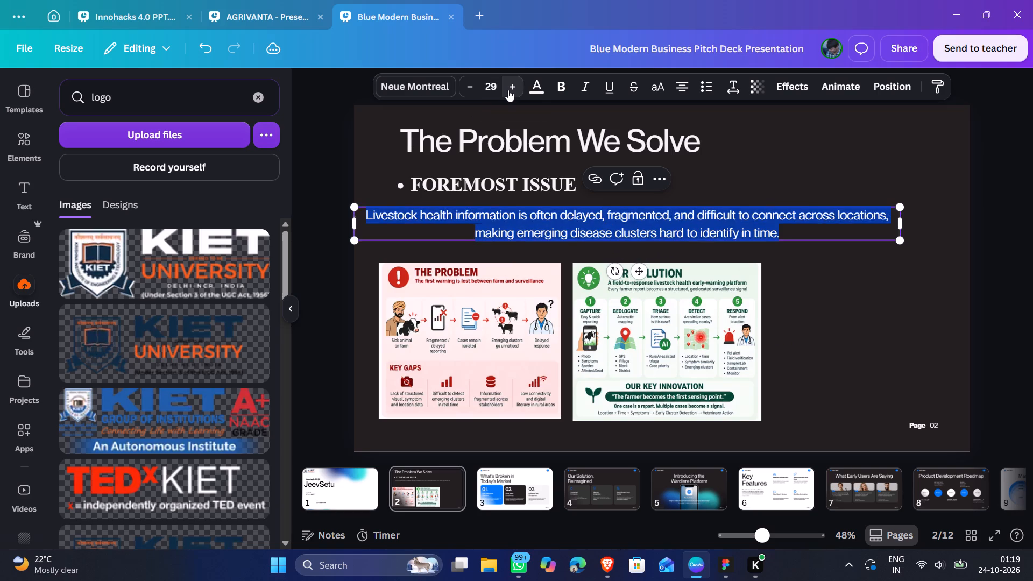
{"action": "triple_click", "coordinate": [508, 90]}
{"action": "left_click", "coordinate": [506, 90]}
{"action": "left_click", "coordinate": [993, 247]}
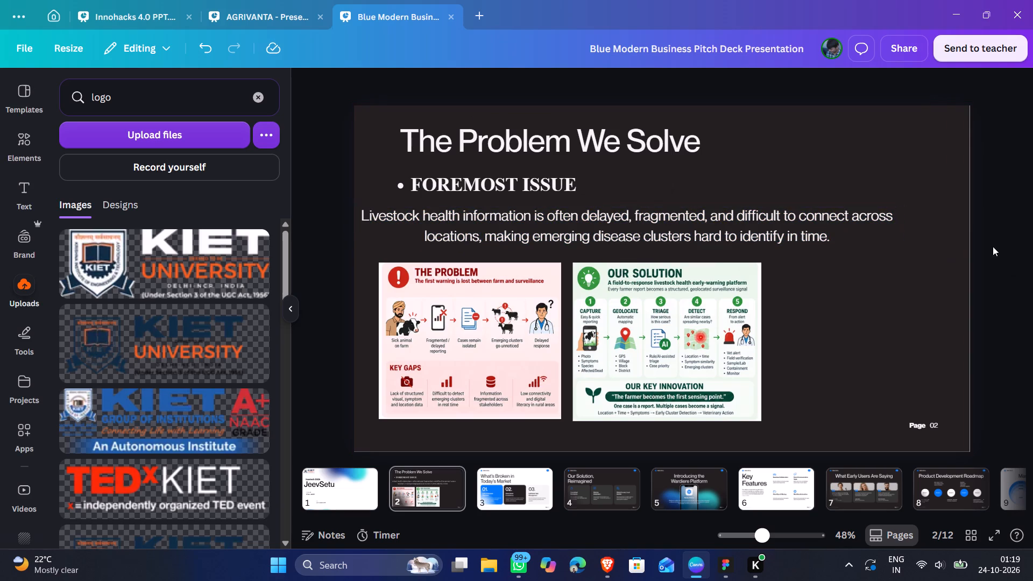
{"action": "left_click_drag", "start_coordinate": [662, 214], "coordinate": [685, 208]}
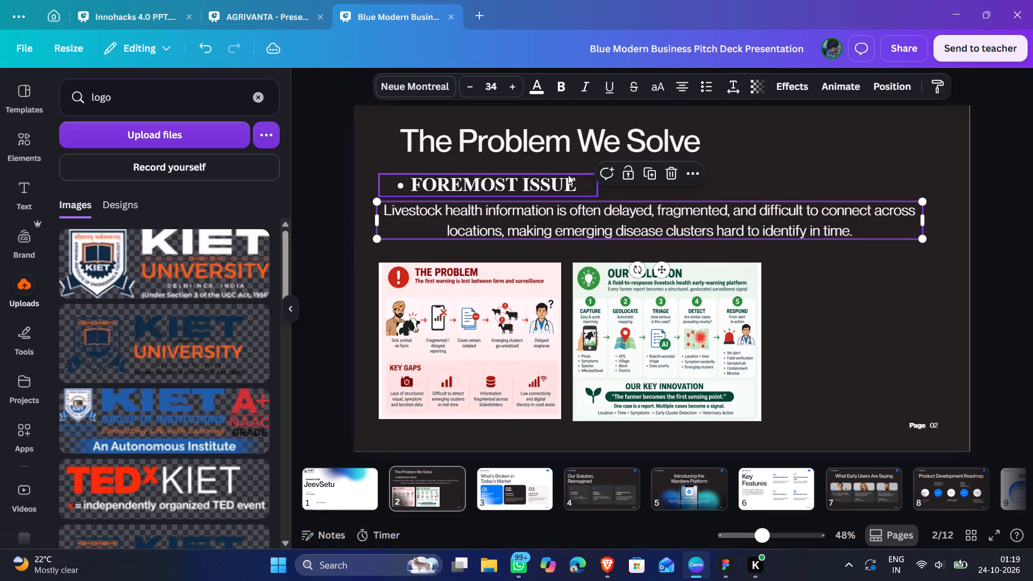
Recolour the FOREMOST ISSUE bullet line to the red-orange from the infographic's photo colours.
{"action": "left_click", "coordinate": [565, 175]}
{"action": "left_click", "coordinate": [531, 87]}
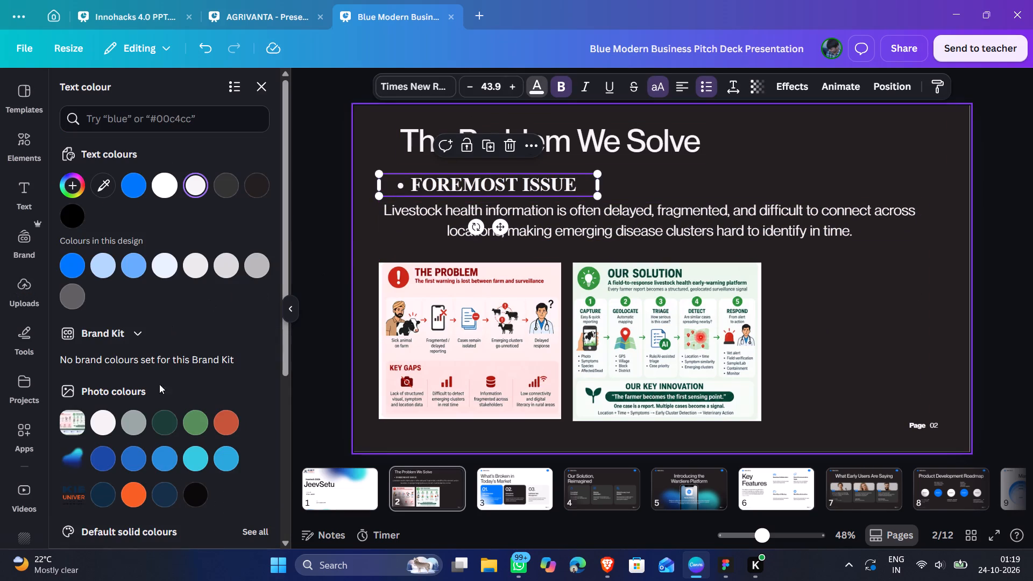
{"action": "left_click", "coordinate": [131, 462]}
{"action": "scroll", "coordinate": [165, 464], "scroll_direction": "down", "scroll_amount": 1}
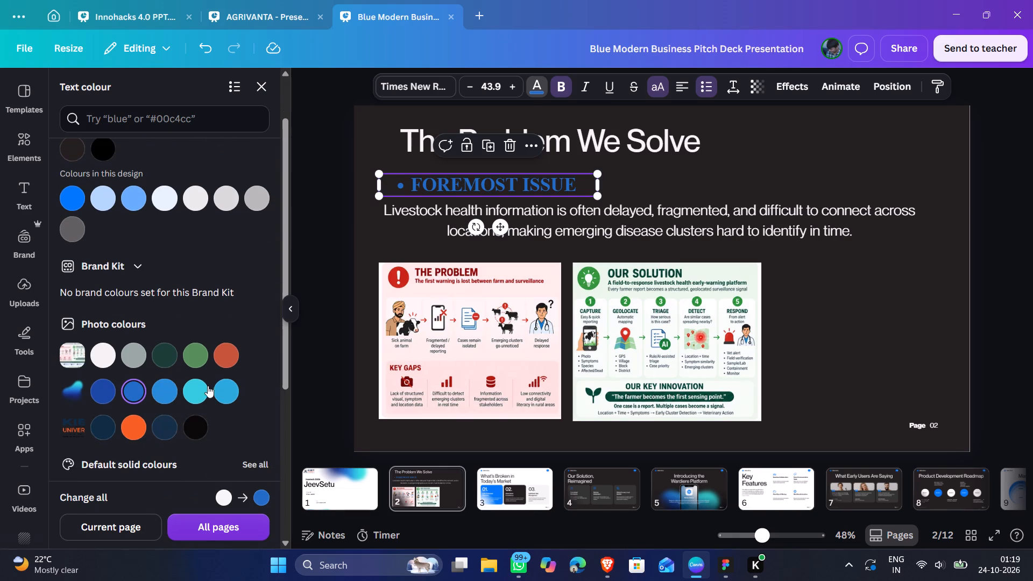
{"action": "left_click", "coordinate": [220, 357]}
{"action": "double_click", "coordinate": [992, 246]}
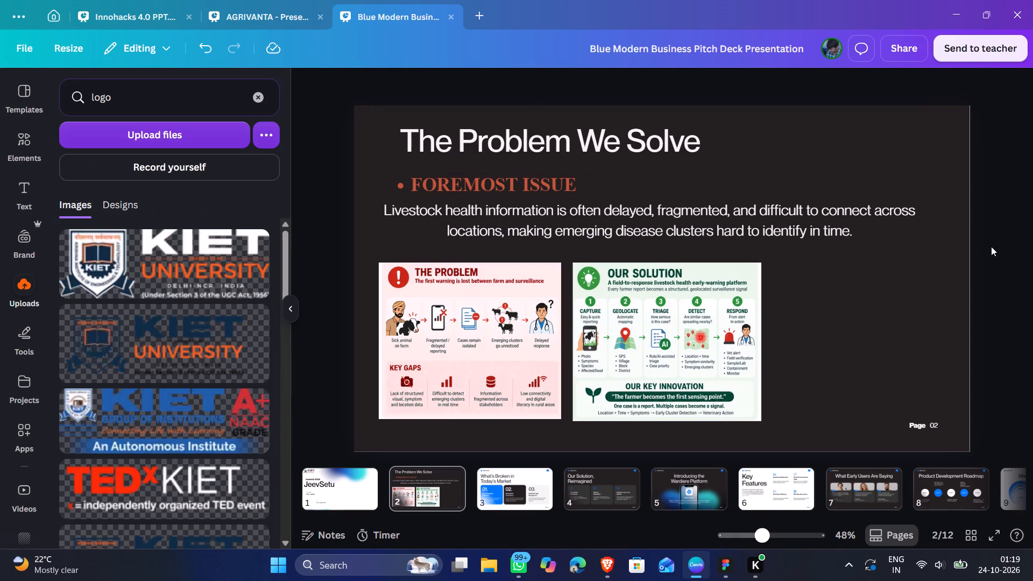
{"action": "left_click", "coordinate": [991, 246]}
Scale the FOREMOST ISSUE line and its paragraph down together and move them slightly closer to the slide heading.
{"action": "left_click", "coordinate": [575, 243]}
{"action": "left_click", "coordinate": [578, 229]}
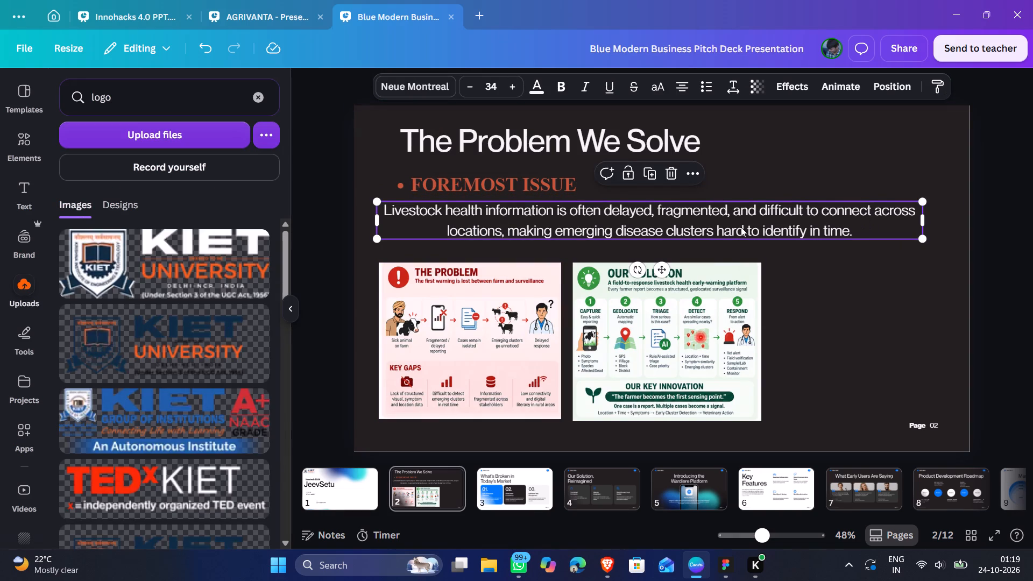
{"action": "left_click", "coordinate": [983, 222]}
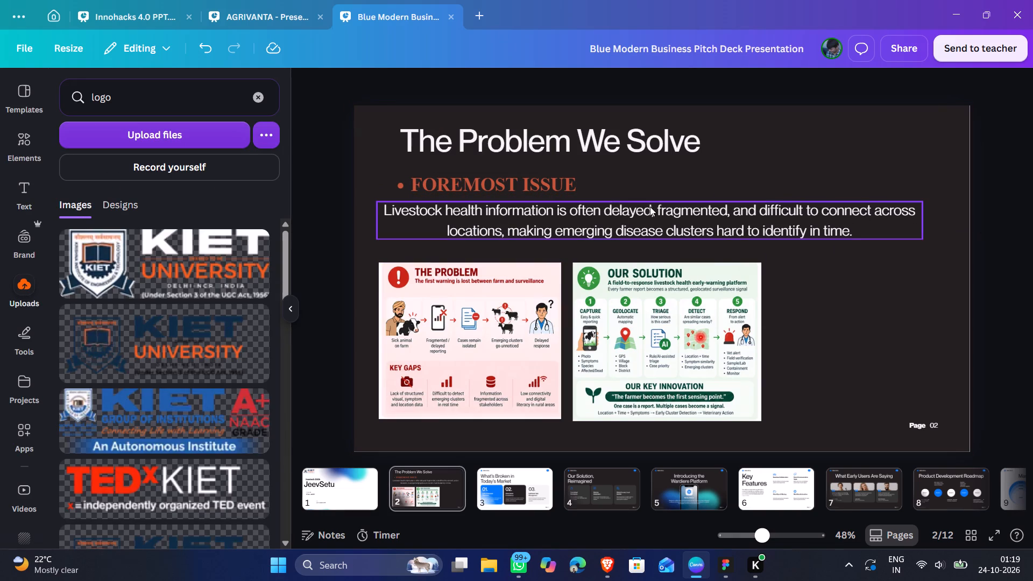
{"action": "left_click", "coordinate": [598, 215]}
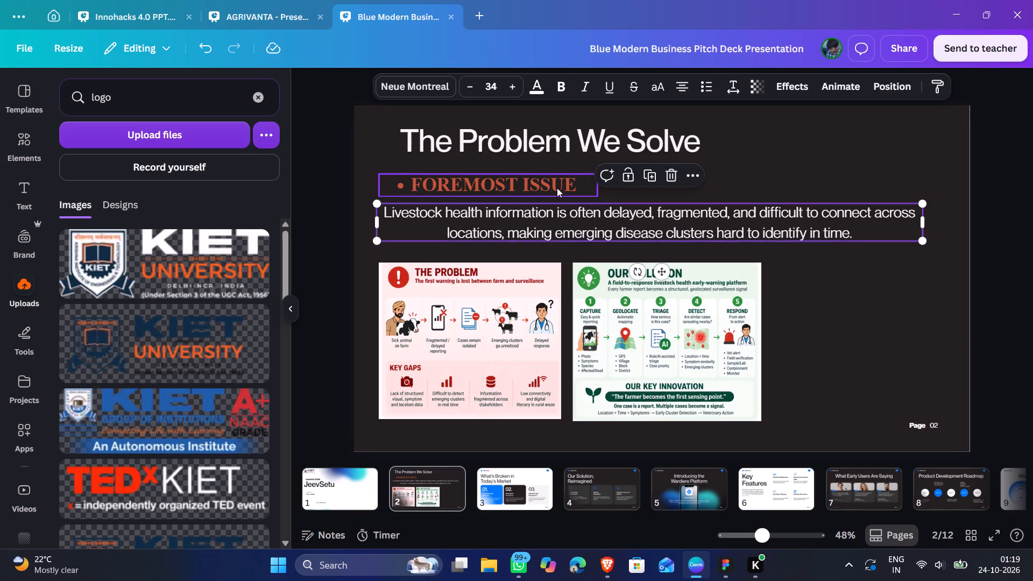
{"action": "left_click", "coordinate": [553, 185]}
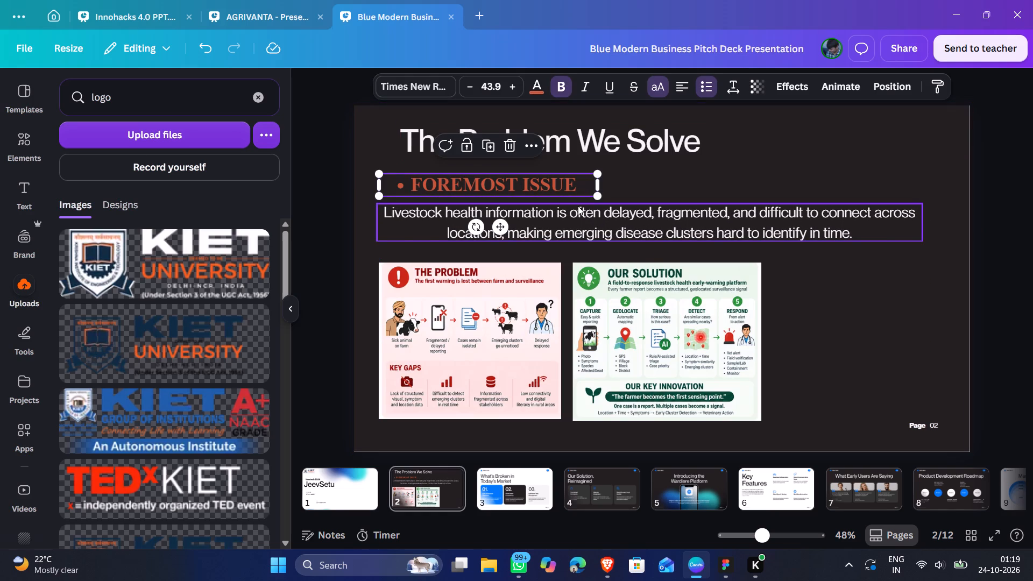
{"action": "left_click", "coordinate": [578, 206], "text": "shift"}
{"action": "left_click_drag", "start_coordinate": [925, 245], "coordinate": [854, 222]}
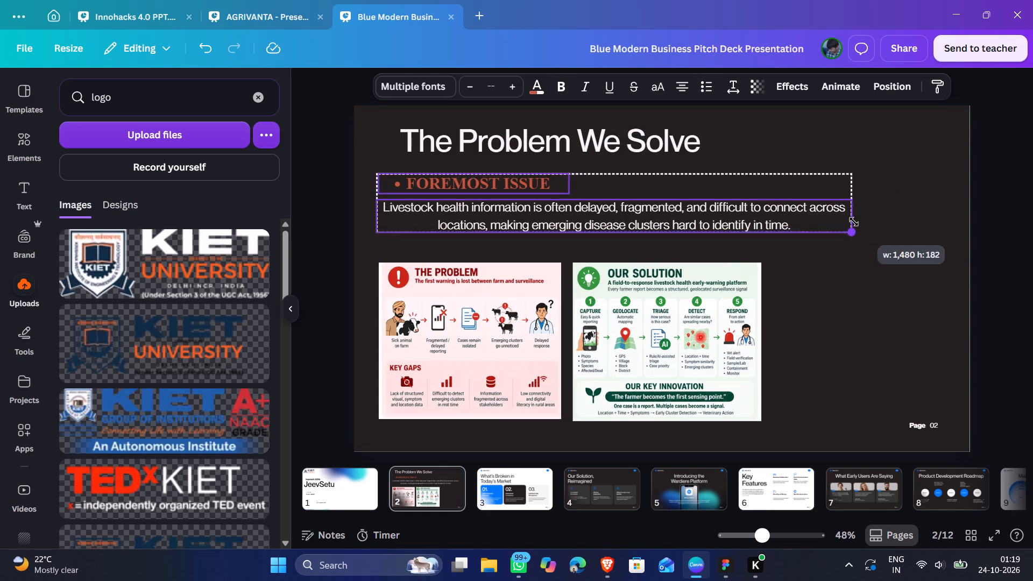
{"action": "left_click_drag", "start_coordinate": [854, 222], "coordinate": [832, 221]}
{"action": "left_click_drag", "start_coordinate": [683, 203], "coordinate": [689, 200]}
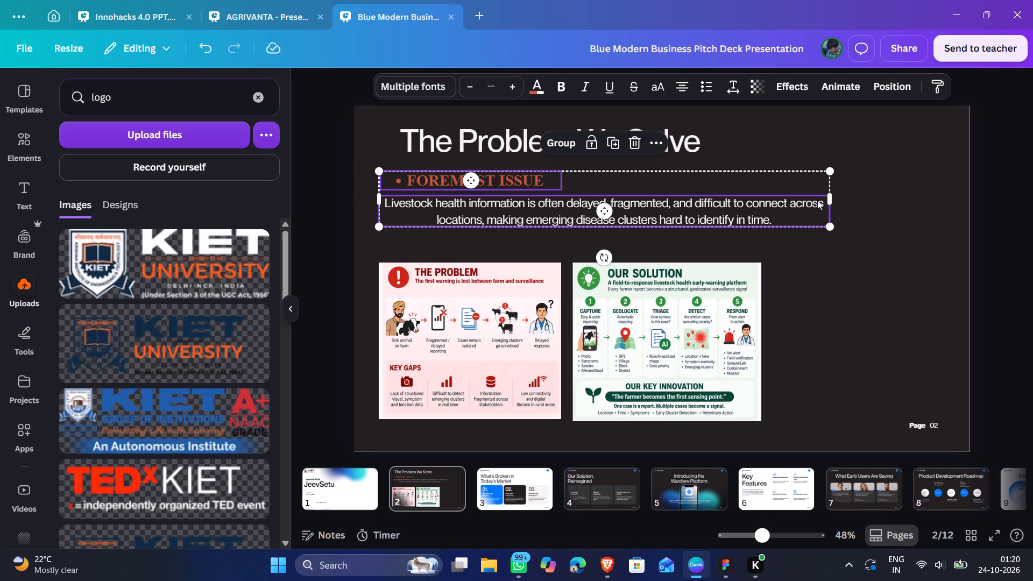
{"action": "left_click", "coordinate": [1006, 212]}
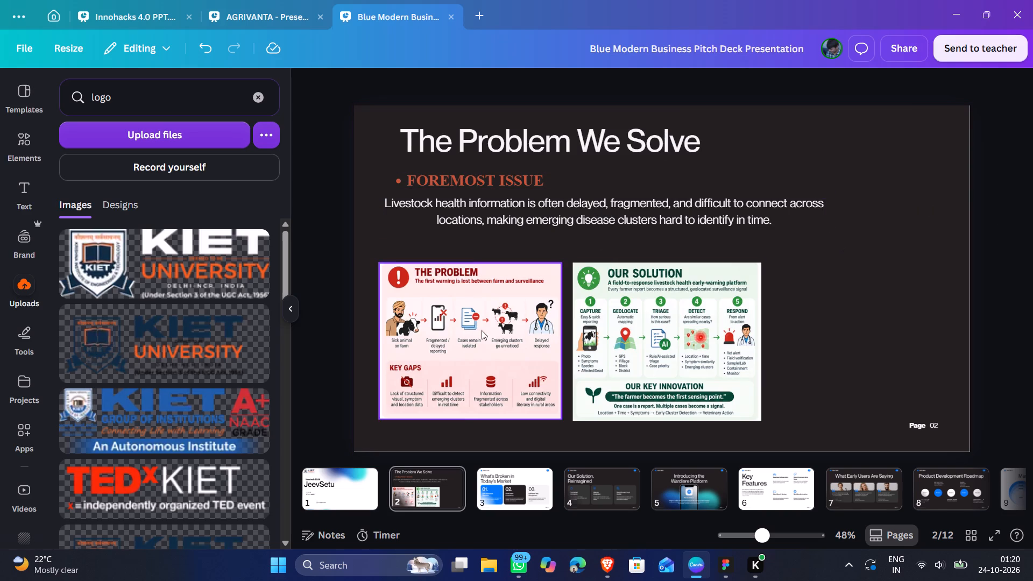
Enlarge The Problem and Our Solution infographics together and position them just below the livestock health paragraph on slide 2.
{"action": "left_click", "coordinate": [457, 335]}
{"action": "left_click", "coordinate": [603, 326], "text": "shift"}
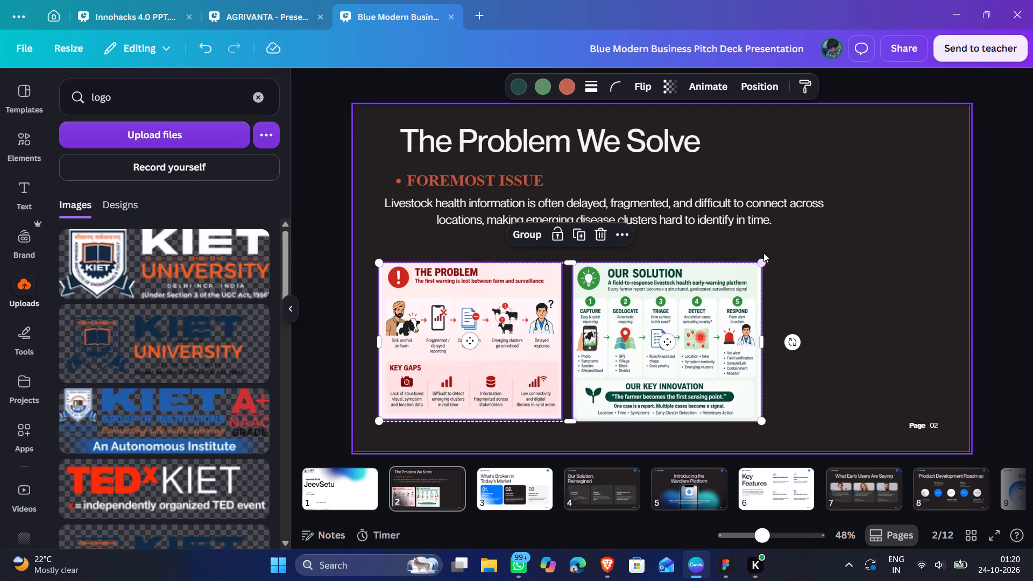
{"action": "left_click_drag", "start_coordinate": [762, 259], "coordinate": [812, 221]}
{"action": "left_click", "coordinate": [718, 297]}
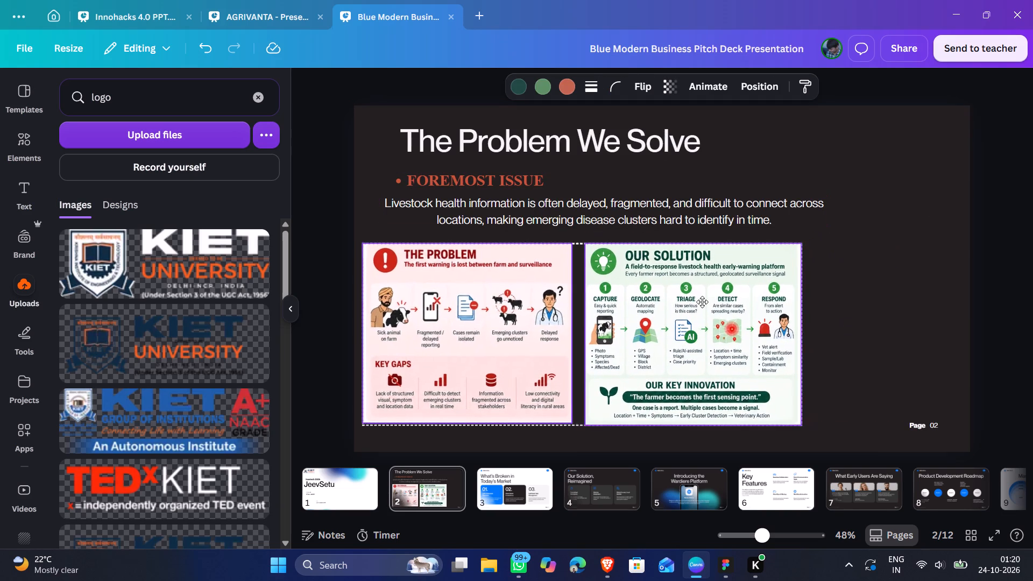
{"action": "left_click", "coordinate": [1032, 240]}
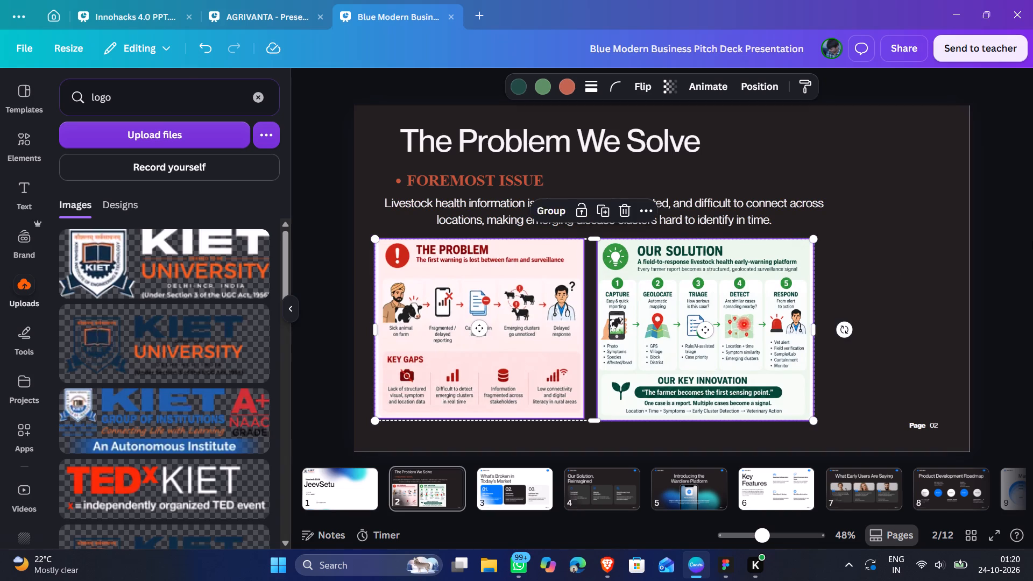
Copy the tagline "We turn the farmer's first observation into an early - warning signal for vetenary action" from AGRIVANTA slide 2 onto The Problem We Solve slide.
{"action": "left_click", "coordinate": [269, 3]}
{"action": "left_click", "coordinate": [269, 11]}
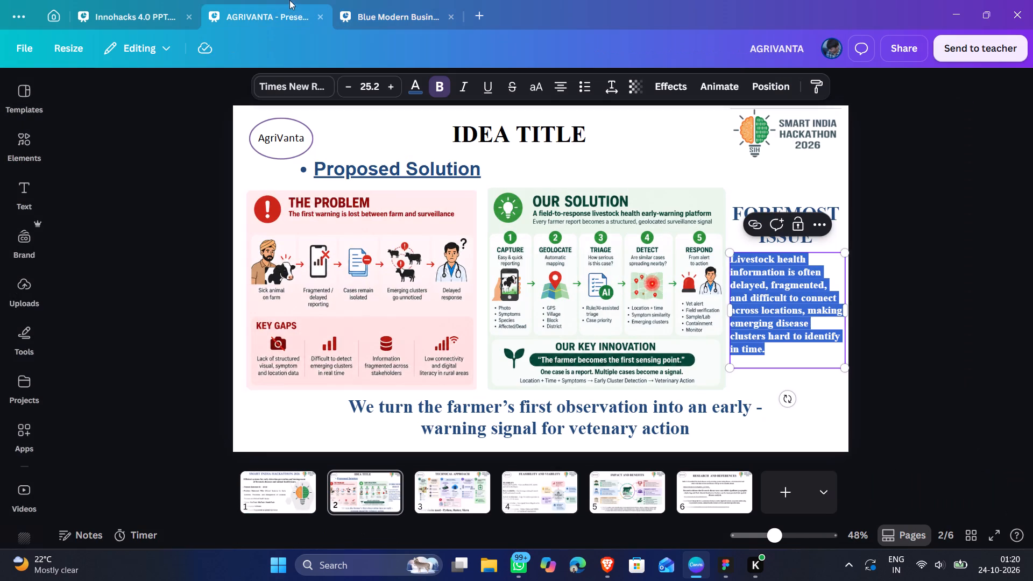
{"action": "left_click", "coordinate": [870, 295]}
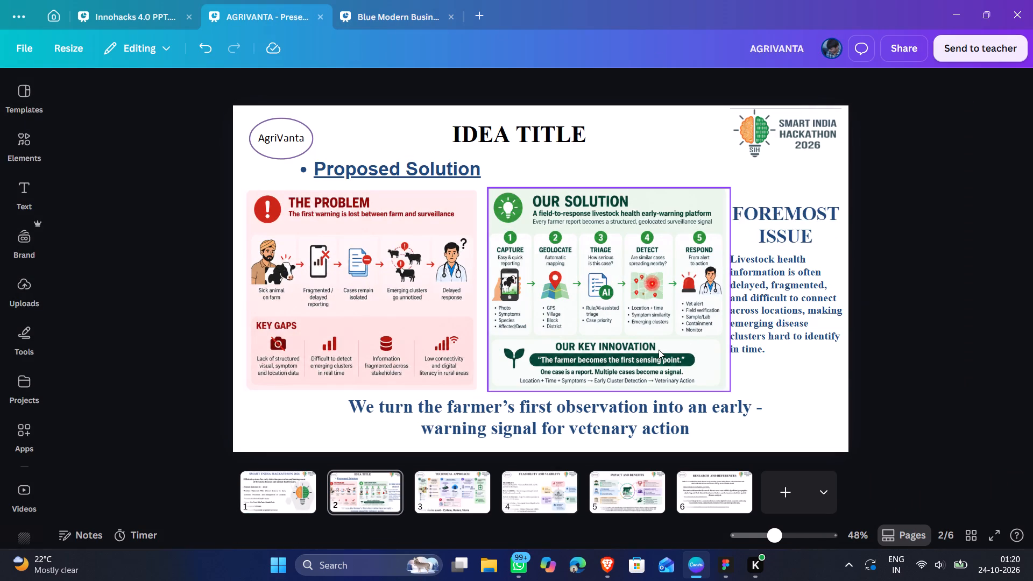
{"action": "left_click", "coordinate": [447, 422]}
{"action": "double_click", "coordinate": [447, 423]}
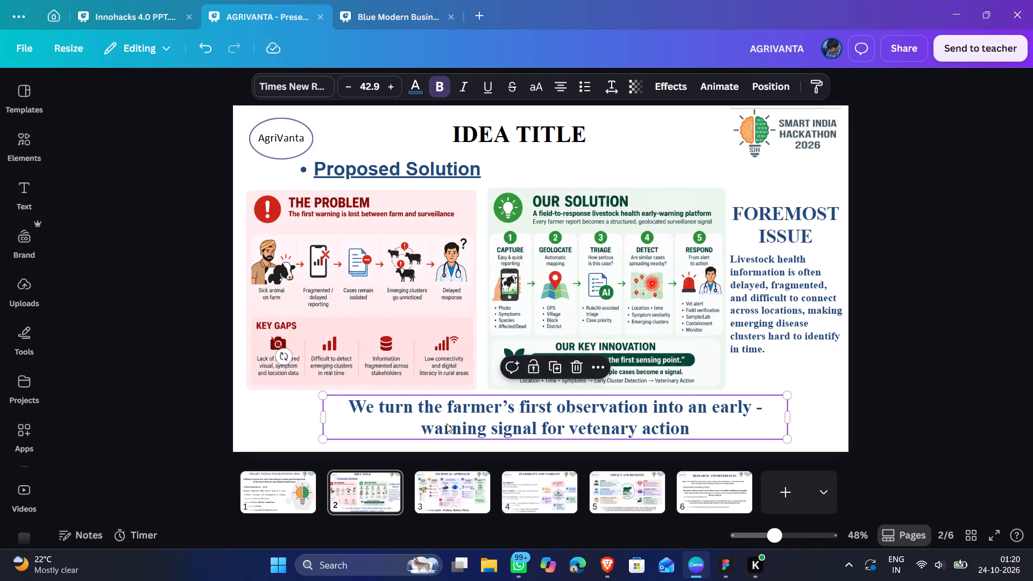
{"action": "key", "text": "ctrl+a"}
{"action": "key", "text": "ctrl+c"}
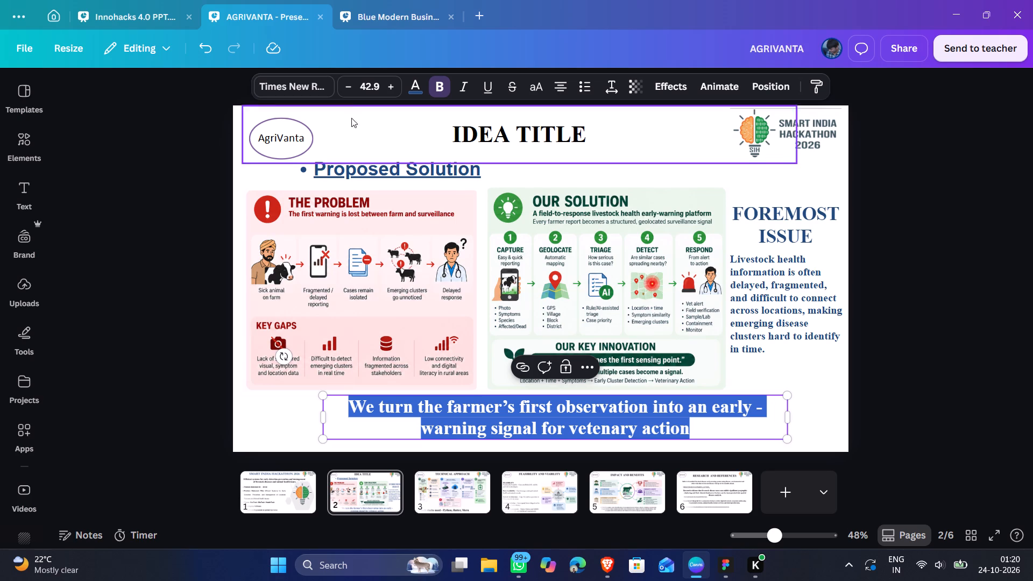
{"action": "left_click", "coordinate": [388, 15]}
{"action": "key", "text": "ctrl+v"}
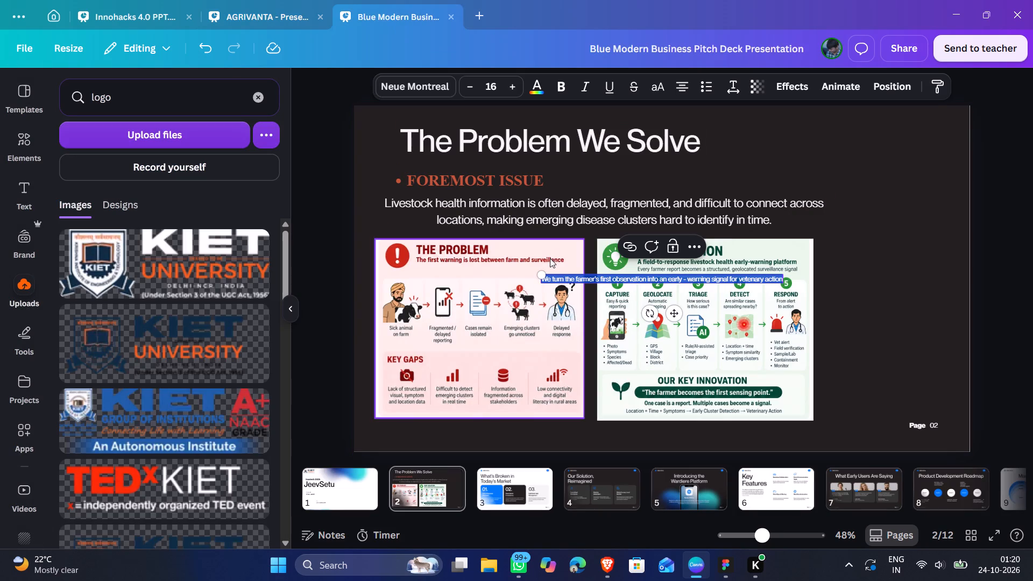
{"action": "left_click", "coordinate": [1003, 267]}
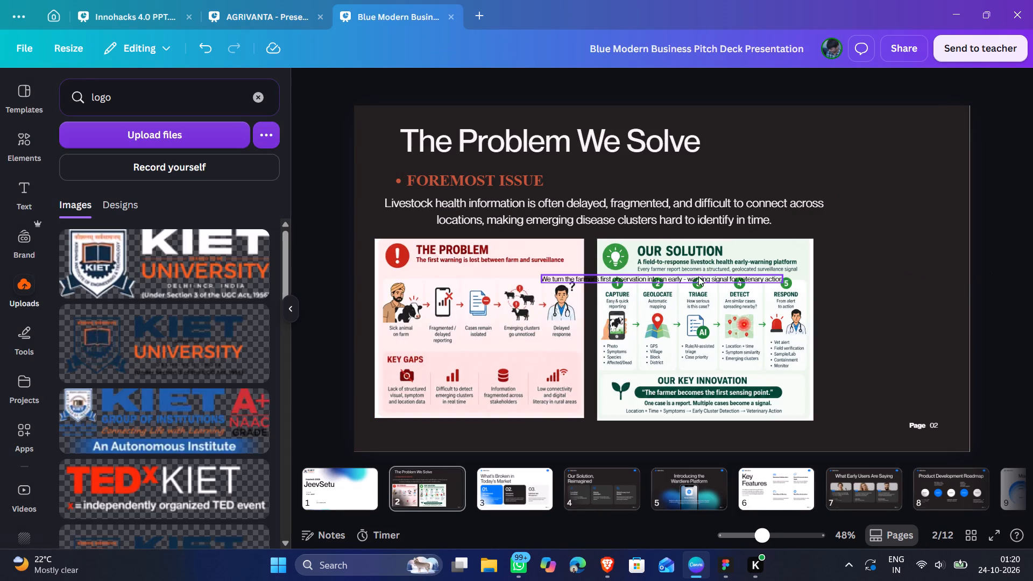
{"action": "left_click_drag", "start_coordinate": [691, 278], "coordinate": [734, 355]}
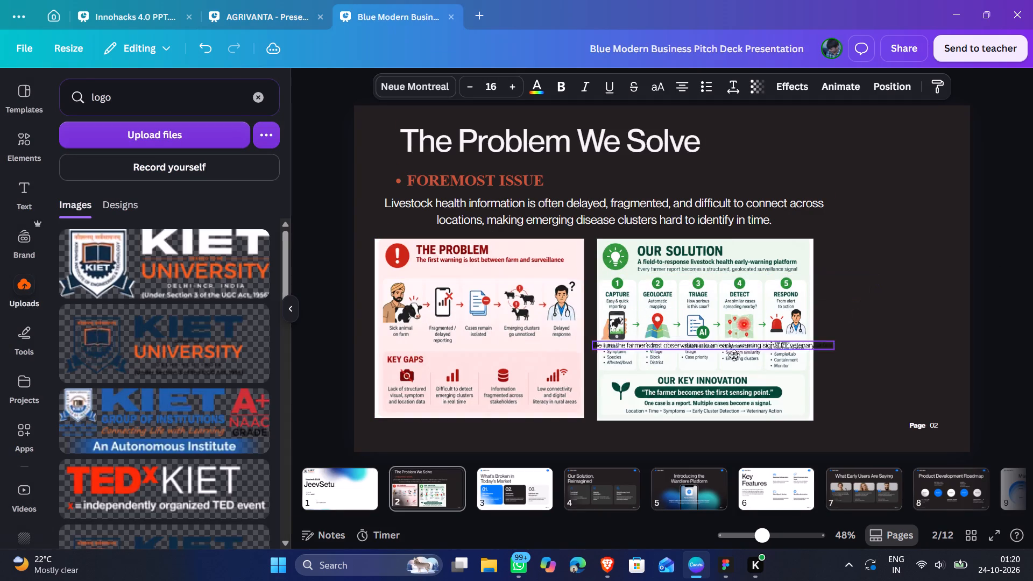
{"action": "left_click_drag", "start_coordinate": [734, 355], "coordinate": [695, 387]}
Spread The Problem and Our Solution infographics apart toward opposite slide edges, keeping them level and leaving a gap between them.
{"action": "left_click", "coordinate": [695, 316]}
{"action": "left_click_drag", "start_coordinate": [701, 304], "coordinate": [847, 282]}
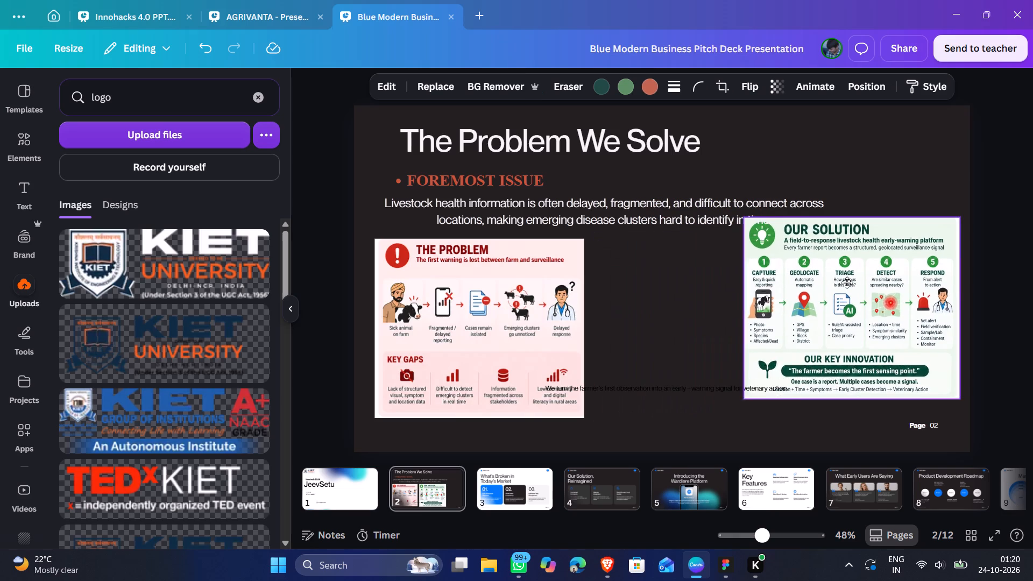
{"action": "left_click_drag", "start_coordinate": [847, 282], "coordinate": [838, 288]}
{"action": "left_click", "coordinate": [522, 306]}
{"action": "left_click", "coordinate": [519, 306]}
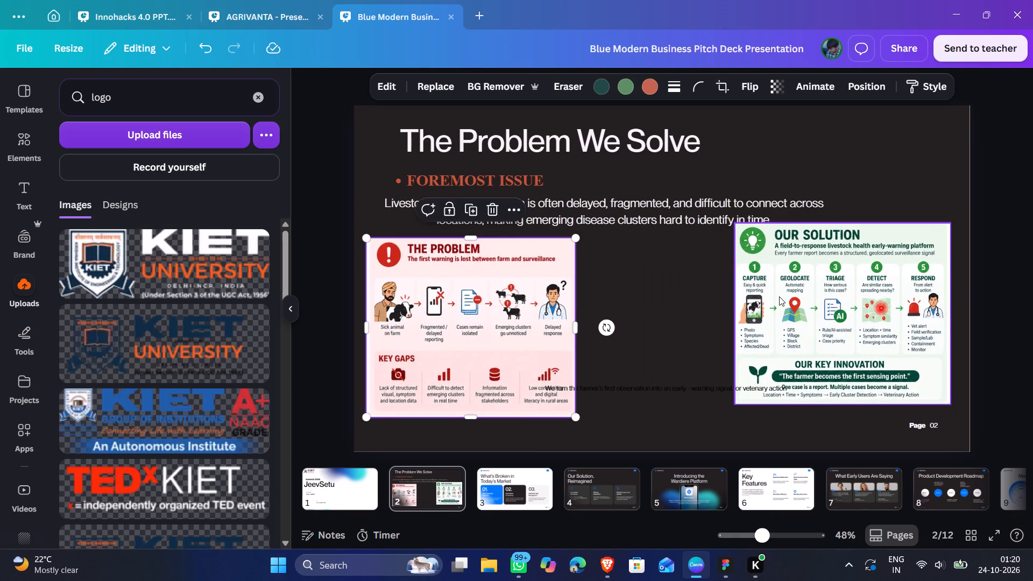
{"action": "left_click", "coordinate": [802, 296]}
{"action": "left_click_drag", "start_coordinate": [872, 295], "coordinate": [882, 308]}
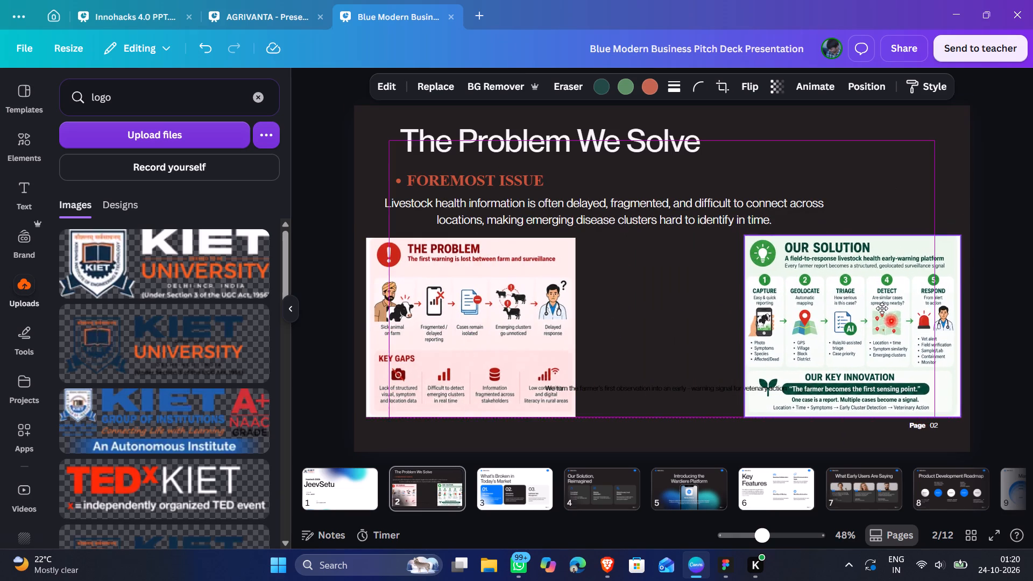
{"action": "left_click_drag", "start_coordinate": [882, 308], "coordinate": [882, 301]}
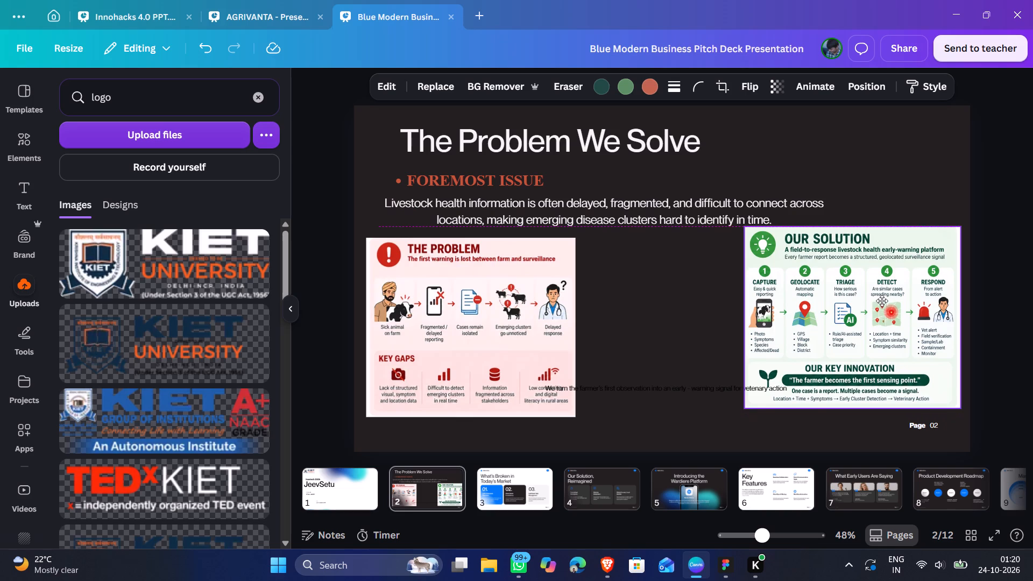
{"action": "left_click_drag", "start_coordinate": [882, 301], "coordinate": [883, 309]}
Narrow the tagline's text box so it wraps onto four lines, enlarge it to about size 33 and centre it between the two infographics.
{"action": "left_click", "coordinate": [712, 386]}
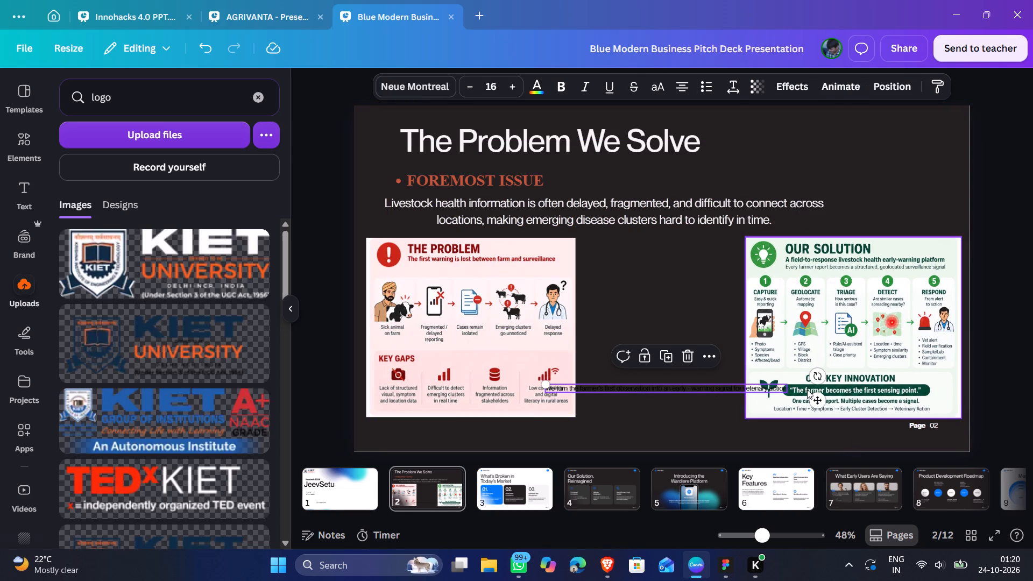
{"action": "left_click_drag", "start_coordinate": [664, 382], "coordinate": [684, 367]}
{"action": "left_click_drag", "start_coordinate": [806, 373], "coordinate": [641, 388]}
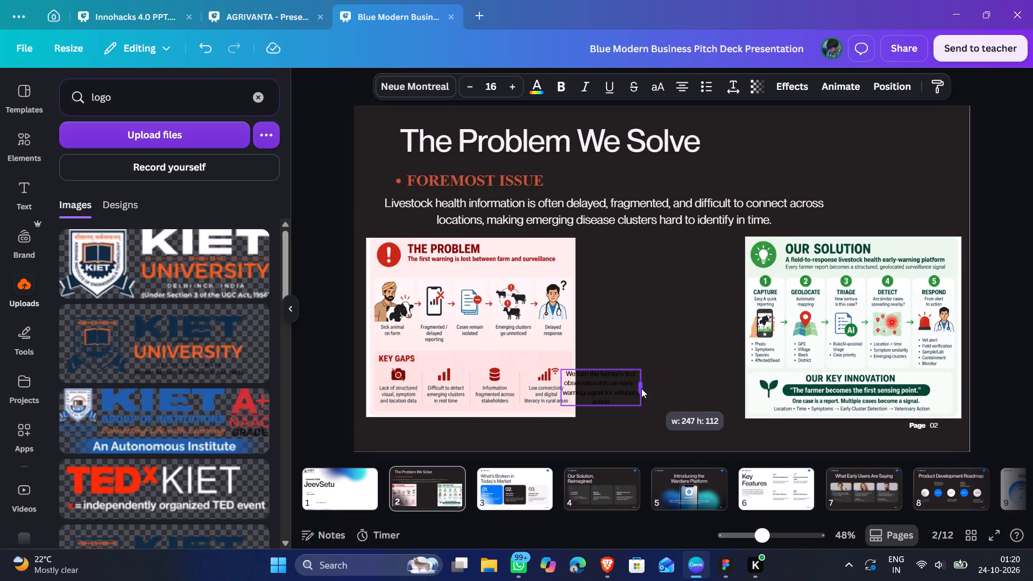
{"action": "left_click_drag", "start_coordinate": [641, 388], "coordinate": [641, 388]}
{"action": "left_click_drag", "start_coordinate": [600, 396], "coordinate": [638, 319]}
{"action": "left_click_drag", "start_coordinate": [677, 332], "coordinate": [705, 352]}
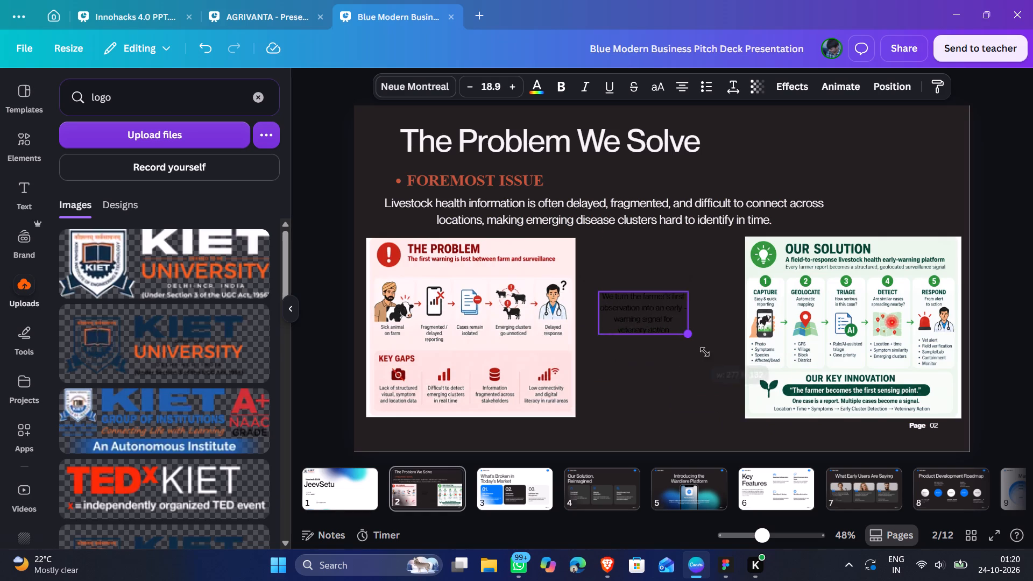
{"action": "left_click_drag", "start_coordinate": [705, 352], "coordinate": [746, 395]}
{"action": "left_click_drag", "start_coordinate": [706, 330], "coordinate": [692, 323]}
Recolour the tagline between the infographics to the bright orange from the university logo's photo colours.
{"action": "left_click", "coordinate": [535, 93]}
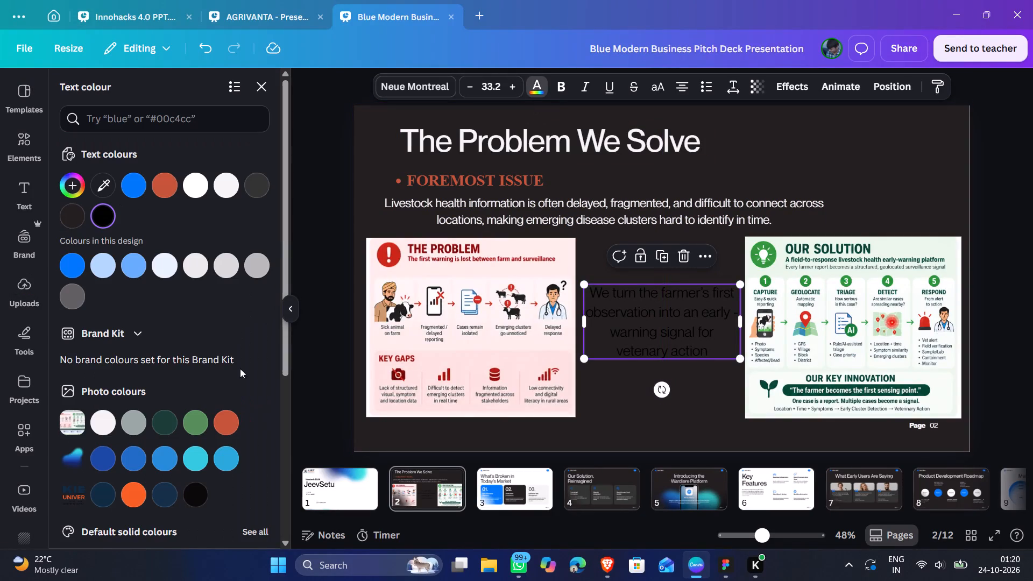
{"action": "scroll", "coordinate": [213, 389], "scroll_direction": "down", "scroll_amount": 2}
{"action": "left_click", "coordinate": [72, 458]}
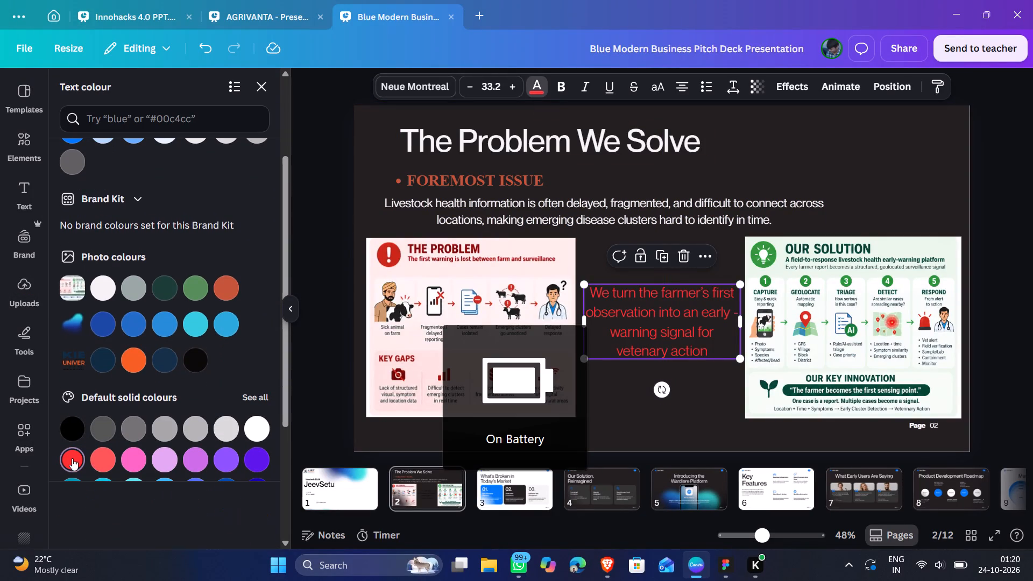
{"action": "scroll", "coordinate": [253, 378], "scroll_direction": "down", "scroll_amount": 2}
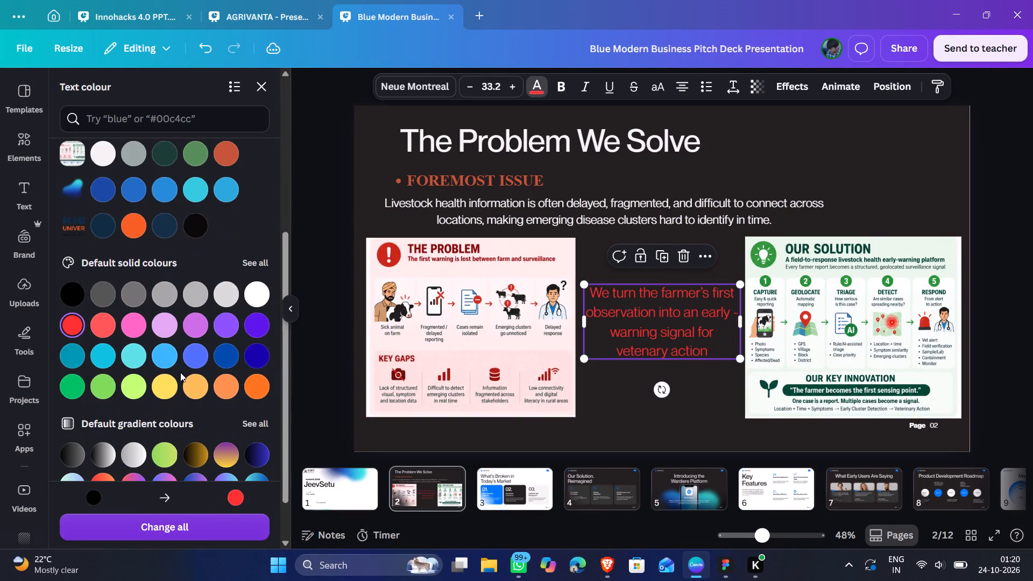
{"action": "left_click", "coordinate": [162, 389]}
{"action": "scroll", "coordinate": [185, 292], "scroll_direction": "up", "scroll_amount": 2}
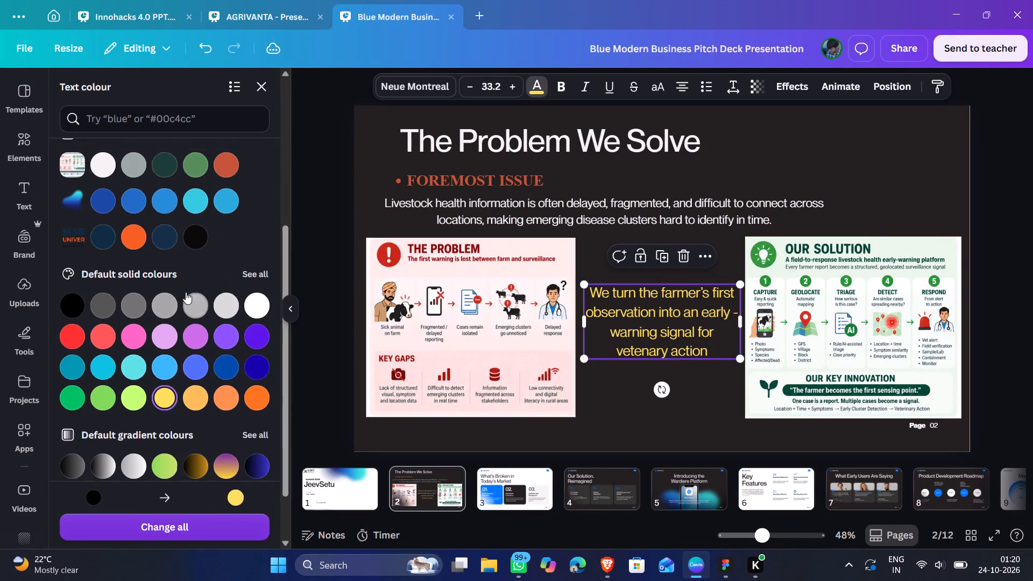
{"action": "scroll", "coordinate": [186, 292], "scroll_direction": "up", "scroll_amount": 3}
{"action": "scroll", "coordinate": [144, 342], "scroll_direction": "down", "scroll_amount": 2}
{"action": "left_click", "coordinate": [133, 361]}
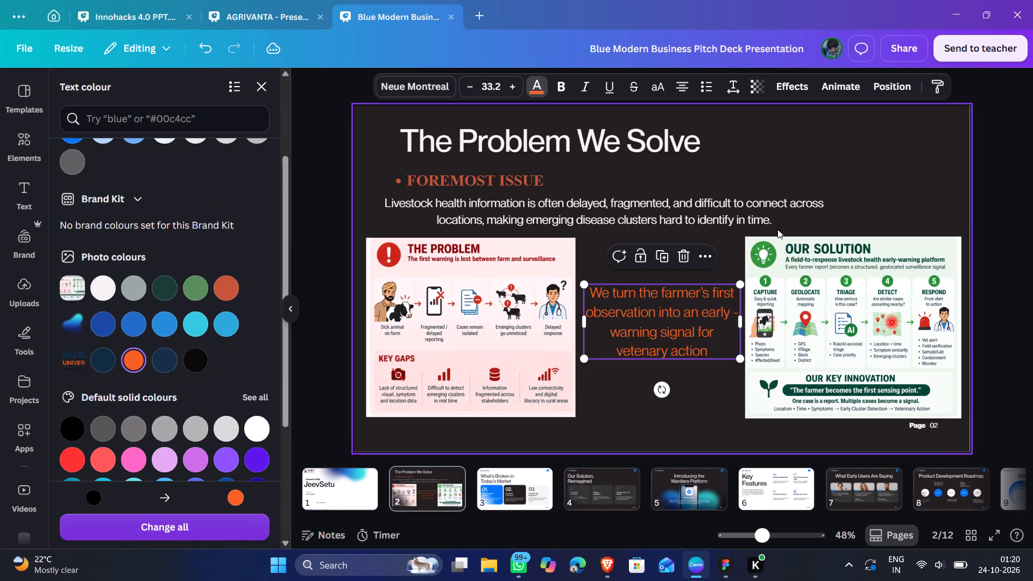
{"action": "left_click", "coordinate": [1000, 245]}
{"action": "left_click", "coordinate": [993, 250]}
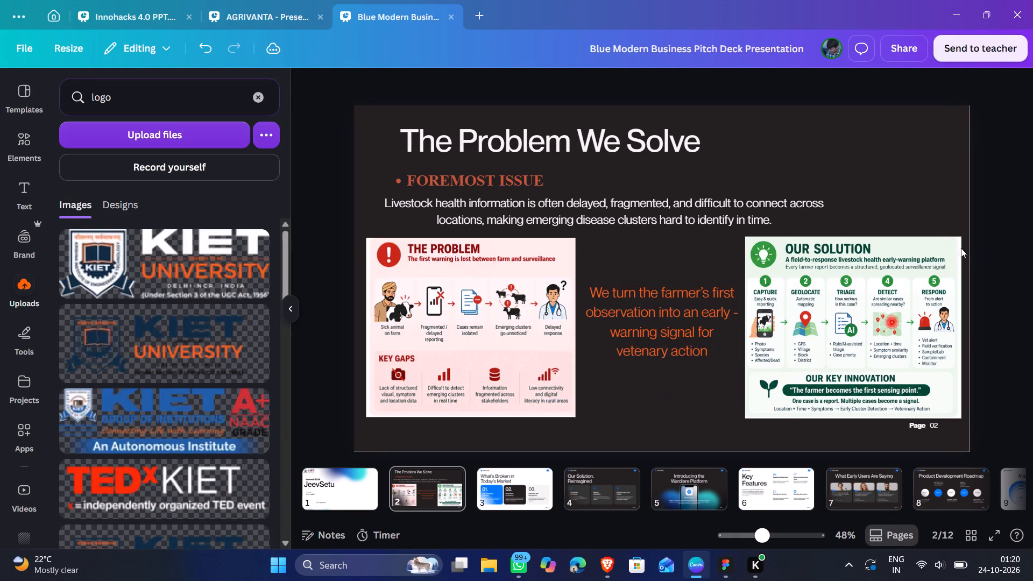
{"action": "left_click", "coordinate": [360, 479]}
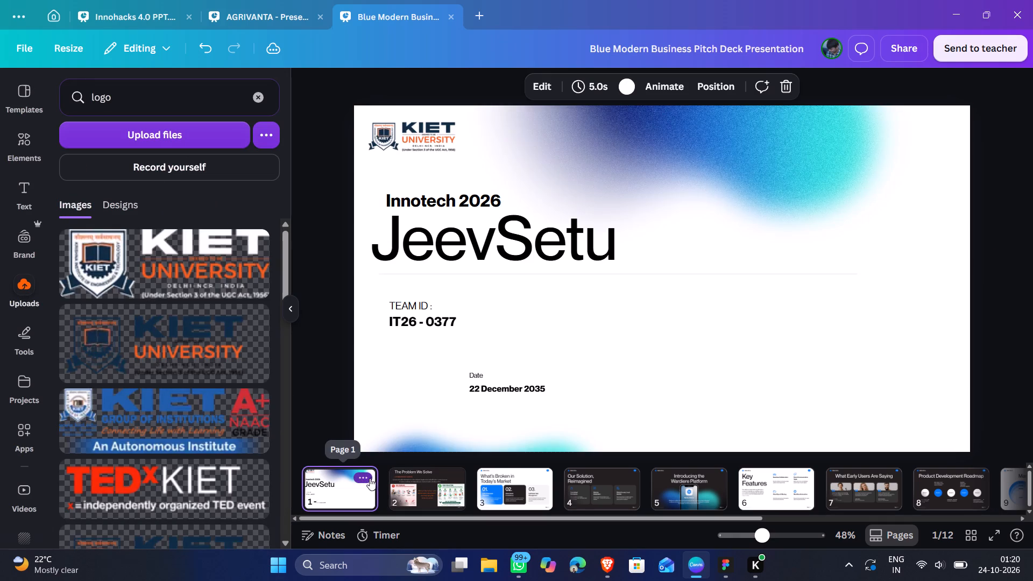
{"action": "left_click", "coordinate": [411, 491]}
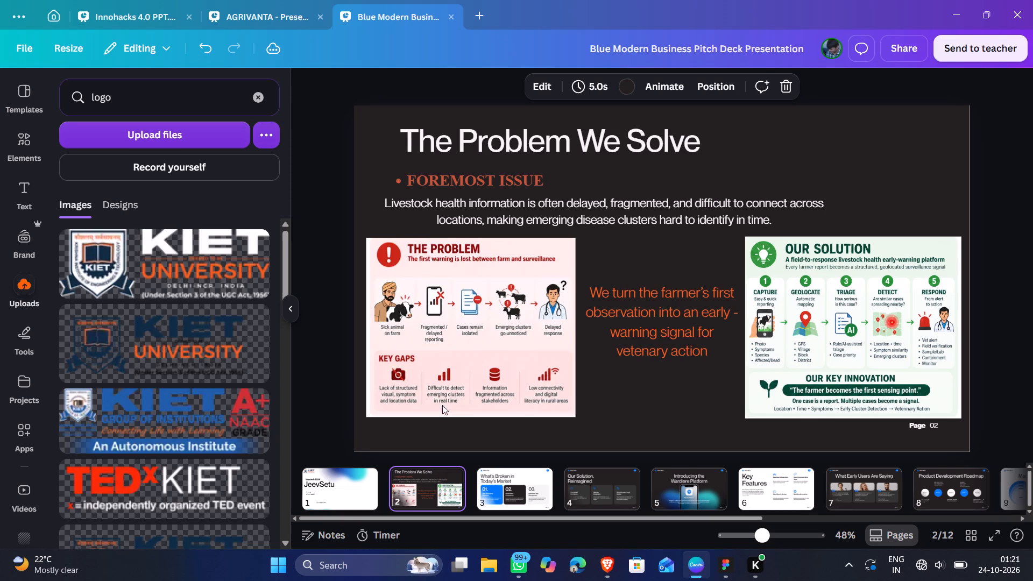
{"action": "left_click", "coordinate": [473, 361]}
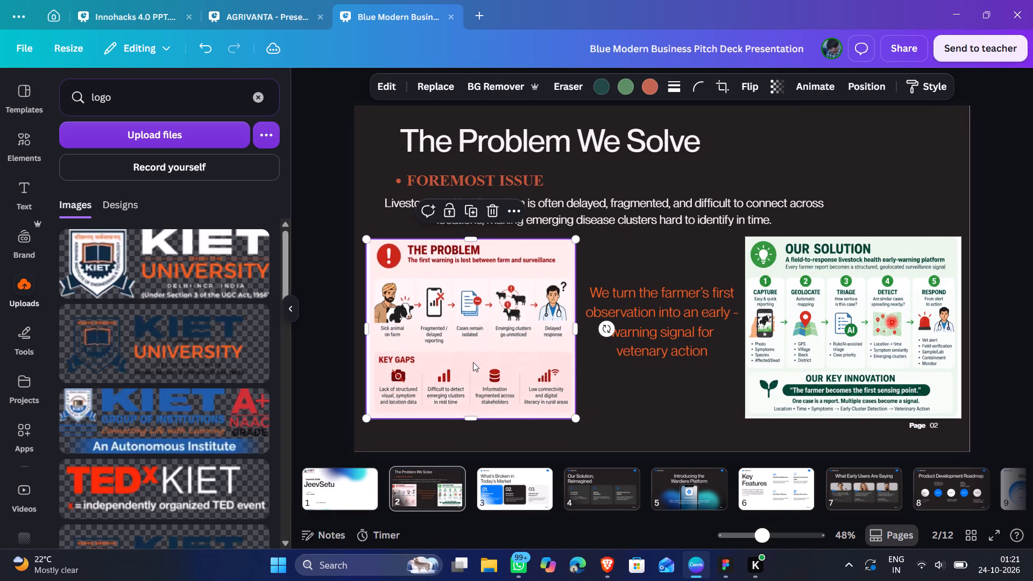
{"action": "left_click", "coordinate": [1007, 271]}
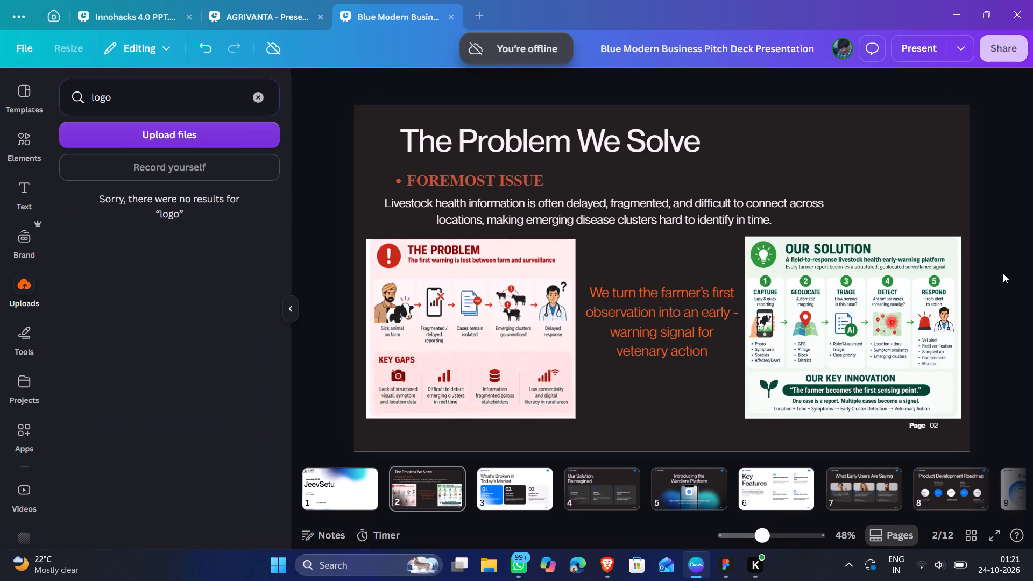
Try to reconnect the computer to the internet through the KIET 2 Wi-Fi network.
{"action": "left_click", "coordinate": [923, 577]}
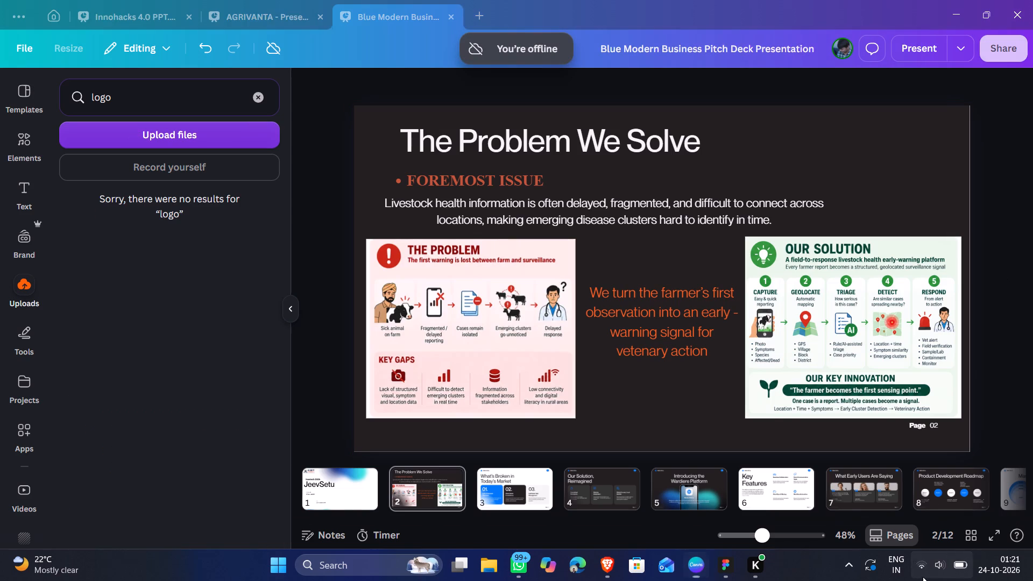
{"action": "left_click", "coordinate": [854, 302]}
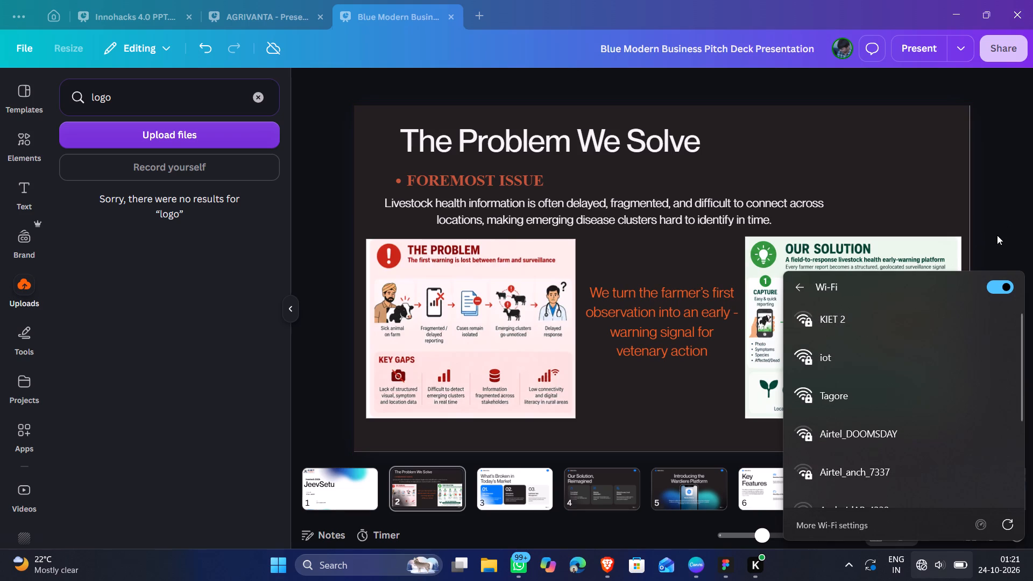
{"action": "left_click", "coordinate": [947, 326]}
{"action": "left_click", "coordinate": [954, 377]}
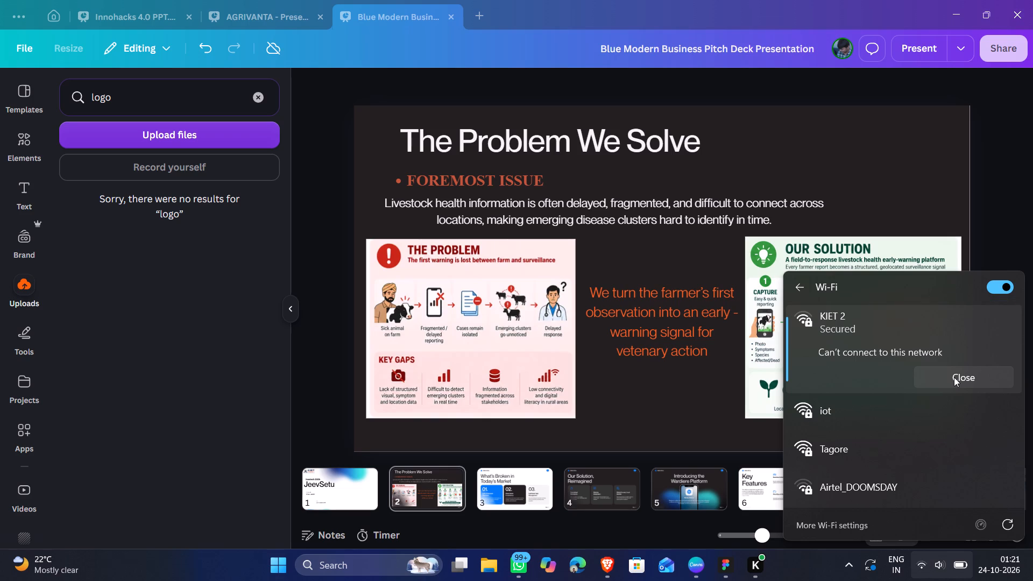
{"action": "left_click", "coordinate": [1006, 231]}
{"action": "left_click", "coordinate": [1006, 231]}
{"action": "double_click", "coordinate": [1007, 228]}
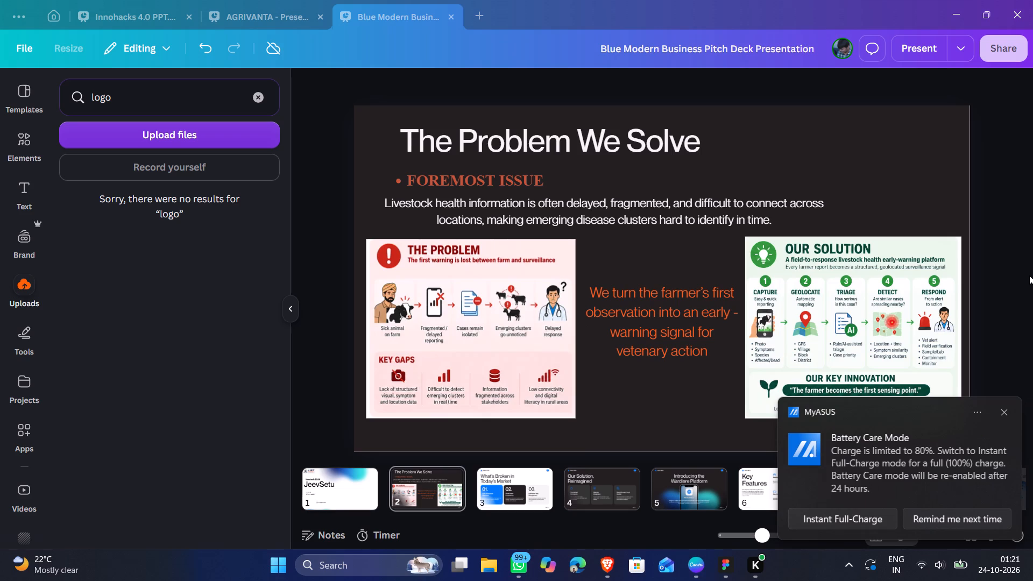
Dismiss the MyASUS Battery Care Mode notification without changing the charging mode.
{"action": "left_click", "coordinate": [1005, 409]}
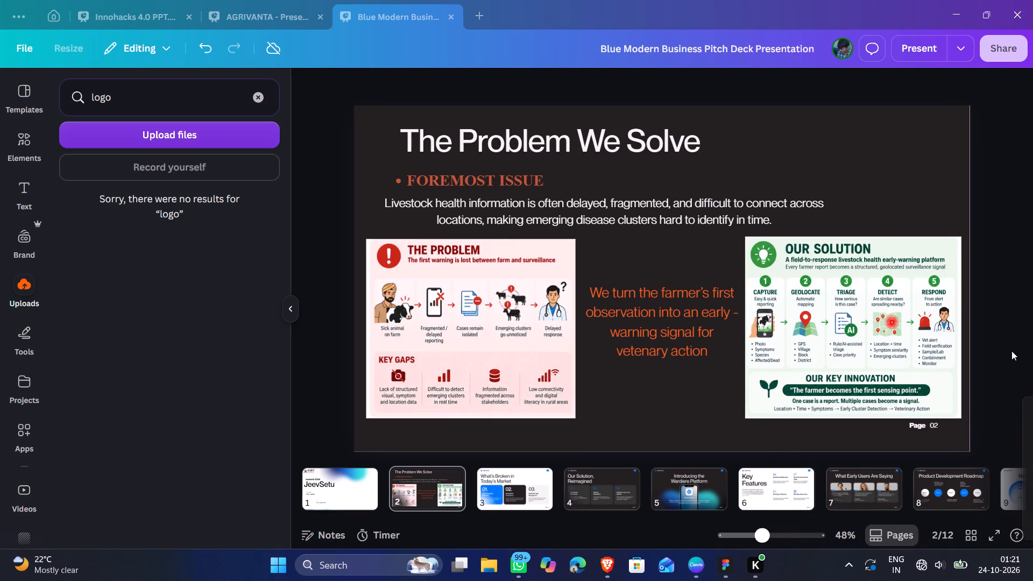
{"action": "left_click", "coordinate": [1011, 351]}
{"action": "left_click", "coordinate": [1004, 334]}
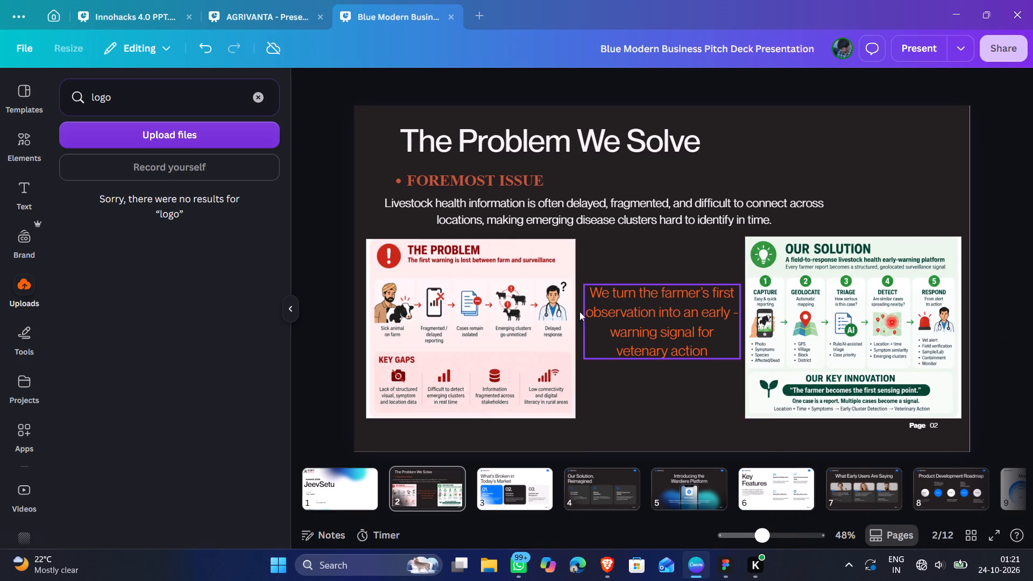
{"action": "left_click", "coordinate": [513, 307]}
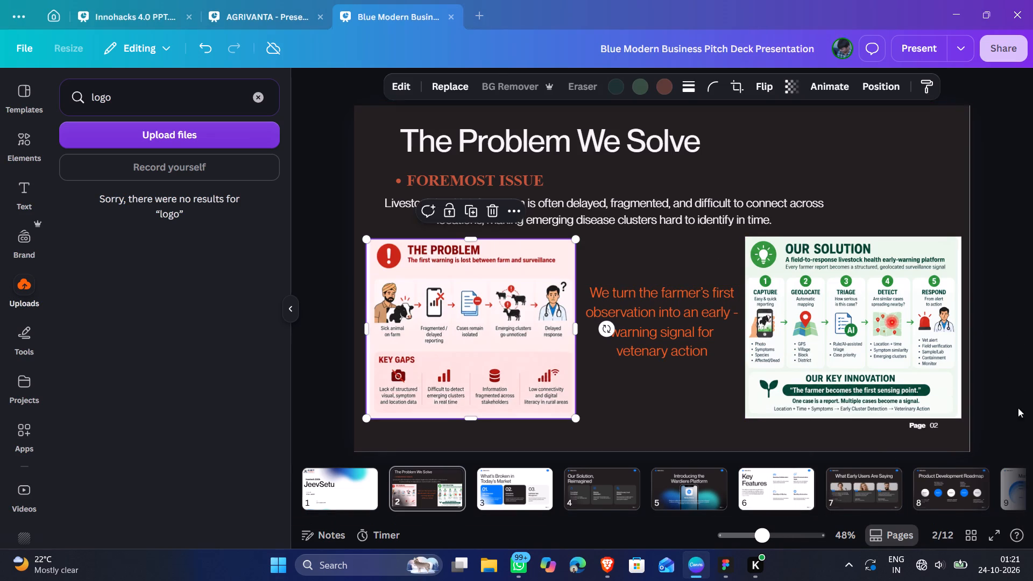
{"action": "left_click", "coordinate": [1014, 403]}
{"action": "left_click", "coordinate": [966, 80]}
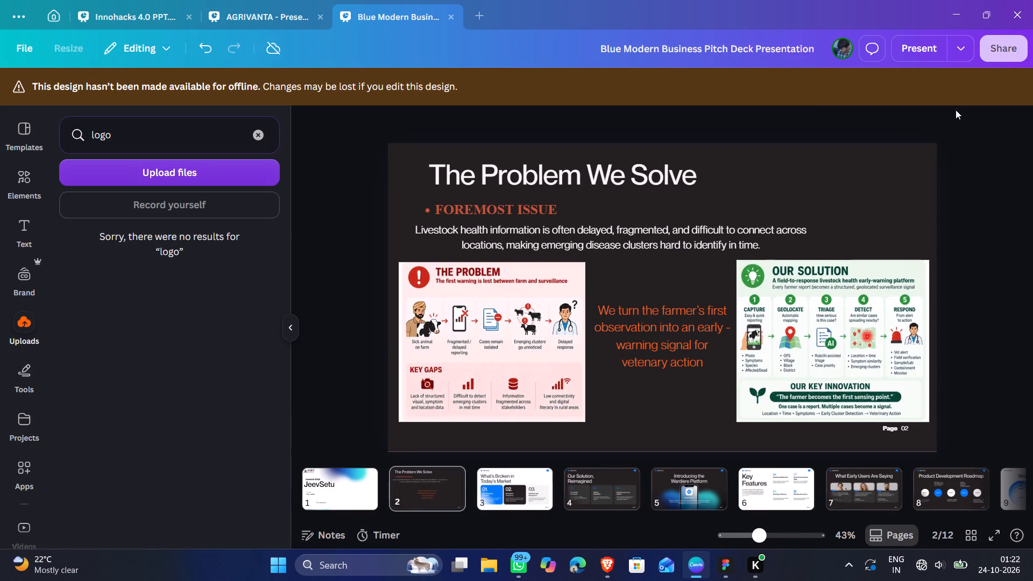
Show The Problem We Solve slide in full-screen presentation view.
{"action": "left_click", "coordinate": [988, 538]}
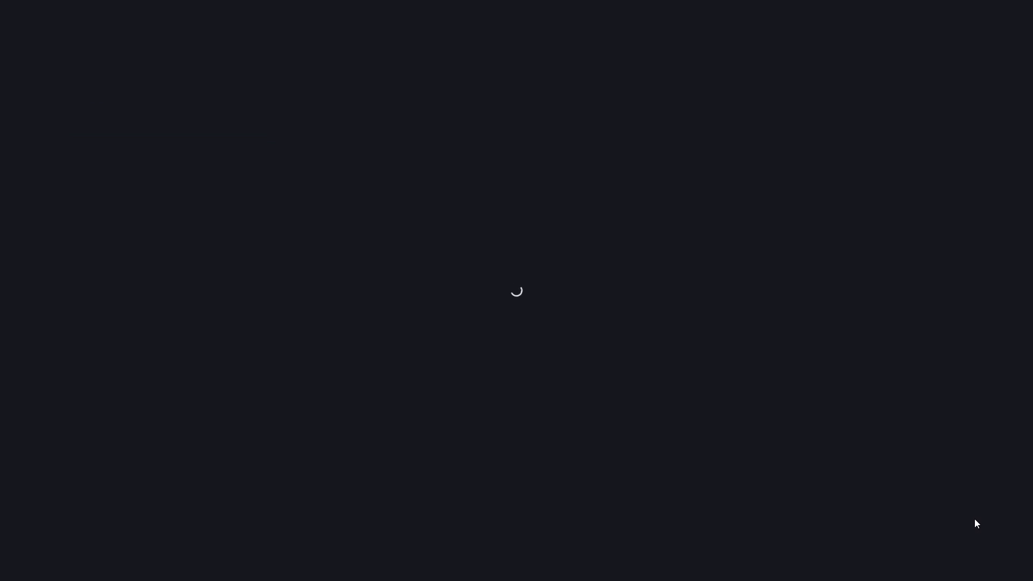
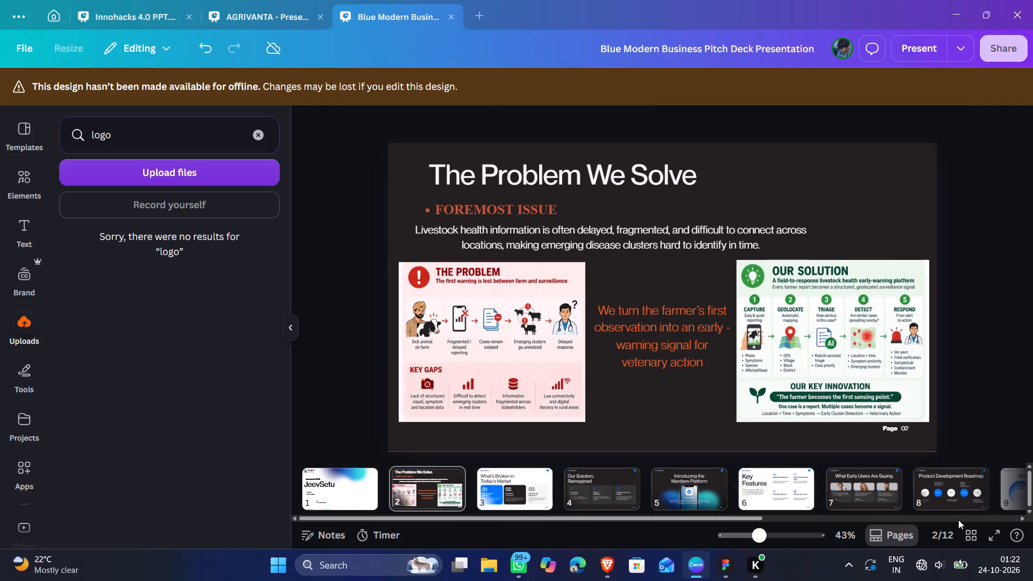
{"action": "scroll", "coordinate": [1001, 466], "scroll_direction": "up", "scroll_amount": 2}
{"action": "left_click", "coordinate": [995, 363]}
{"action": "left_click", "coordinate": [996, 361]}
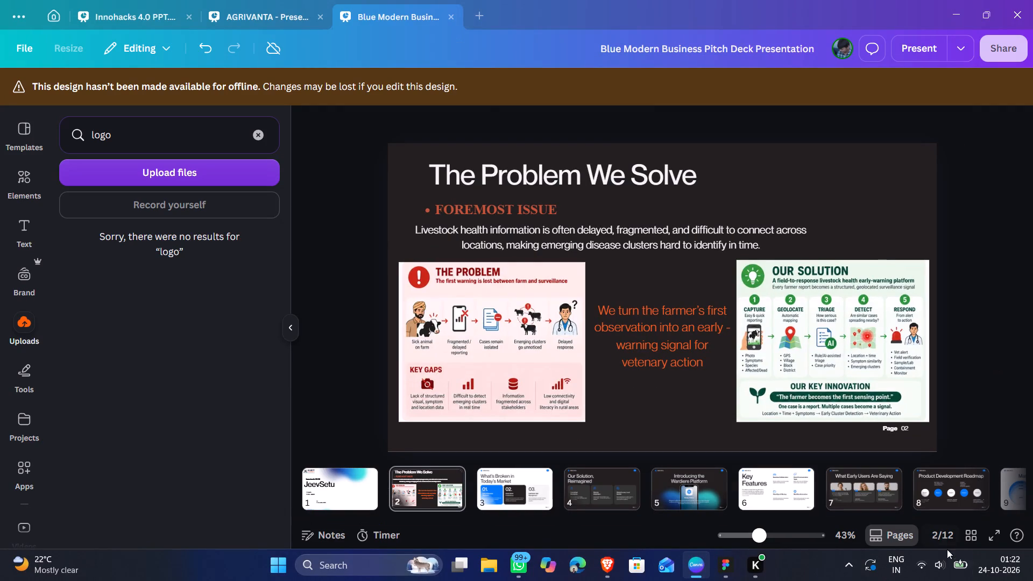
Switch to the Windows Wi-Fi settings and turn Wi-Fi off and back on to restart the network connection.
{"action": "left_click", "coordinate": [946, 568]}
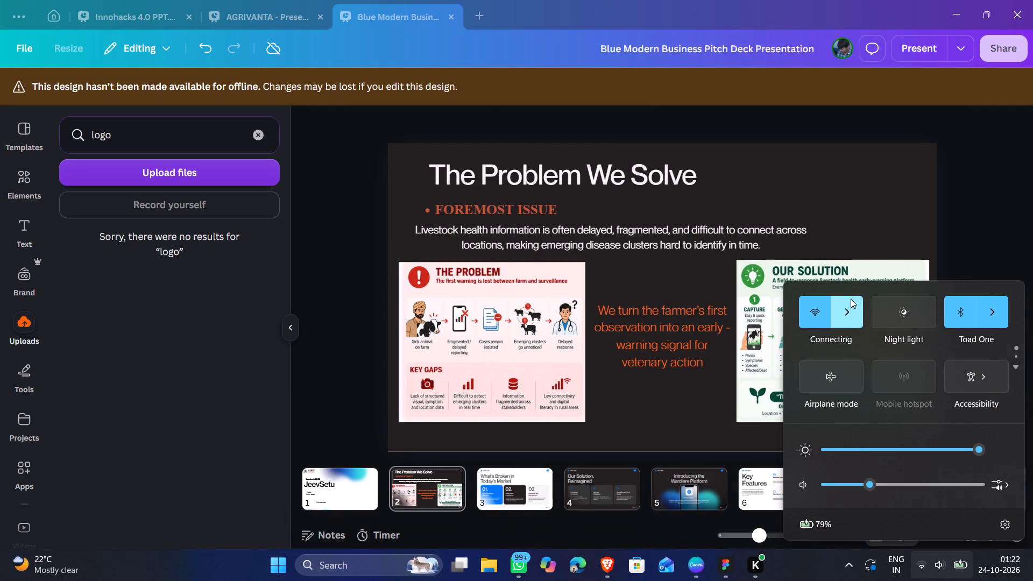
{"action": "left_click", "coordinate": [851, 299]}
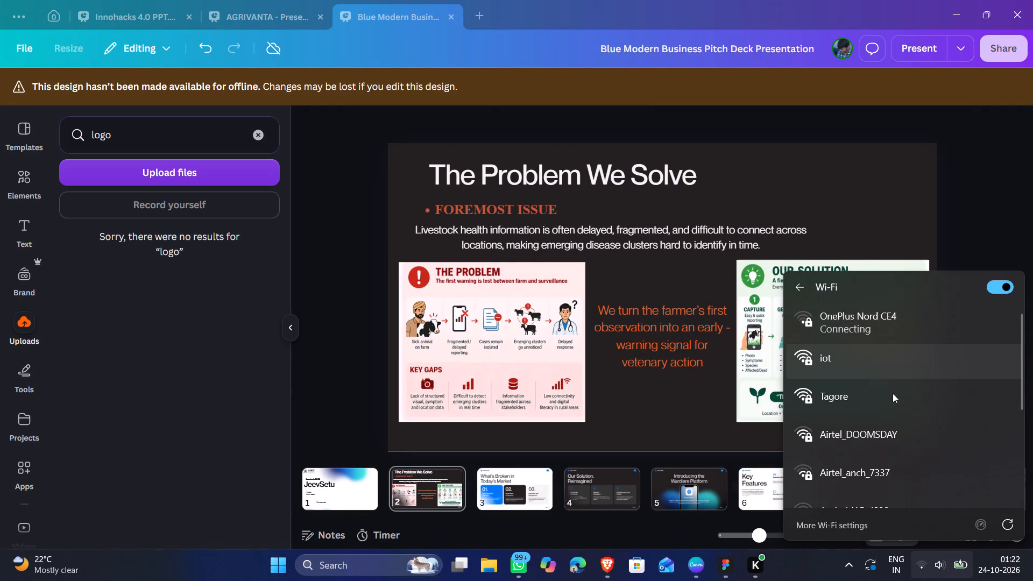
{"action": "left_click", "coordinate": [893, 393]}
{"action": "scroll", "coordinate": [914, 387], "scroll_direction": "down", "scroll_amount": 2}
{"action": "double_click", "coordinate": [999, 292]}
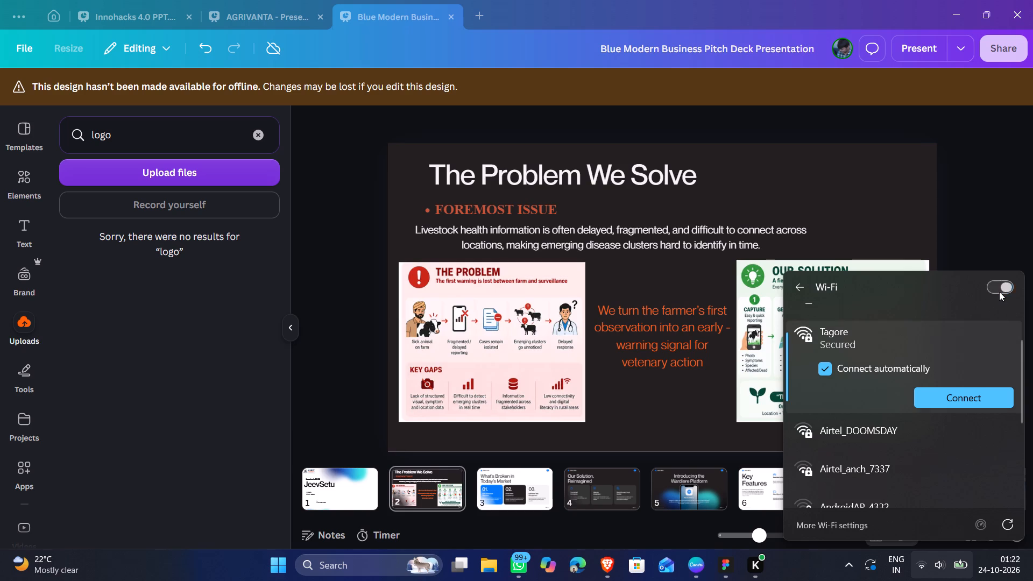
{"action": "left_click", "coordinate": [999, 292]}
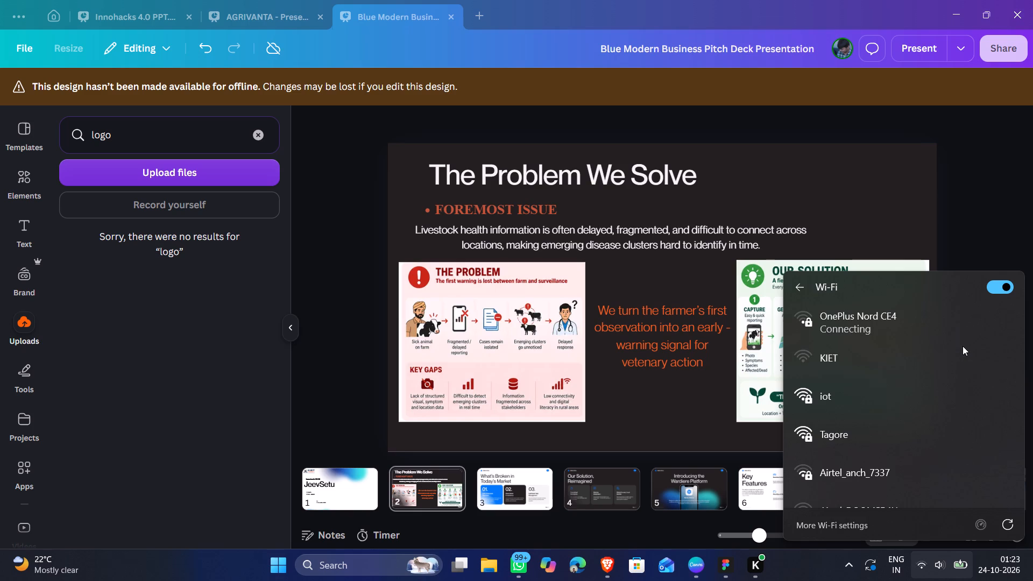
{"action": "scroll", "coordinate": [963, 346], "scroll_direction": "down", "scroll_amount": 1}
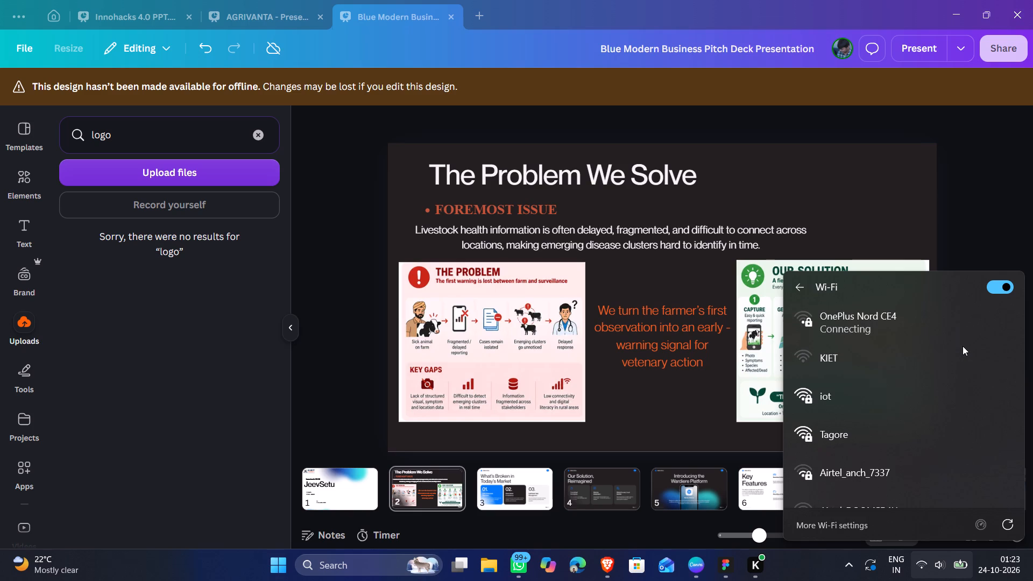
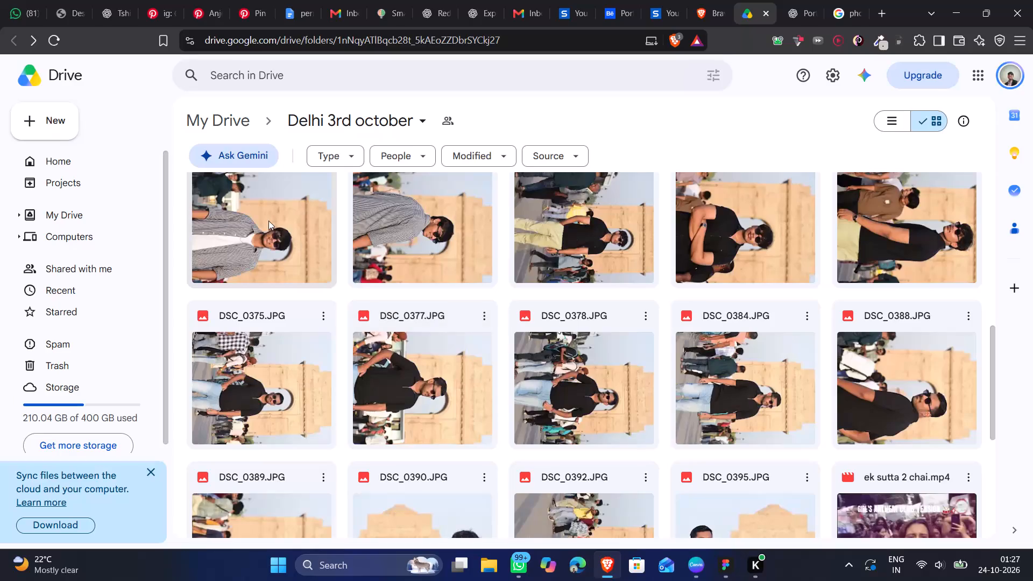
Look through the photos in the Delhi 3rd october folder in Google Drive and preview the IMG_3902.MOV video.
{"action": "scroll", "coordinate": [353, 429], "scroll_direction": "up", "scroll_amount": 3}
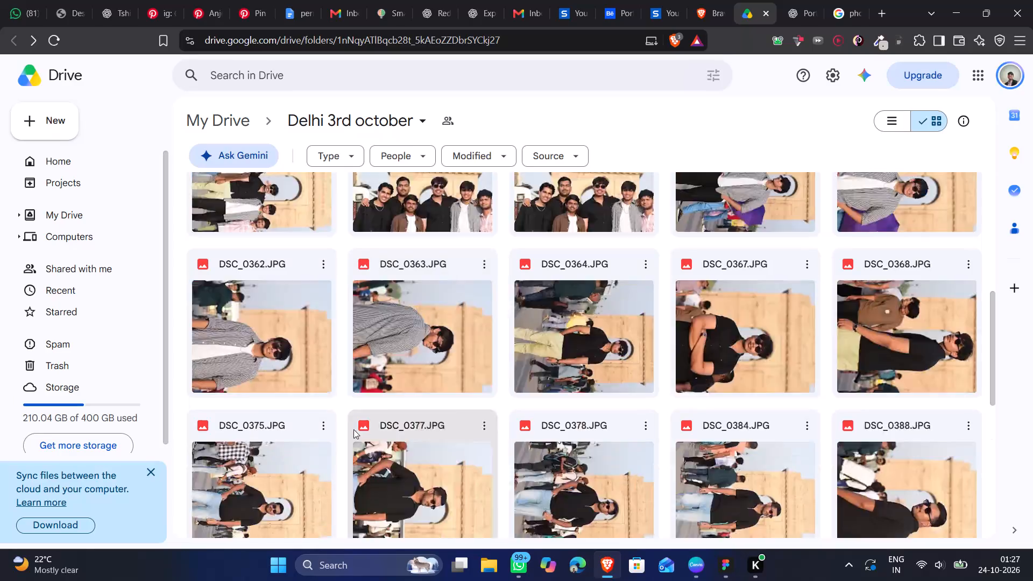
{"action": "scroll", "coordinate": [353, 429], "scroll_direction": "up", "scroll_amount": 3}
{"action": "scroll", "coordinate": [353, 429], "scroll_direction": "down", "scroll_amount": 10}
{"action": "double_click", "coordinate": [268, 392]}
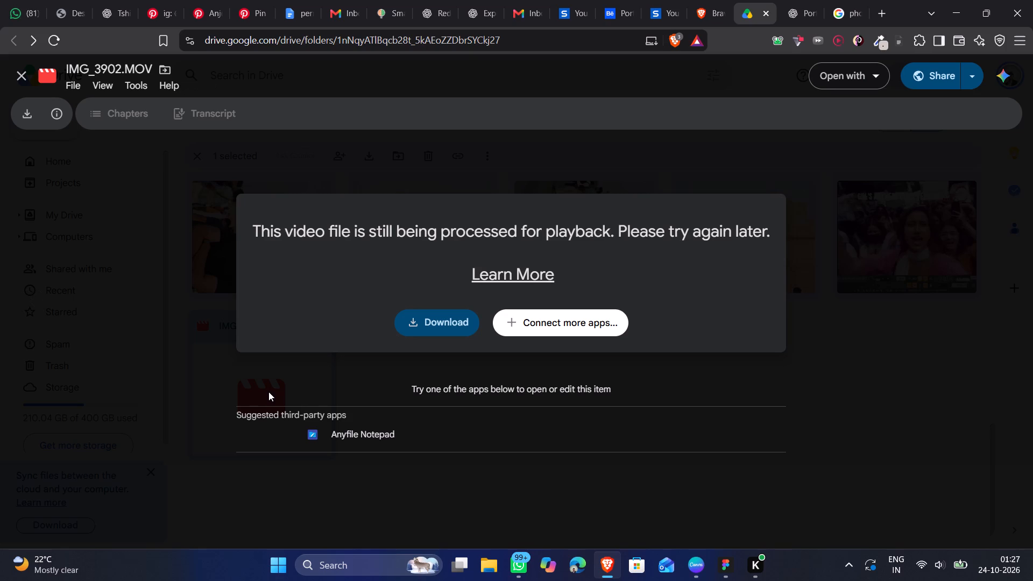
{"action": "right_click", "coordinate": [537, 513]}
{"action": "left_click", "coordinate": [819, 393]}
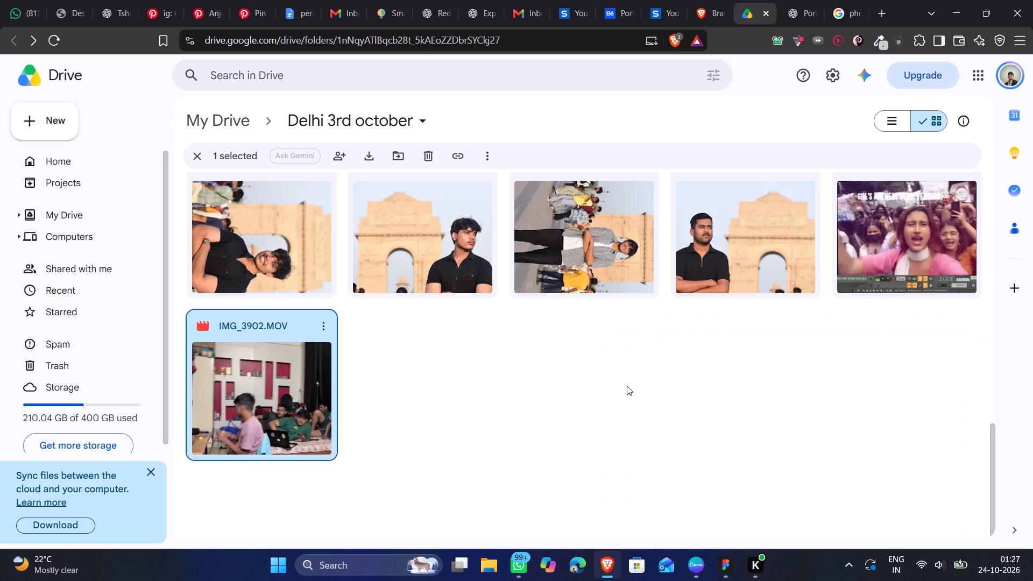
Open IMG_3902.MOV from the Delhi 3rd october Drive folder and save it to the Downloads folder.
{"action": "double_click", "coordinate": [263, 380]}
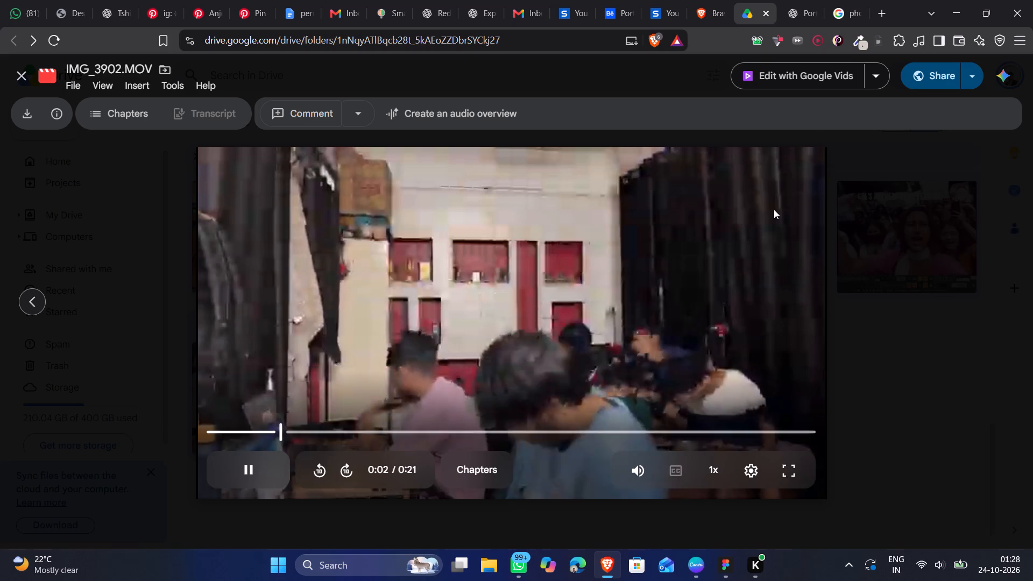
{"action": "left_click", "coordinate": [31, 112]}
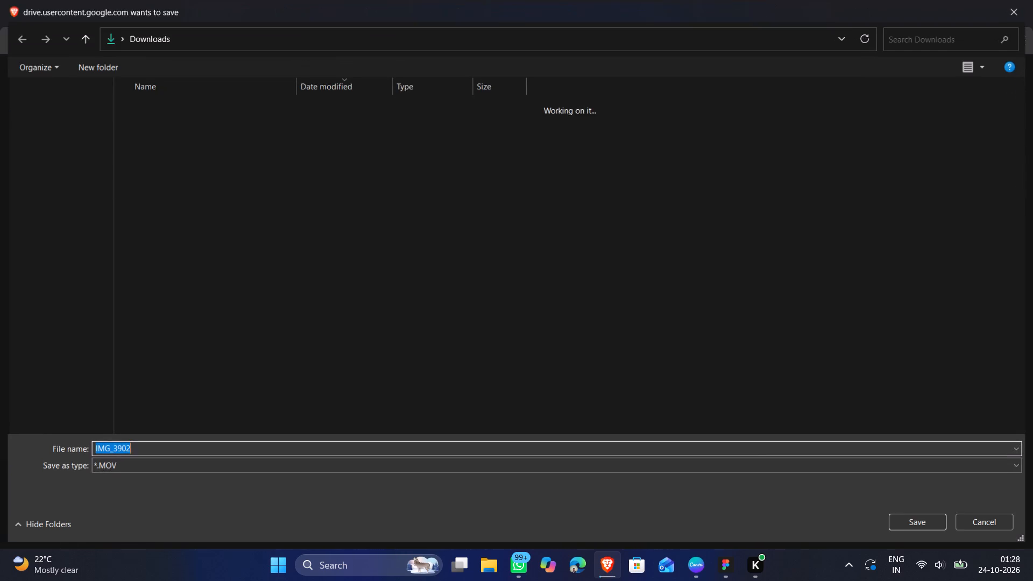
{"action": "left_click", "coordinate": [898, 522]}
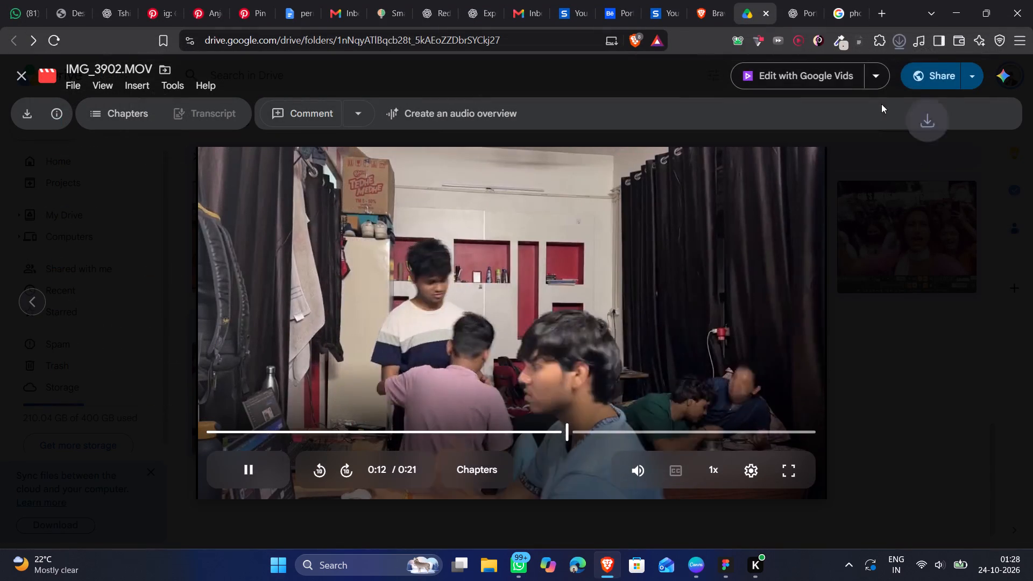
Open the downloaded IMG_3902 video in Media Player, using that app just this once.
{"action": "double_click", "coordinate": [766, 78]}
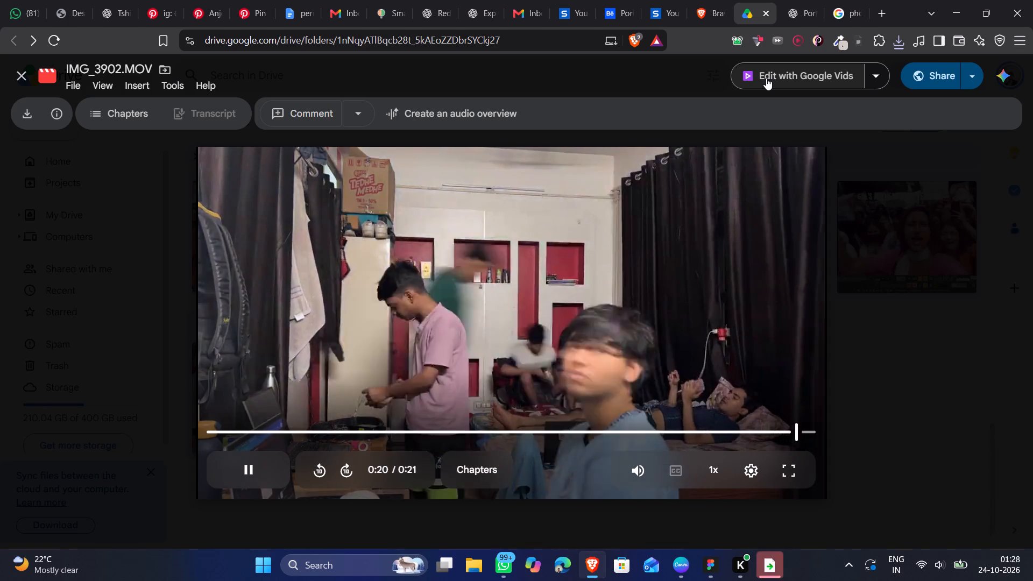
{"action": "left_click", "coordinate": [774, 574]}
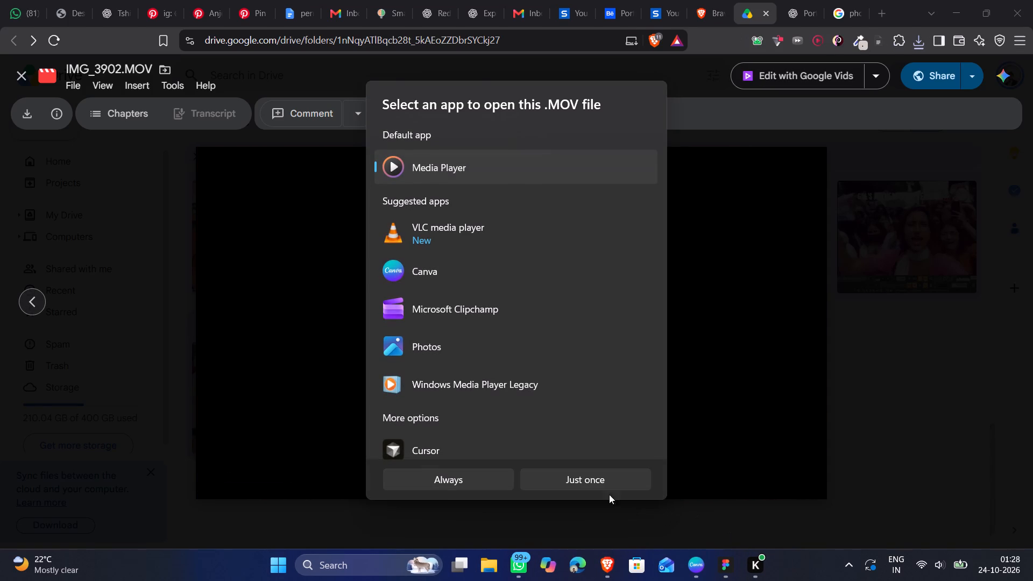
{"action": "left_click", "coordinate": [546, 485]}
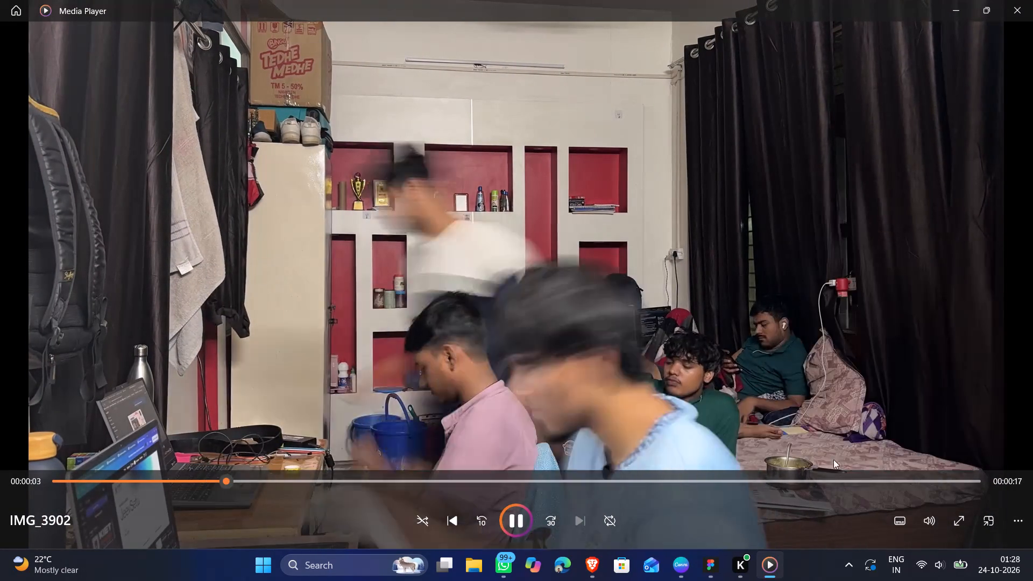
Review the IMG_3902 video, pausing around the dark scene and replaying it from the start, and close the player and Drive preview.
{"action": "key", "text": "space"}
{"action": "key", "text": "space"}
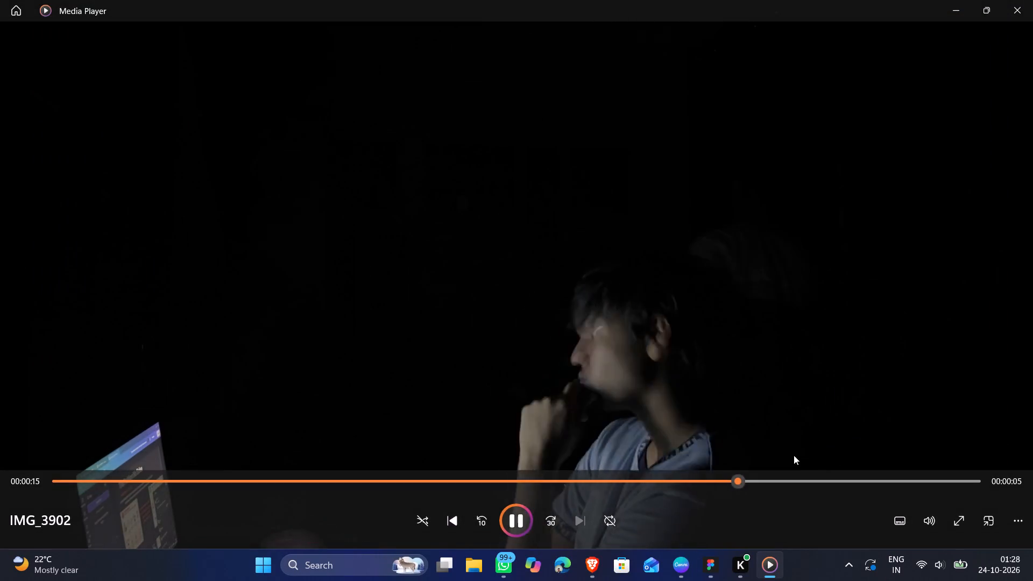
{"action": "left_click", "coordinate": [494, 475]}
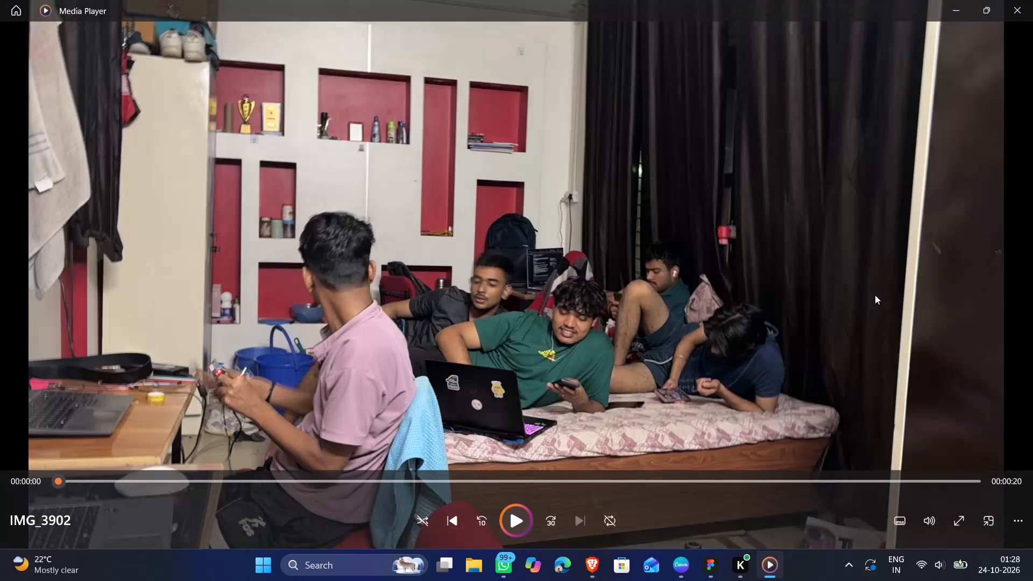
{"action": "left_click", "coordinate": [632, 479]}
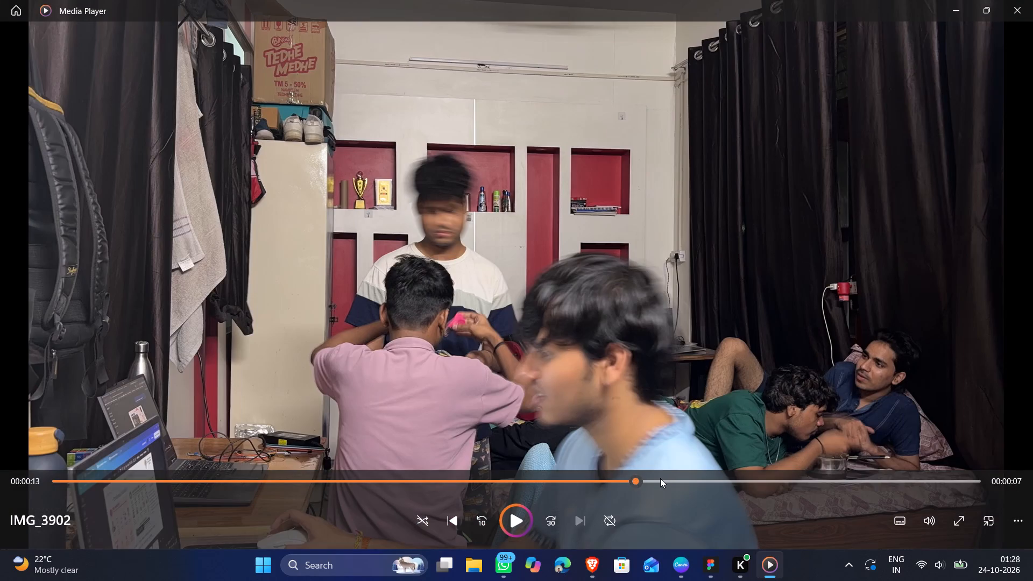
{"action": "left_click_drag", "start_coordinate": [664, 479], "coordinate": [698, 486]}
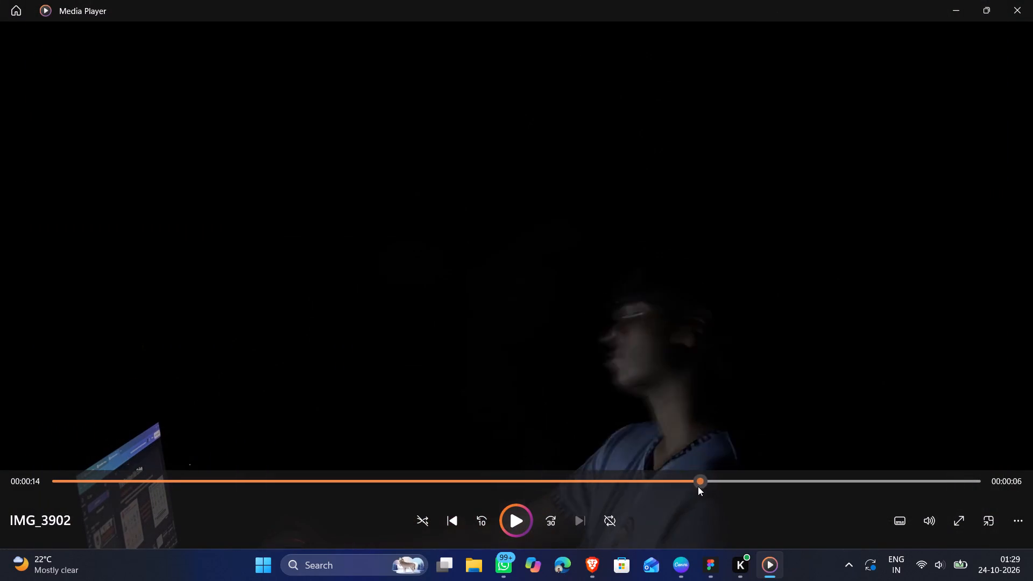
{"action": "left_click_drag", "start_coordinate": [698, 486], "coordinate": [710, 491]}
{"action": "key", "text": "space"}
{"action": "key", "text": "space"}
{"action": "key", "text": "space"}
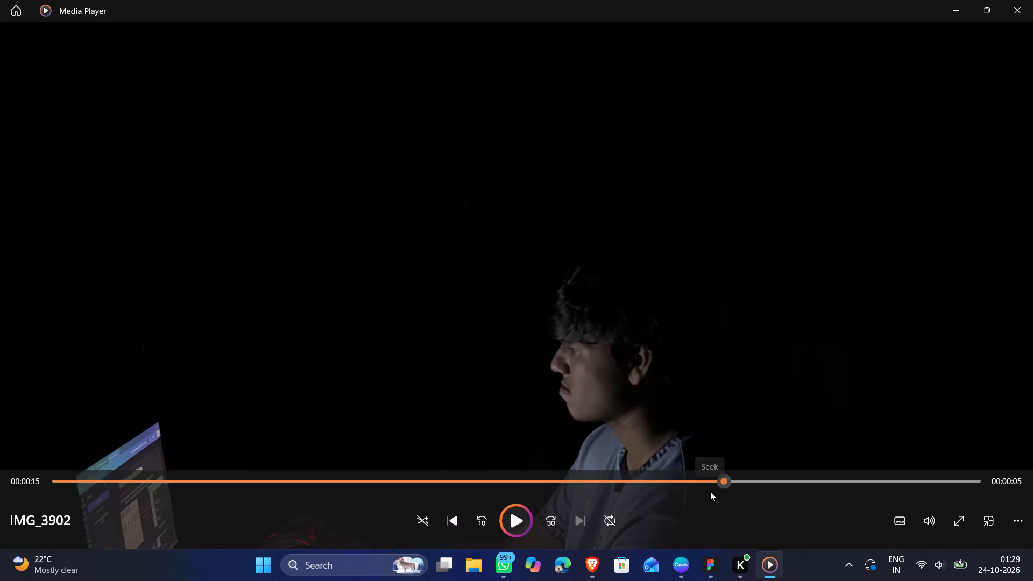
{"action": "key", "text": "space"}
{"action": "key", "text": "space"}
{"action": "key", "text": "space"}
{"action": "key", "text": "space"}
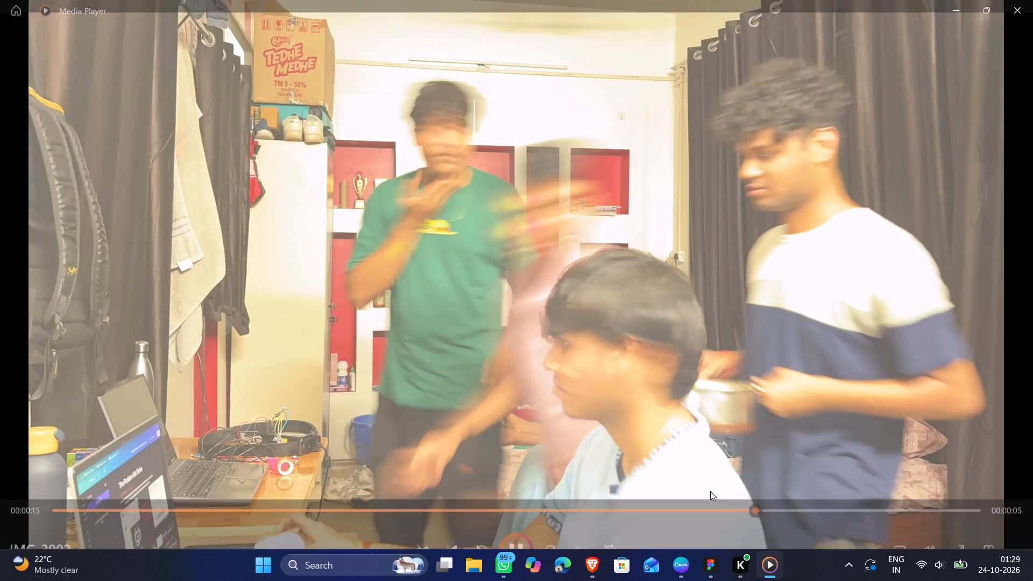
{"action": "key", "text": "space"}
{"action": "key", "text": "space"}
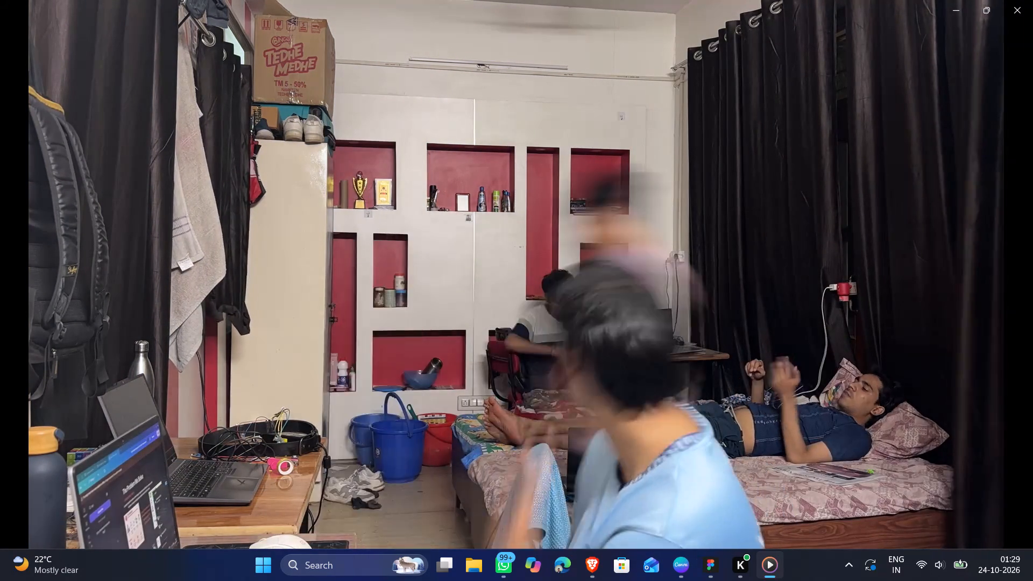
{"action": "left_click", "coordinate": [518, 514]}
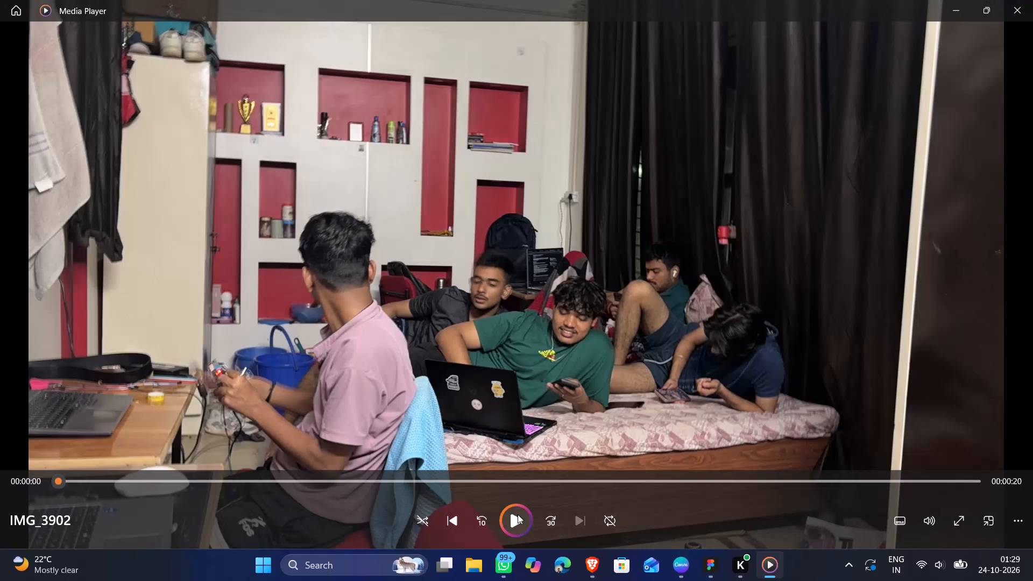
{"action": "key", "text": "space"}
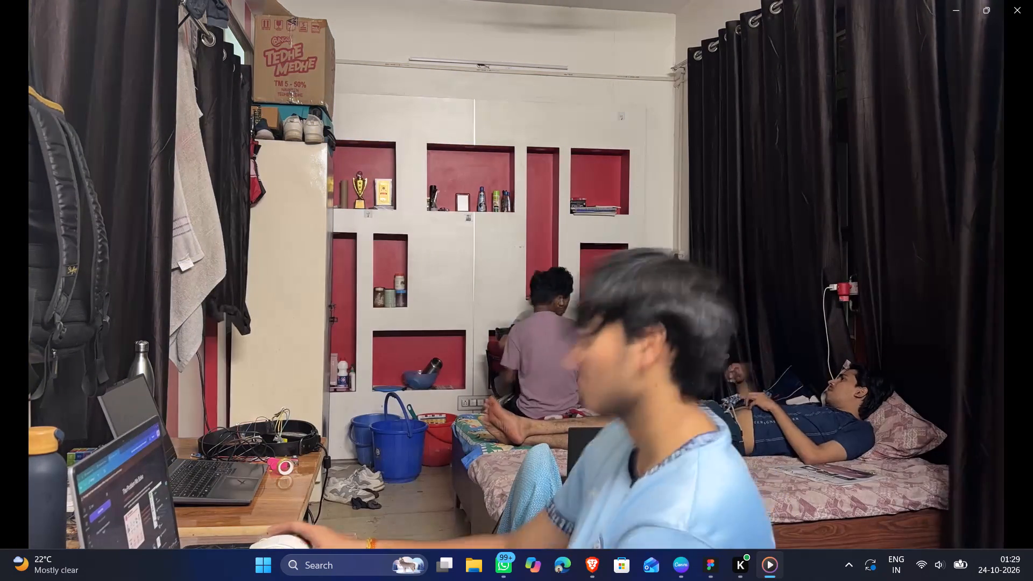
{"action": "left_click", "coordinate": [1032, 0]}
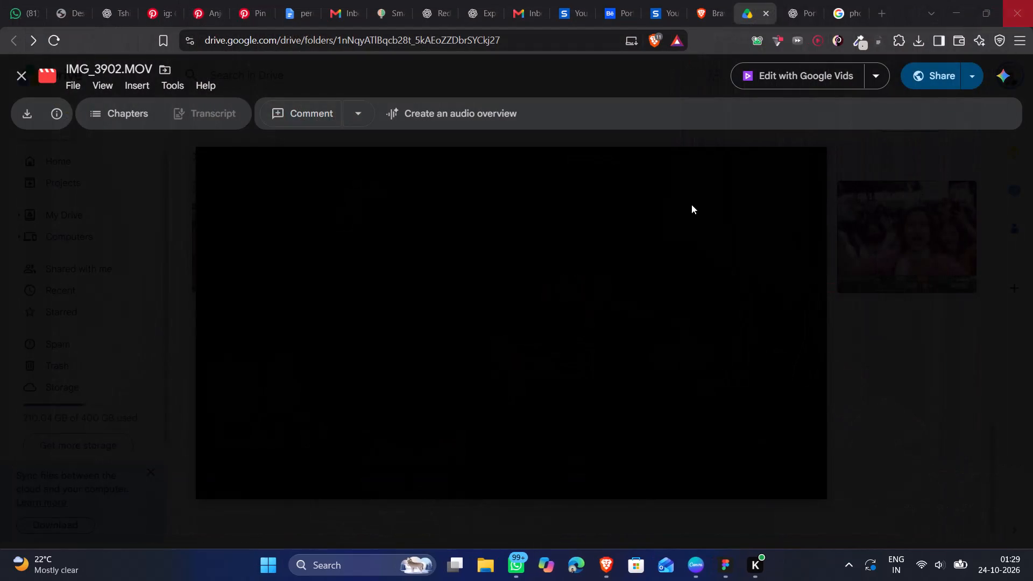
{"action": "left_click", "coordinate": [978, 160]}
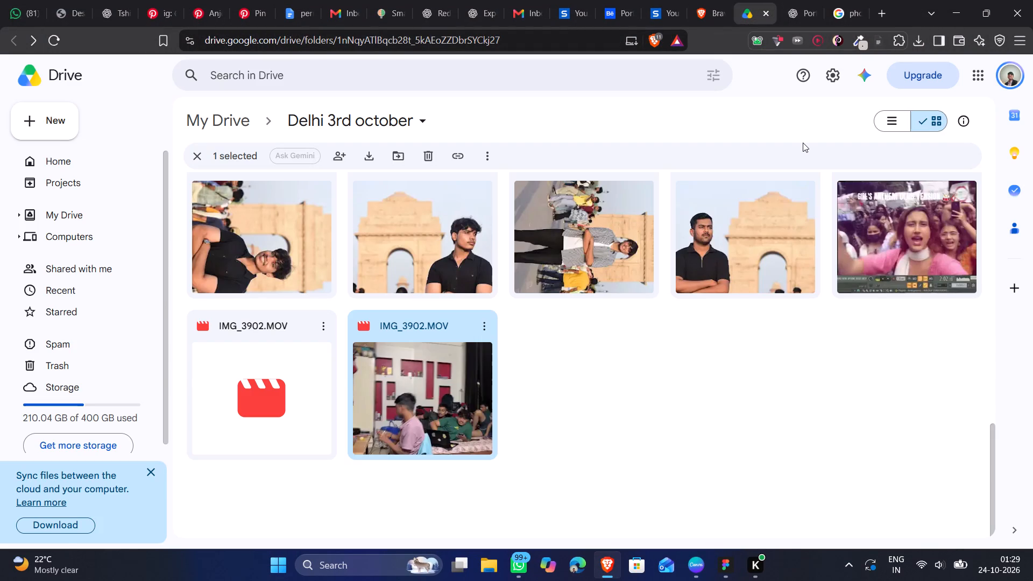
Switch to Canva and replace the pitch deck's slide 3 heading with TECHNICAL APPROACH, copied from slide 3 of the AGRIVANTA deck.
{"action": "key", "text": "alt+Tab"}
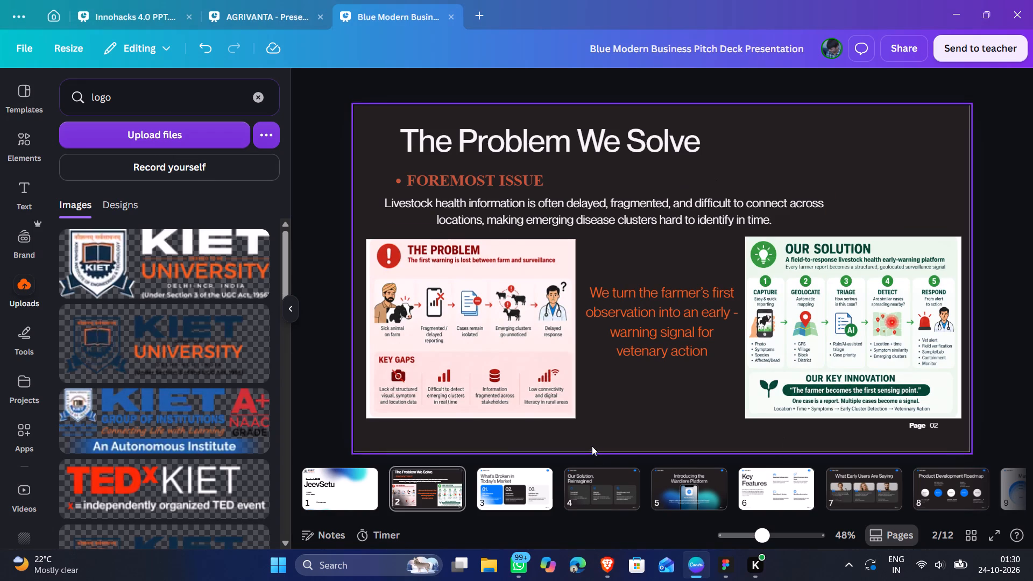
{"action": "left_click", "coordinate": [261, 16]}
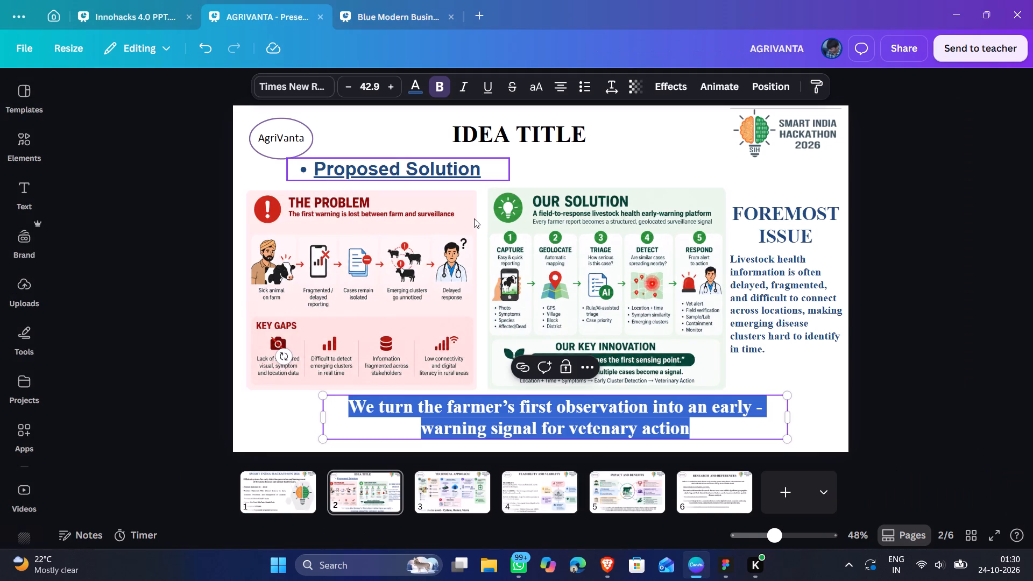
{"action": "left_click", "coordinate": [452, 500]}
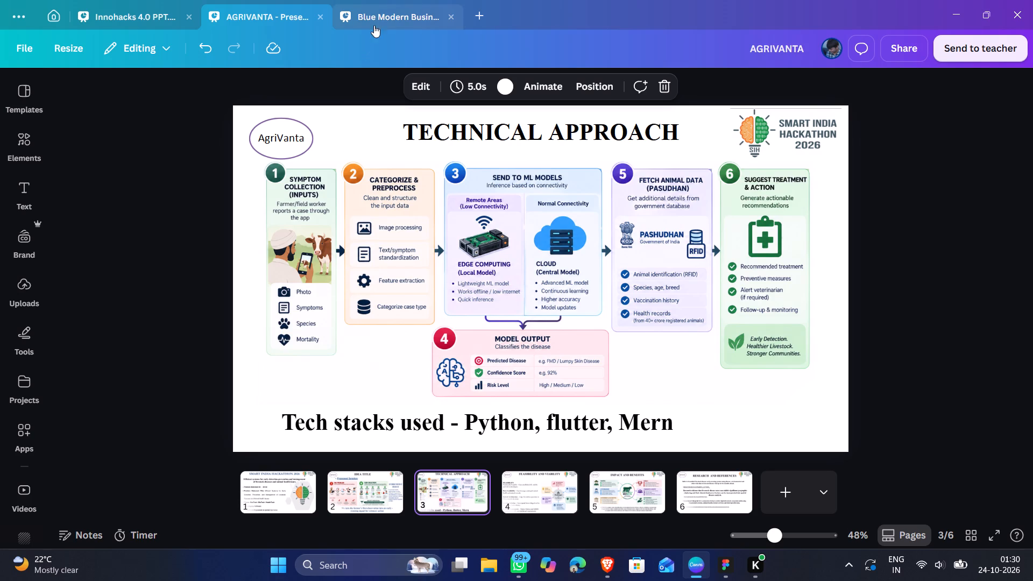
{"action": "left_click", "coordinate": [380, 13]}
{"action": "left_click", "coordinate": [529, 482]}
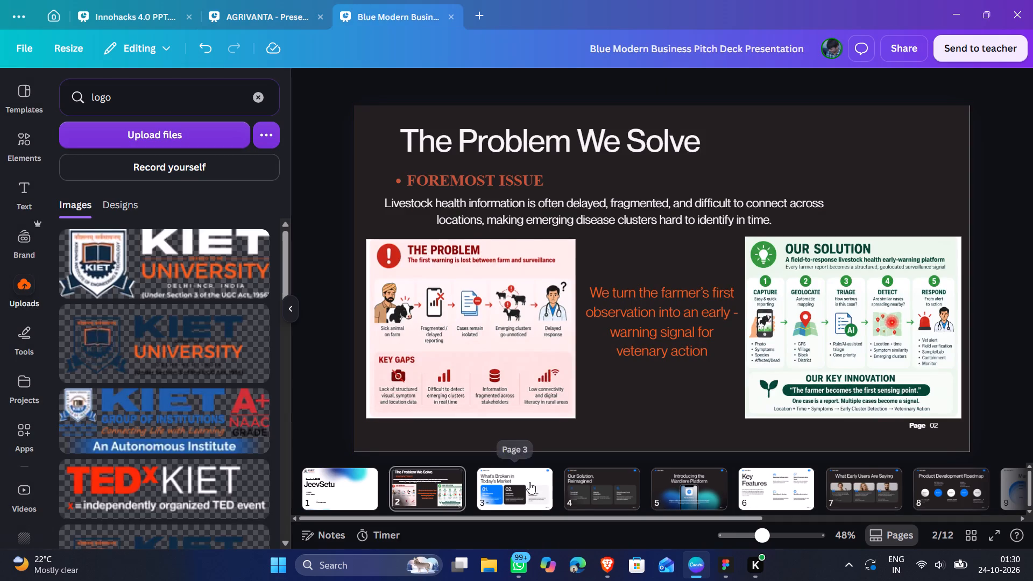
{"action": "left_click", "coordinate": [286, 17]}
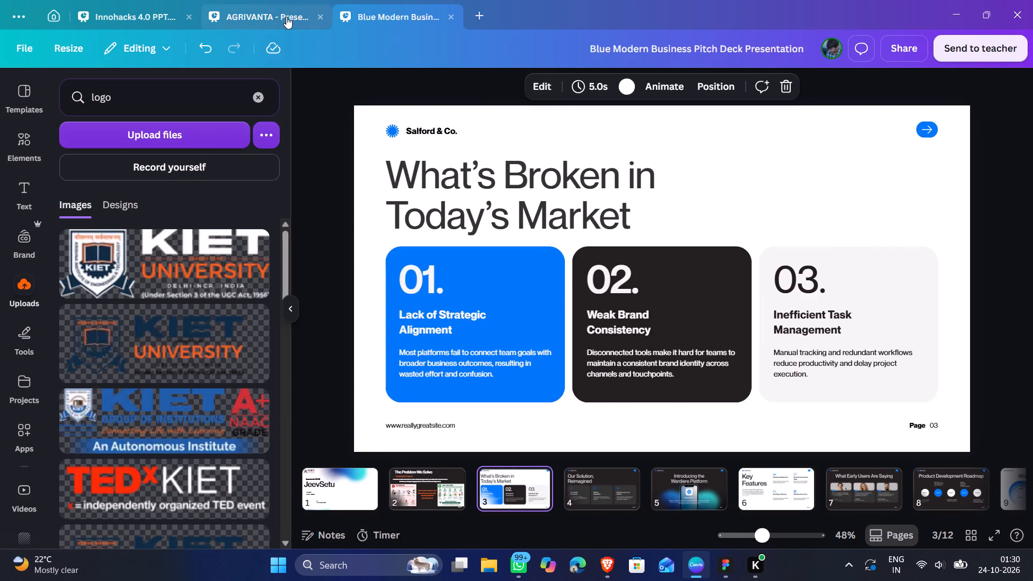
{"action": "double_click", "coordinate": [618, 141]}
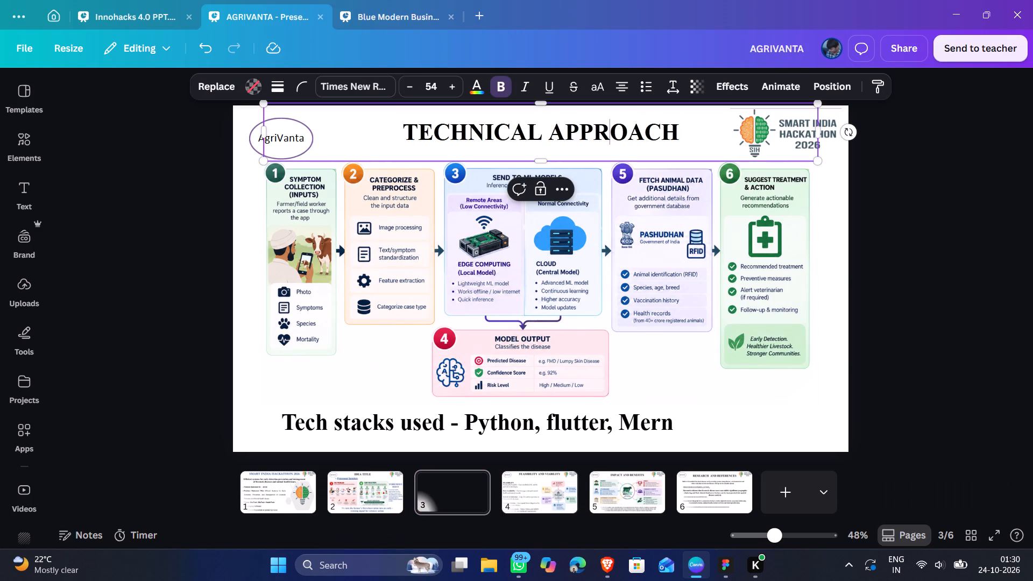
{"action": "key", "text": "ctrl+a"}
{"action": "key", "text": "ctrl+c"}
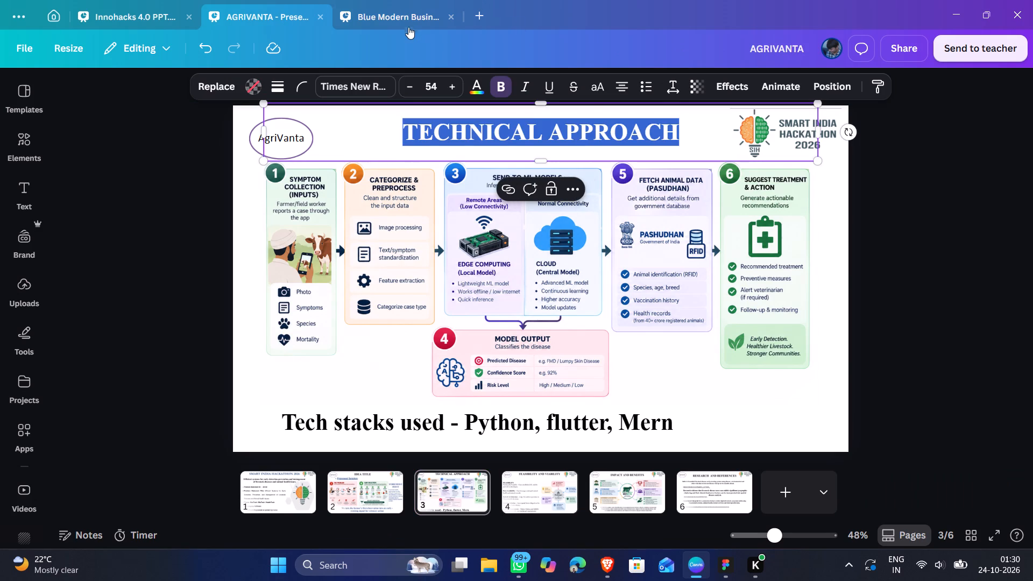
{"action": "left_click", "coordinate": [408, 23]}
{"action": "left_click", "coordinate": [507, 151]}
{"action": "double_click", "coordinate": [526, 178]}
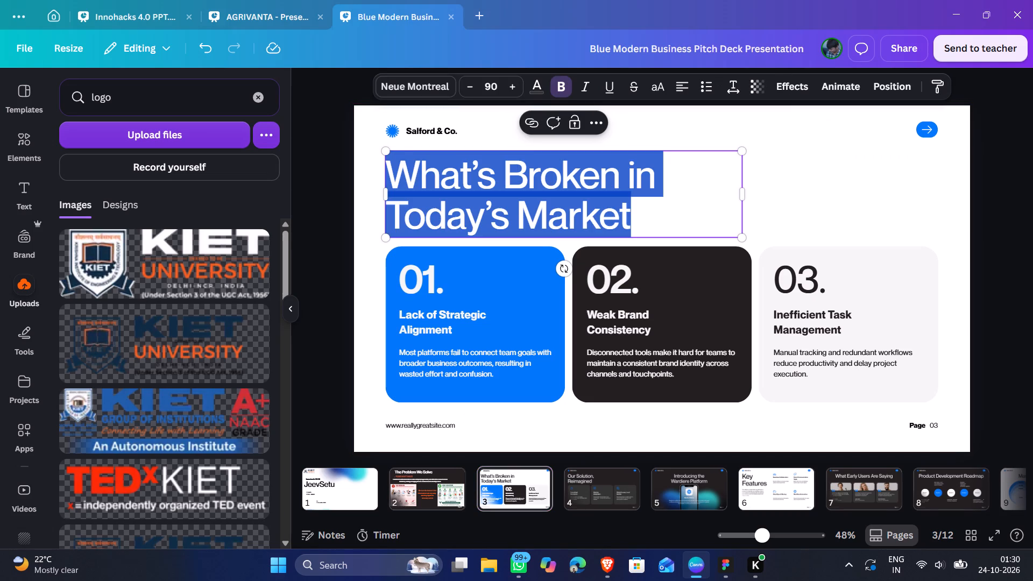
{"action": "key", "text": "ctrl+v"}
Widen the TECHNICAL APPROACH text box to fit one line, shrink it to about size 70 and place it near the slide's upper left.
{"action": "left_click_drag", "start_coordinate": [748, 199], "coordinate": [834, 196]}
{"action": "left_click", "coordinate": [1008, 250]}
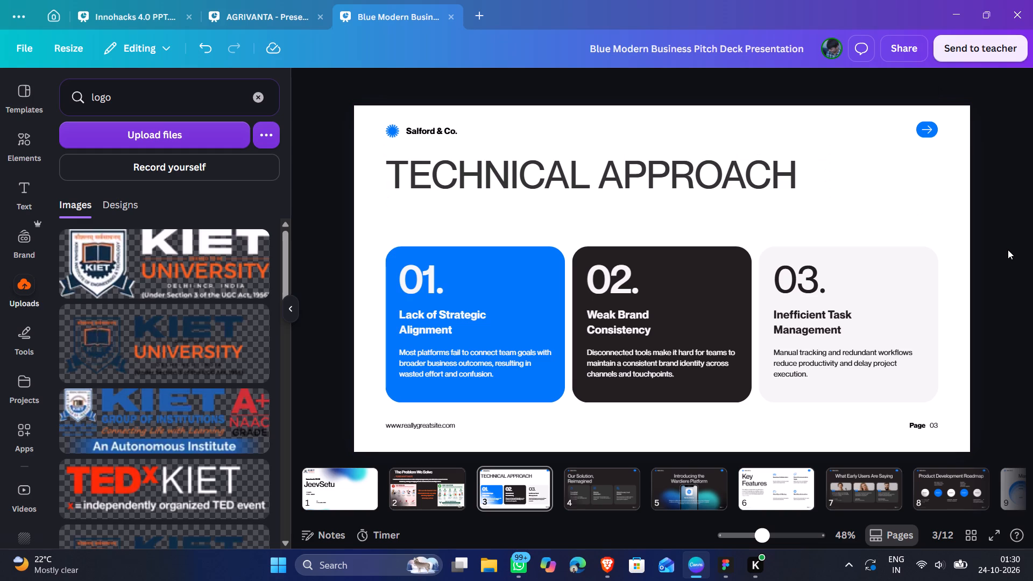
{"action": "left_click", "coordinate": [719, 167]}
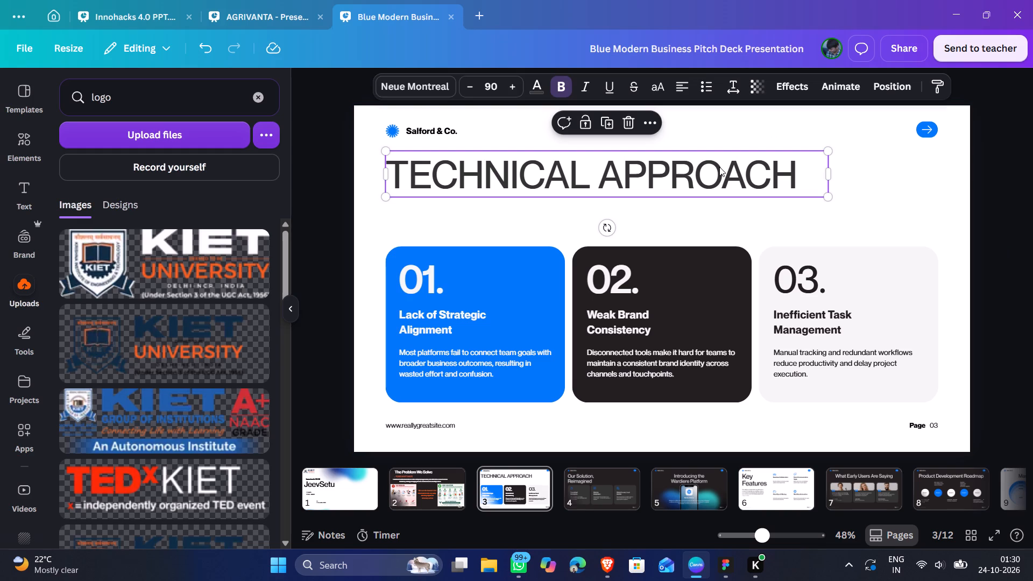
{"action": "left_click_drag", "start_coordinate": [388, 197], "coordinate": [486, 189]}
{"action": "left_click_drag", "start_coordinate": [621, 178], "coordinate": [536, 175]}
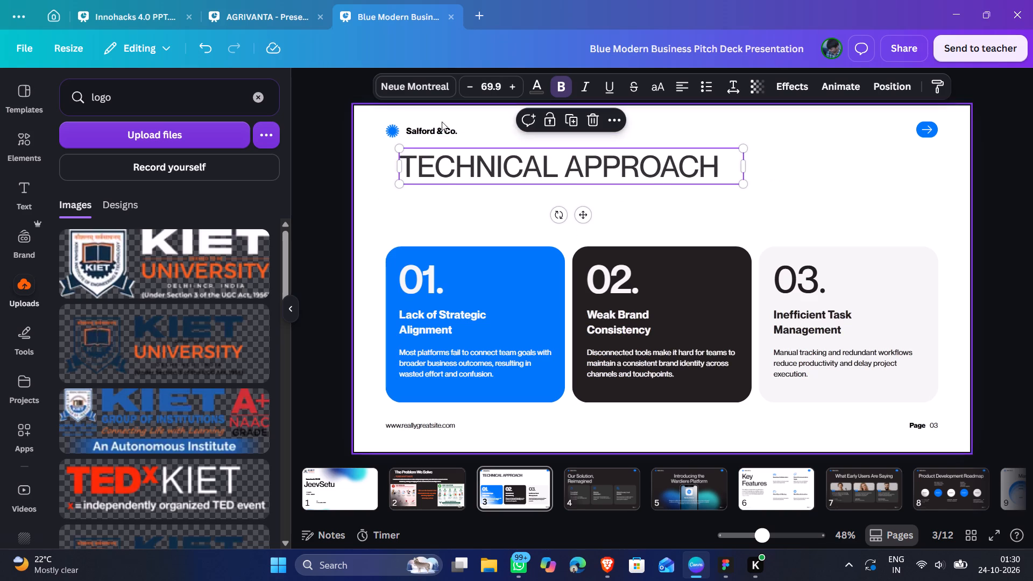
Delete the Salford & Co. name, the blue starburst logo and the blue arrow badge from the top of slide 3.
{"action": "left_click", "coordinate": [445, 130]}
{"action": "key", "text": "Delete"}
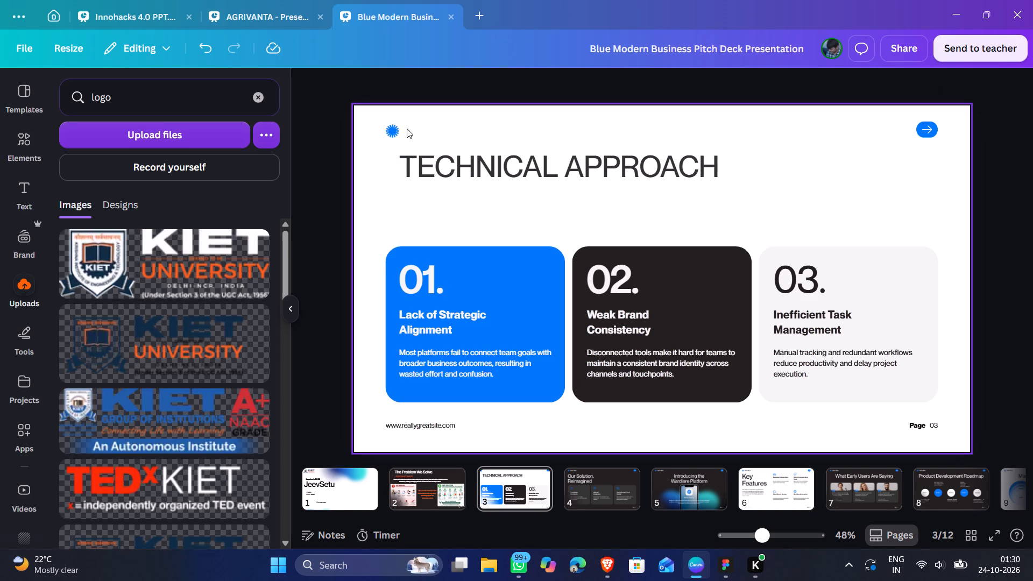
{"action": "left_click", "coordinate": [397, 125]}
{"action": "key", "text": "Delete"}
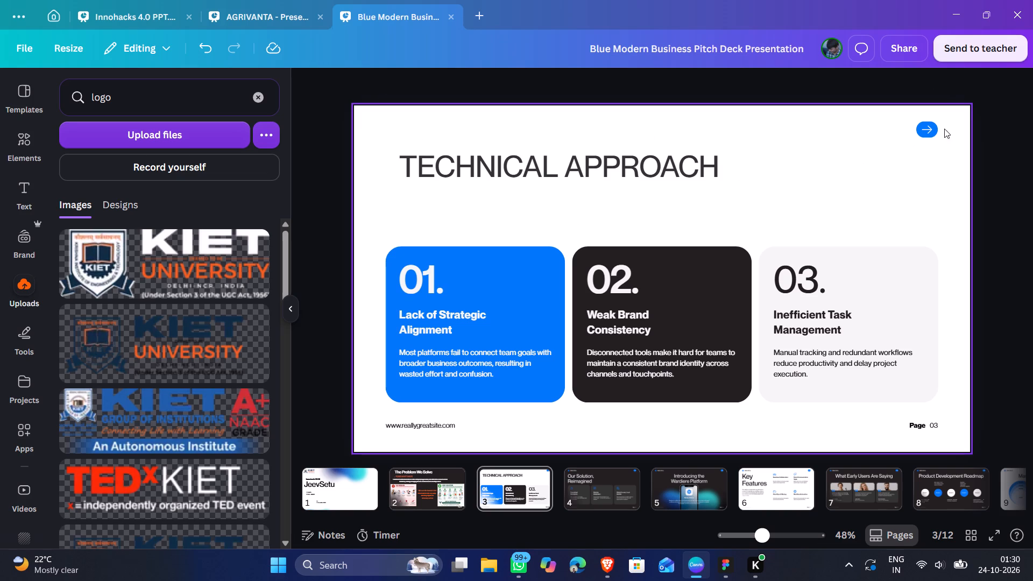
{"action": "left_click", "coordinate": [933, 126]}
{"action": "key", "text": "Delete"}
Select the TECHNICAL APPROACH heading on slide 3.
{"action": "left_click", "coordinate": [685, 155]}
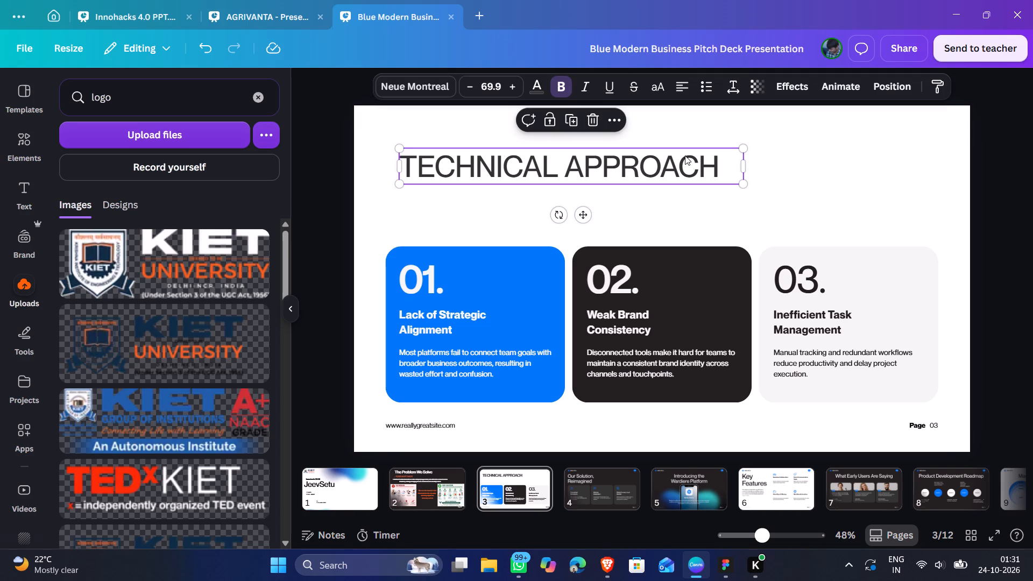
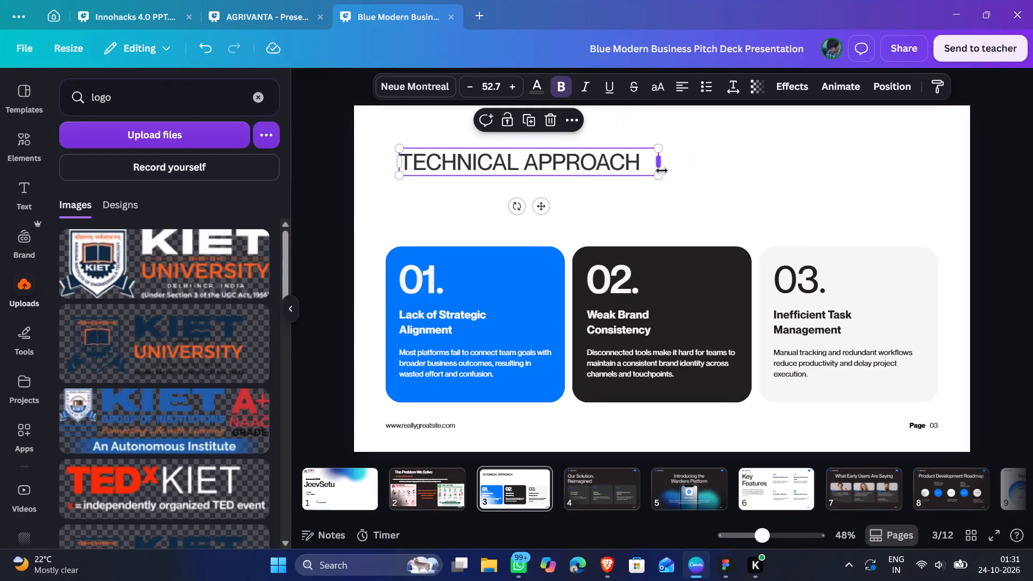
Move the TECHNICAL APPROACH heading on slide 3 slightly up and towards the slide's left edge.
{"action": "left_click", "coordinate": [709, 167]}
{"action": "left_click_drag", "start_coordinate": [640, 169], "coordinate": [633, 161]}
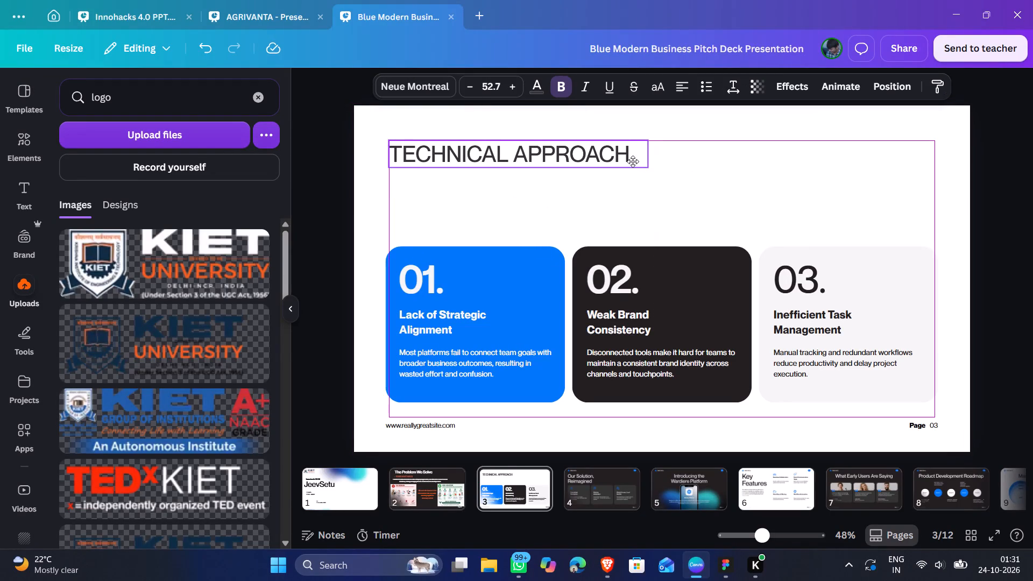
{"action": "left_click_drag", "start_coordinate": [633, 161], "coordinate": [633, 162]}
{"action": "left_click", "coordinate": [740, 168]}
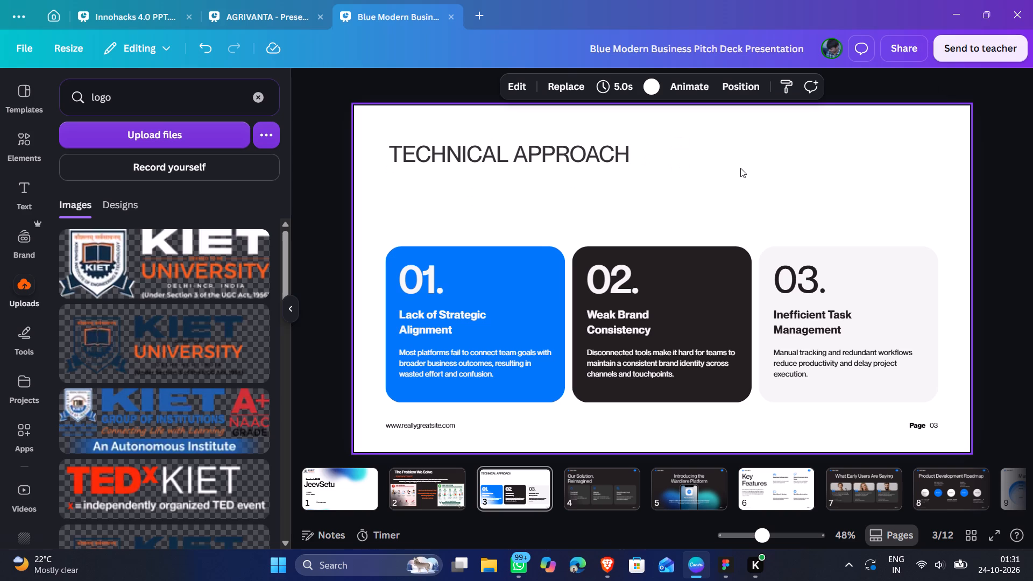
Delete the blue 01 card and the dark 02 card from slide 3, including their numbers, titles and descriptions.
{"action": "left_click", "coordinate": [534, 295]}
{"action": "key", "text": "Delete"}
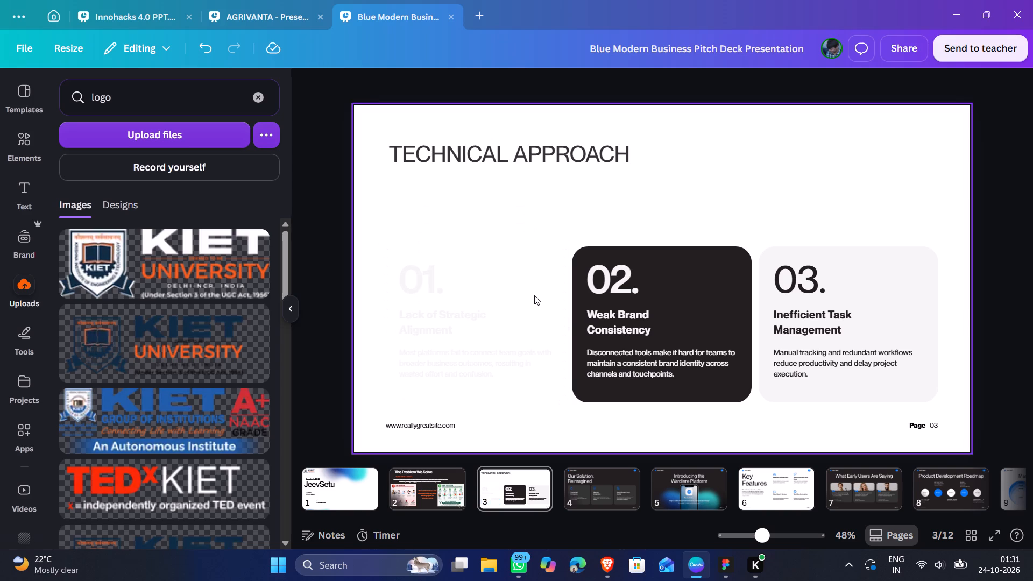
{"action": "left_click", "coordinate": [619, 294]}
{"action": "key", "text": "Delete"}
{"action": "left_click", "coordinate": [679, 326]}
{"action": "key", "text": "Delete"}
{"action": "left_click", "coordinate": [507, 347]}
{"action": "key", "text": "Delete"}
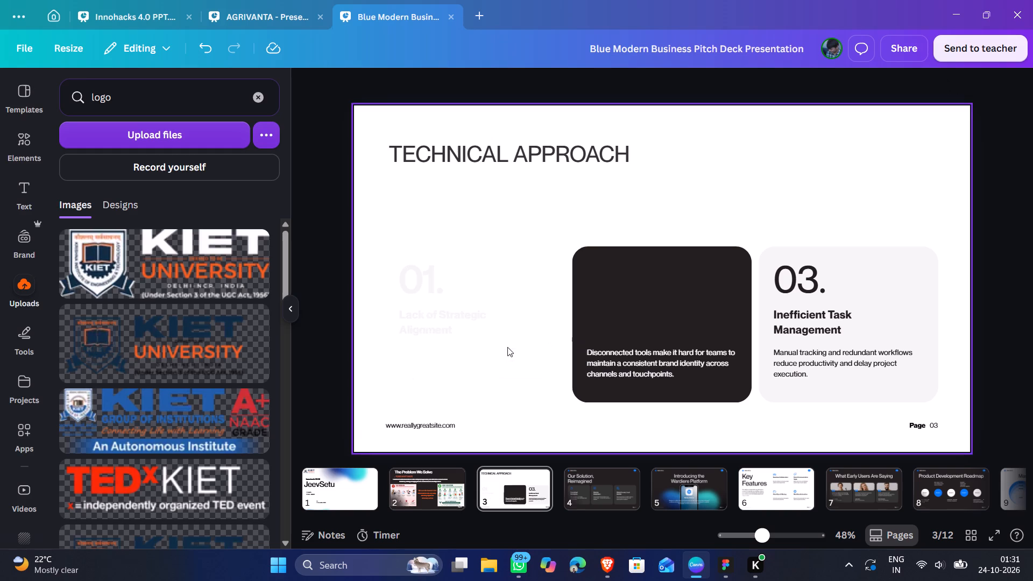
{"action": "left_click", "coordinate": [477, 330]}
{"action": "key", "text": "Delete"}
{"action": "left_click", "coordinate": [422, 275]}
{"action": "key", "text": "Delete"}
{"action": "left_click", "coordinate": [632, 294]}
{"action": "key", "text": "Delete"}
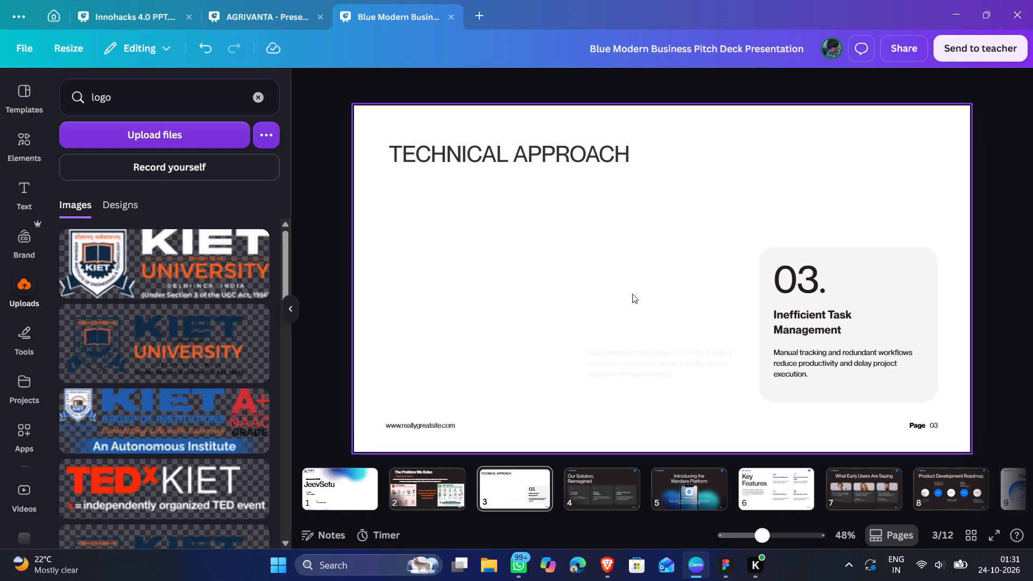
{"action": "left_click", "coordinate": [668, 366]}
{"action": "key", "text": "Delete"}
Delete the light grey 03 card from slide 3, including its number, Inefficient Task Management title and description.
{"action": "left_click", "coordinate": [847, 259]}
{"action": "key", "text": "Delete"}
{"action": "left_click", "coordinate": [836, 304]}
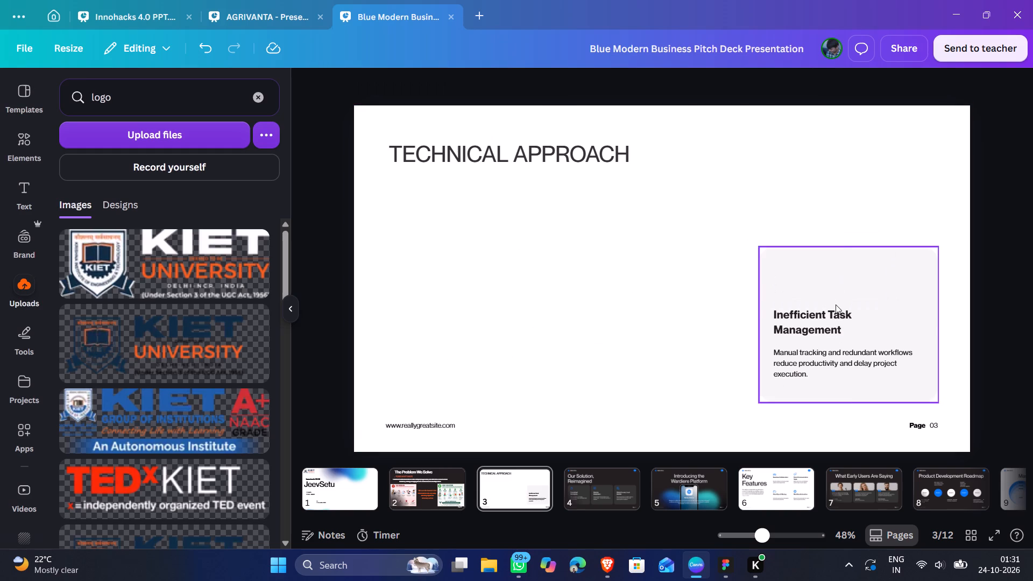
{"action": "left_click", "coordinate": [836, 307]}
{"action": "key", "text": "Delete"}
{"action": "left_click", "coordinate": [853, 349]}
{"action": "key", "text": "Delete"}
{"action": "left_click", "coordinate": [853, 349]}
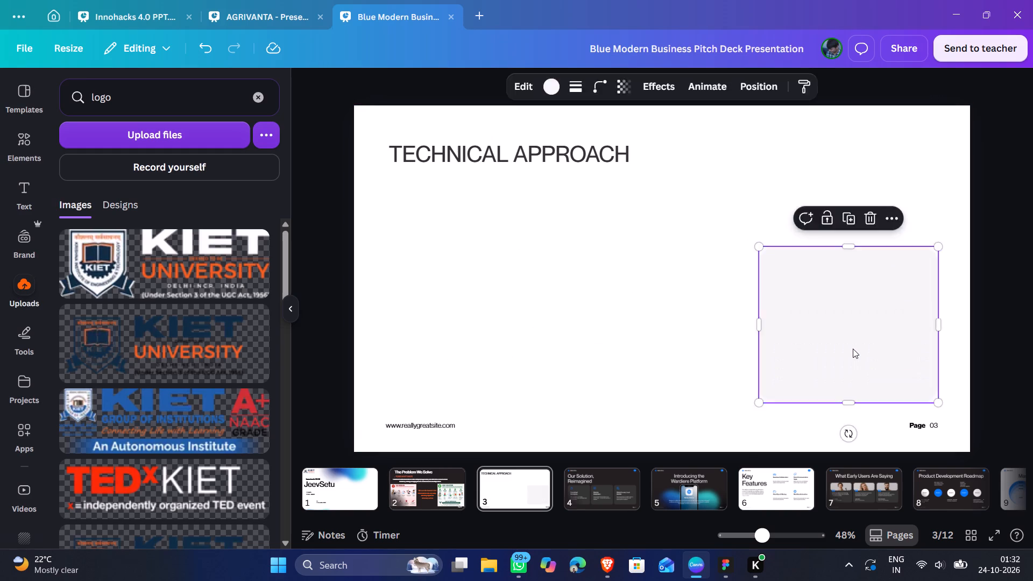
{"action": "key", "text": "Delete"}
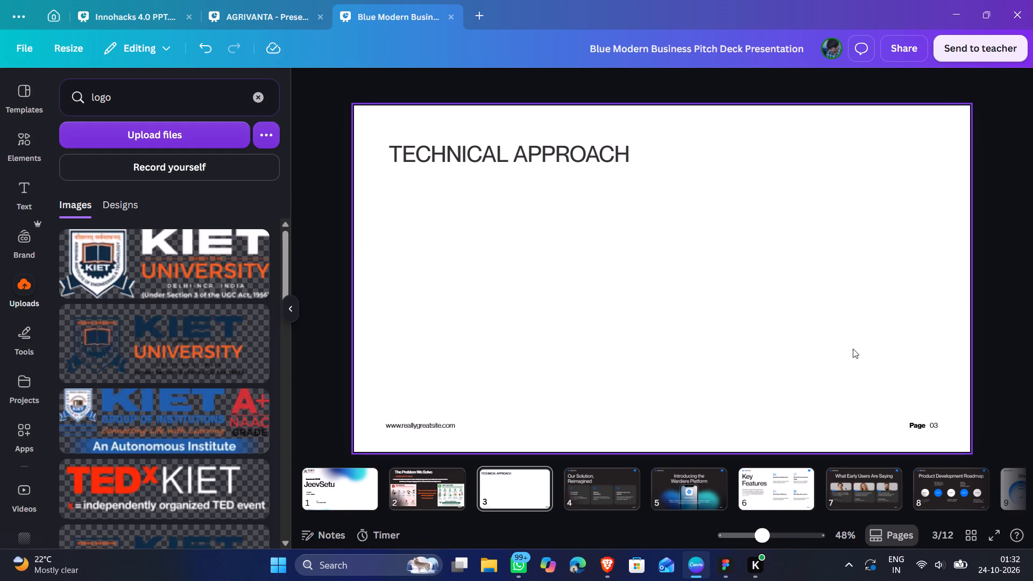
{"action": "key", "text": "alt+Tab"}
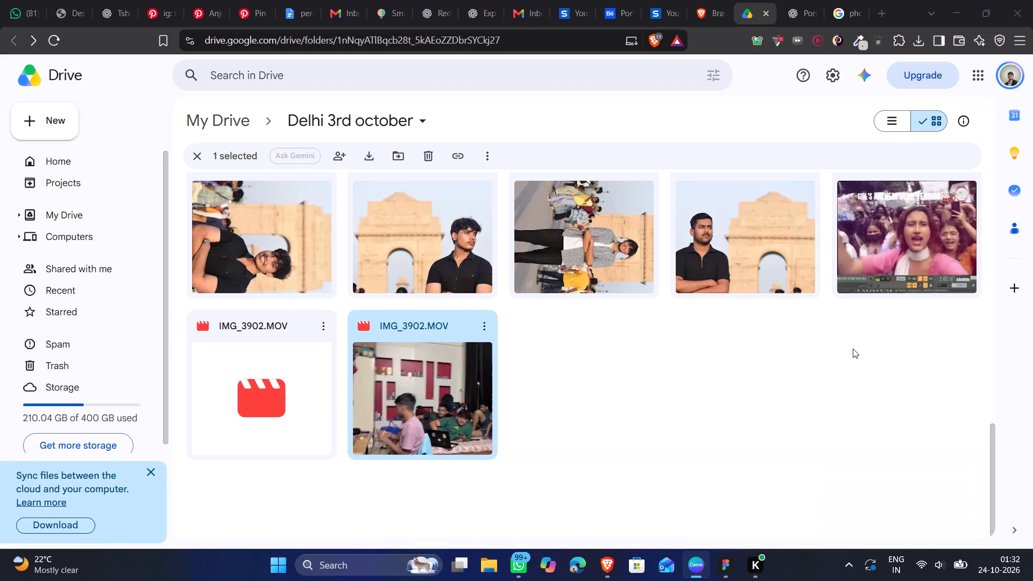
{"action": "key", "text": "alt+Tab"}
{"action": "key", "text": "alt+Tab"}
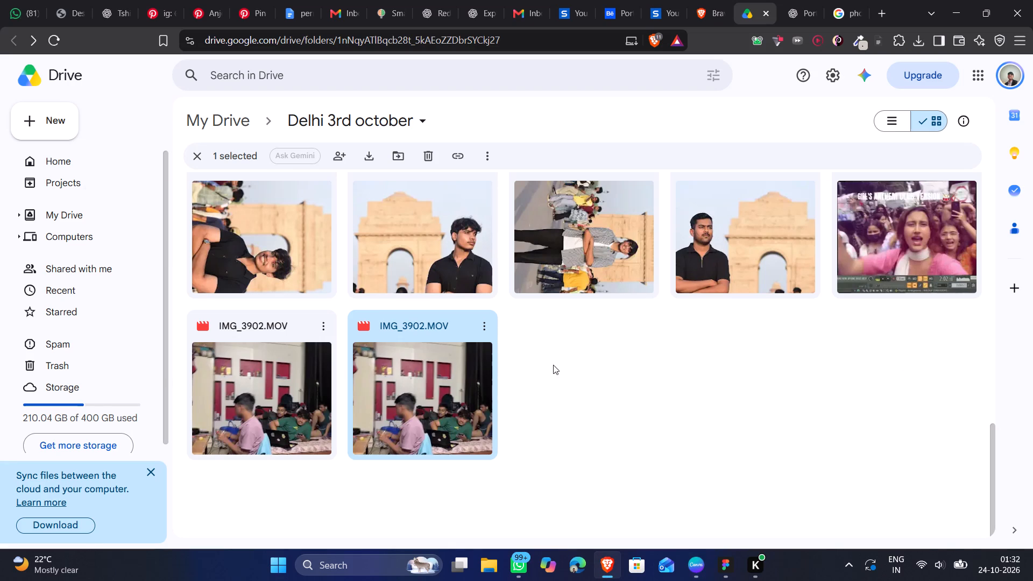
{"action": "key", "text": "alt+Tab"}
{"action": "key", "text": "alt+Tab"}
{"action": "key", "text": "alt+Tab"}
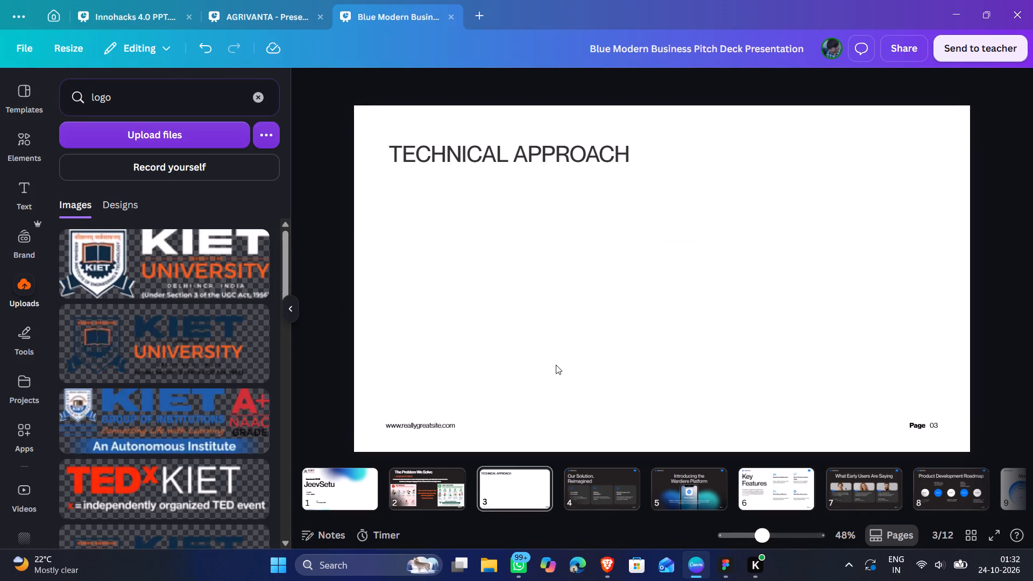
Copy the six-stage process diagram from slide 3 of the AGRIVANTA deck onto the pitch deck's slide 3, placing it just below the heading.
{"action": "left_click", "coordinate": [250, 6]}
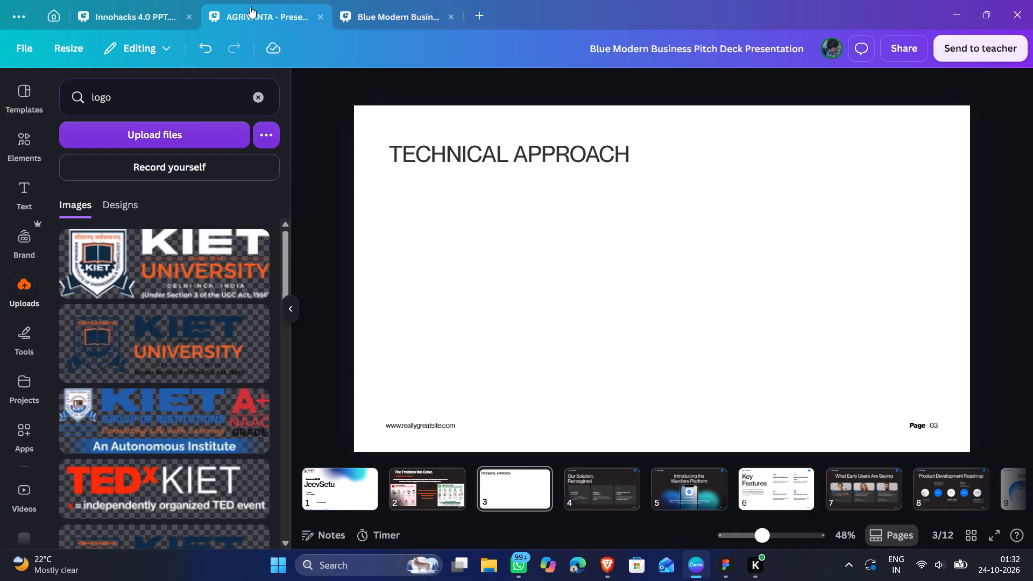
{"action": "left_click", "coordinate": [863, 263]}
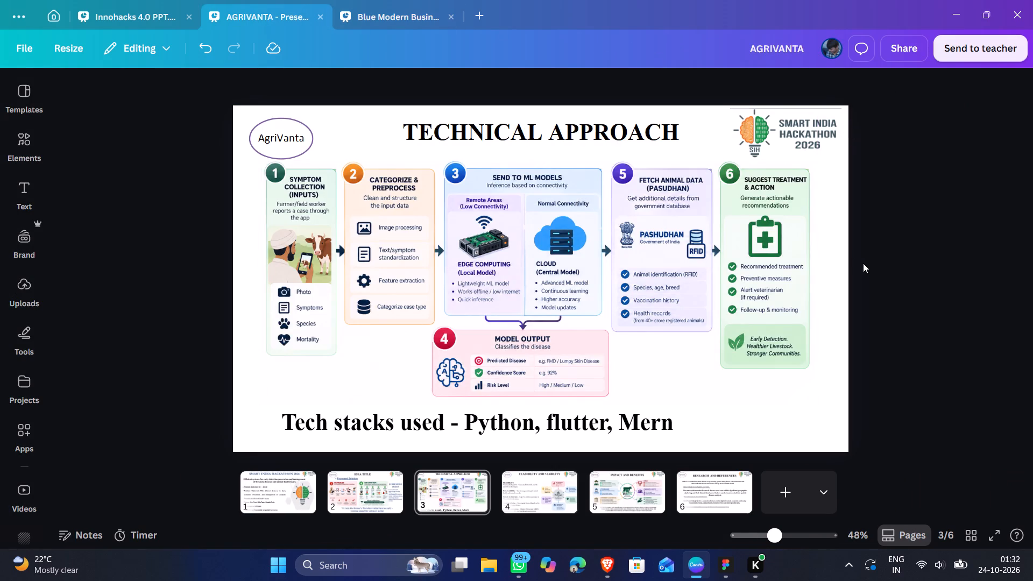
{"action": "left_click", "coordinate": [708, 233]}
{"action": "key", "text": "ctrl+c"}
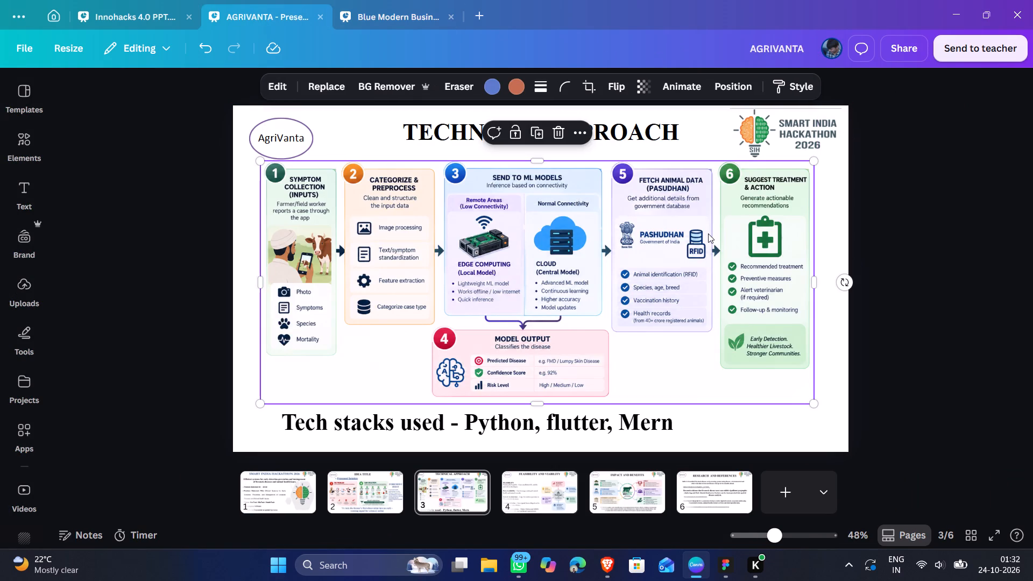
{"action": "left_click", "coordinate": [390, 13]}
{"action": "left_click", "coordinate": [485, 267]}
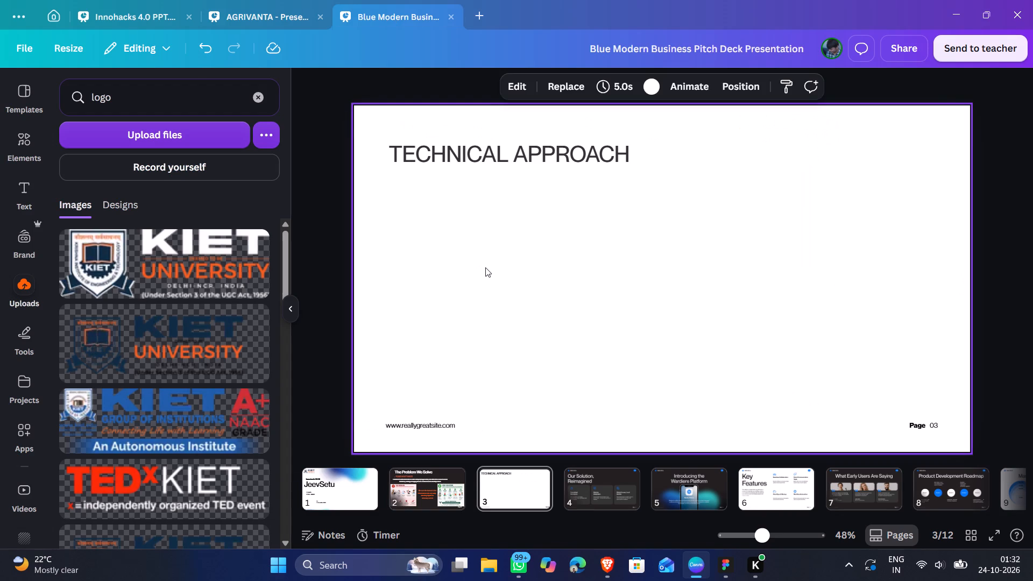
{"action": "key", "text": "ctrl+v"}
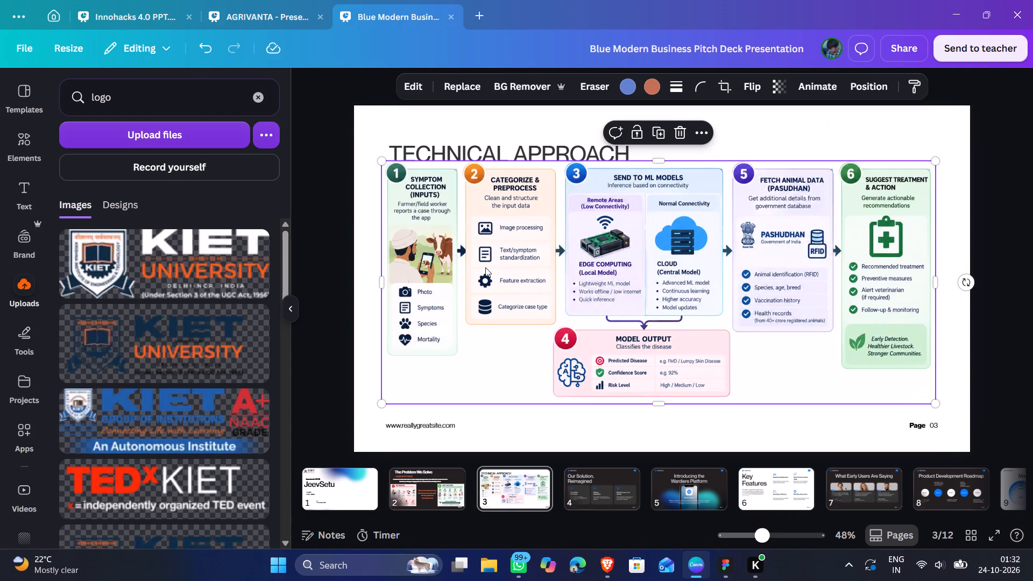
{"action": "left_click", "coordinate": [740, 323]}
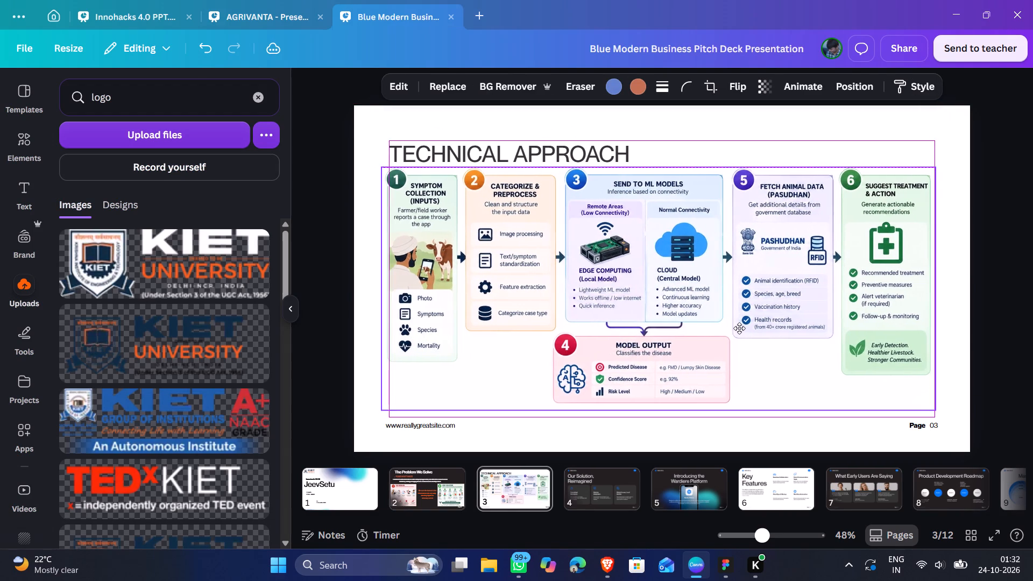
{"action": "left_click", "coordinate": [1007, 245]}
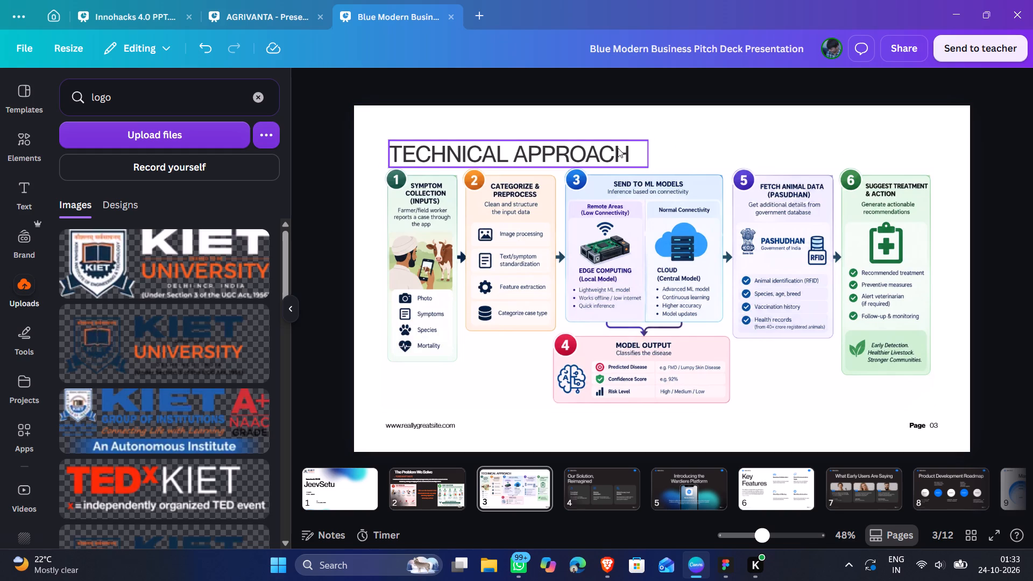
Move the TECHNICAL APPROACH heading slightly up, clear of the process diagram.
{"action": "left_click_drag", "start_coordinate": [611, 148], "coordinate": [610, 142]}
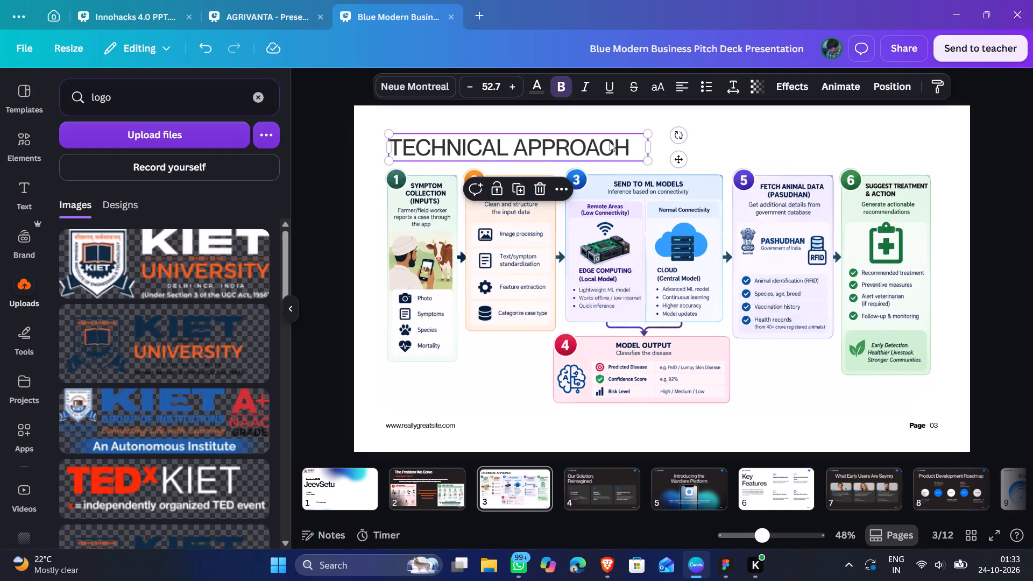
{"action": "left_click", "coordinate": [1032, 226]}
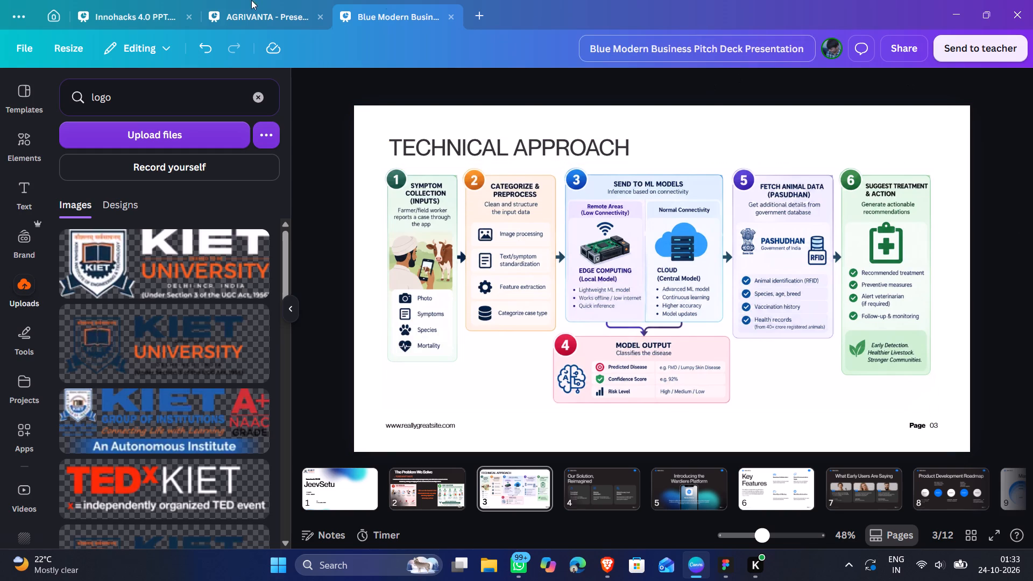
Copy the text "Tech stacks used - Python, flutter, Mern" from AGRIVANTA slide 3 into the pitch deck's slide 3, below the diagram.
{"action": "left_click", "coordinate": [243, 12]}
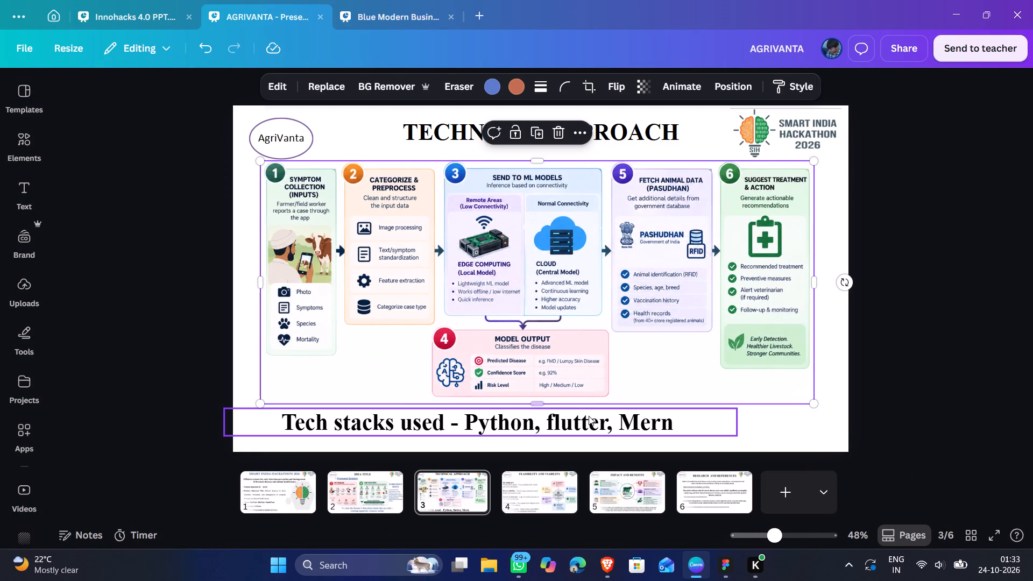
{"action": "left_click", "coordinate": [589, 417]}
{"action": "double_click", "coordinate": [589, 417]}
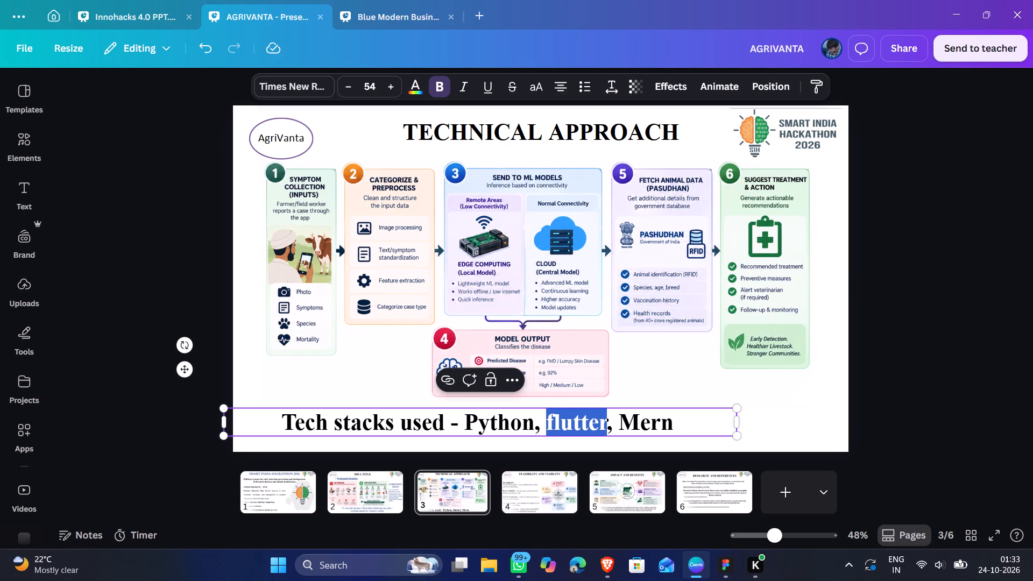
{"action": "key", "text": "ctrl+a"}
{"action": "key", "text": "ctrl+c"}
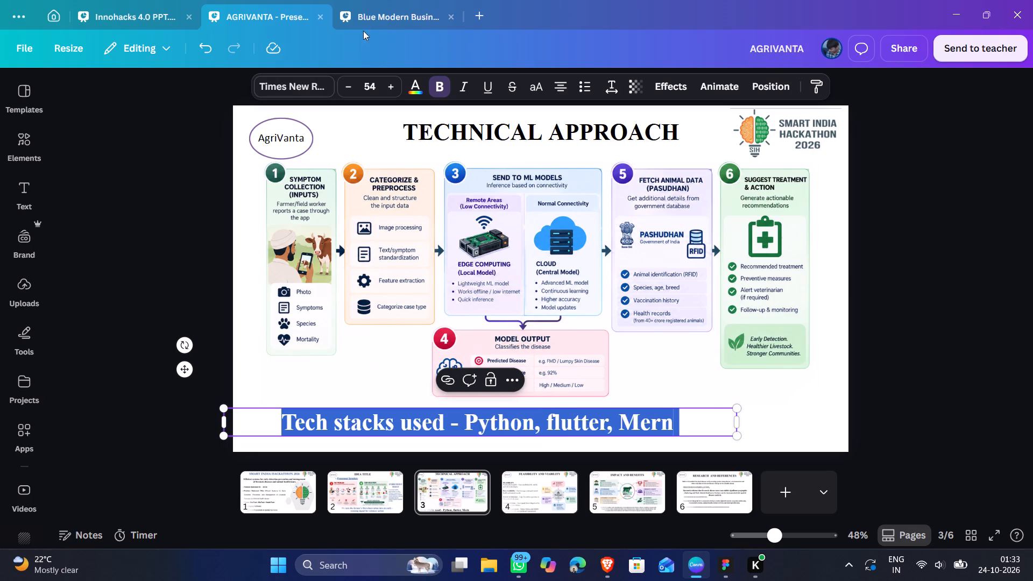
{"action": "left_click", "coordinate": [376, 24]}
{"action": "key", "text": "ctrl+v"}
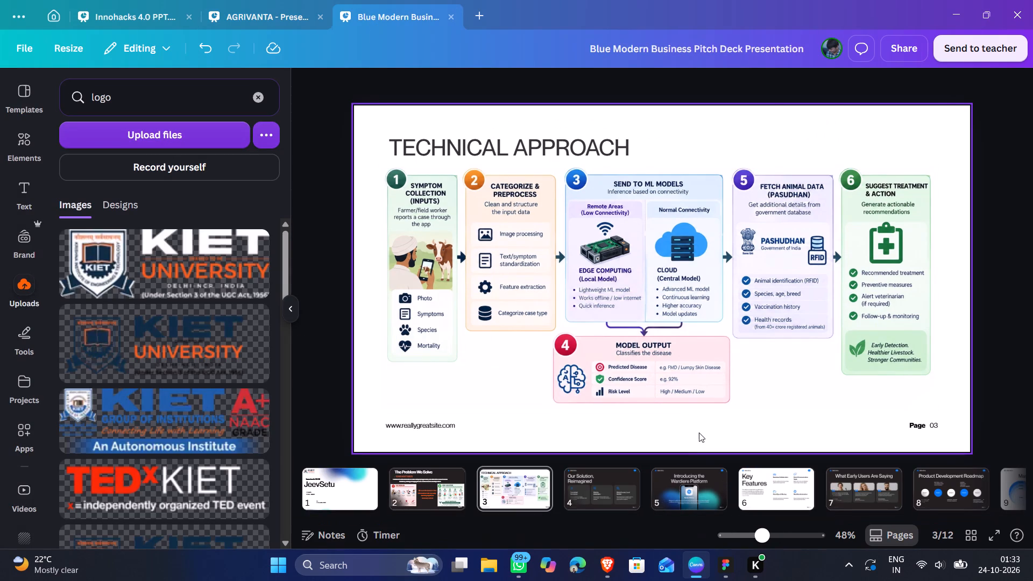
{"action": "left_click_drag", "start_coordinate": [674, 312], "coordinate": [669, 314]}
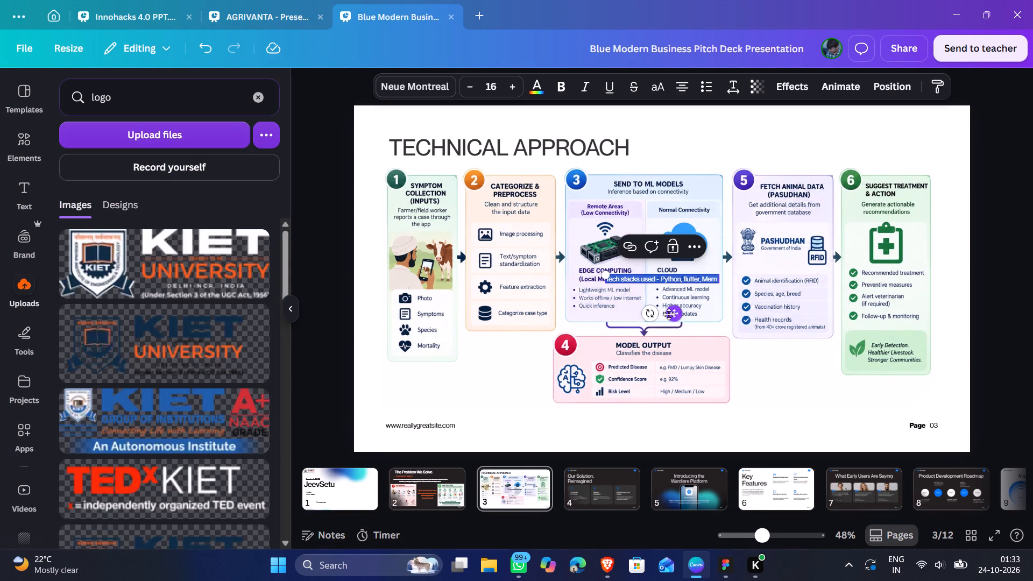
{"action": "left_click_drag", "start_coordinate": [669, 314], "coordinate": [574, 457]}
{"action": "left_click", "coordinate": [453, 419]}
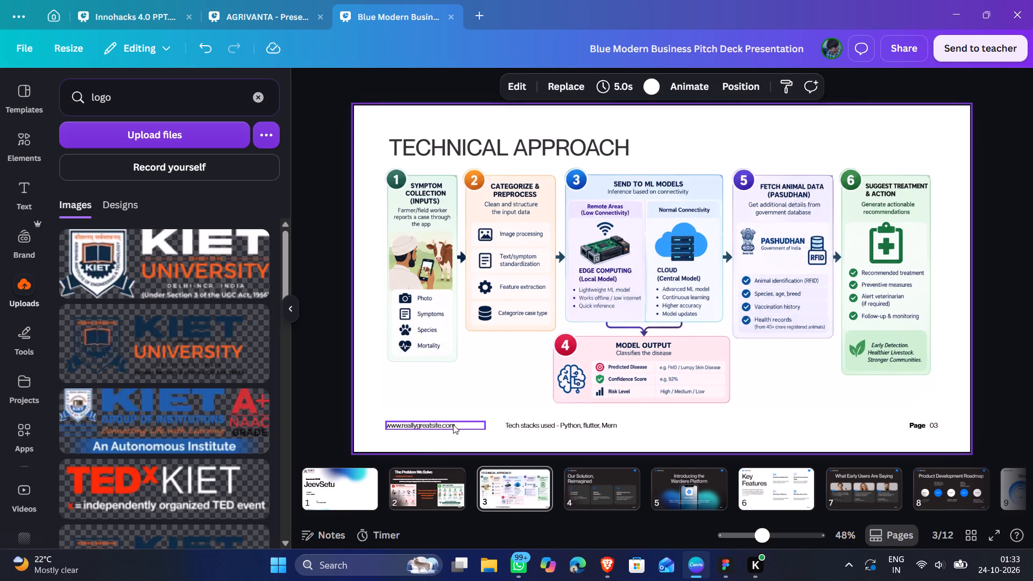
{"action": "left_click", "coordinate": [453, 426]}
{"action": "key", "text": "Delete"}
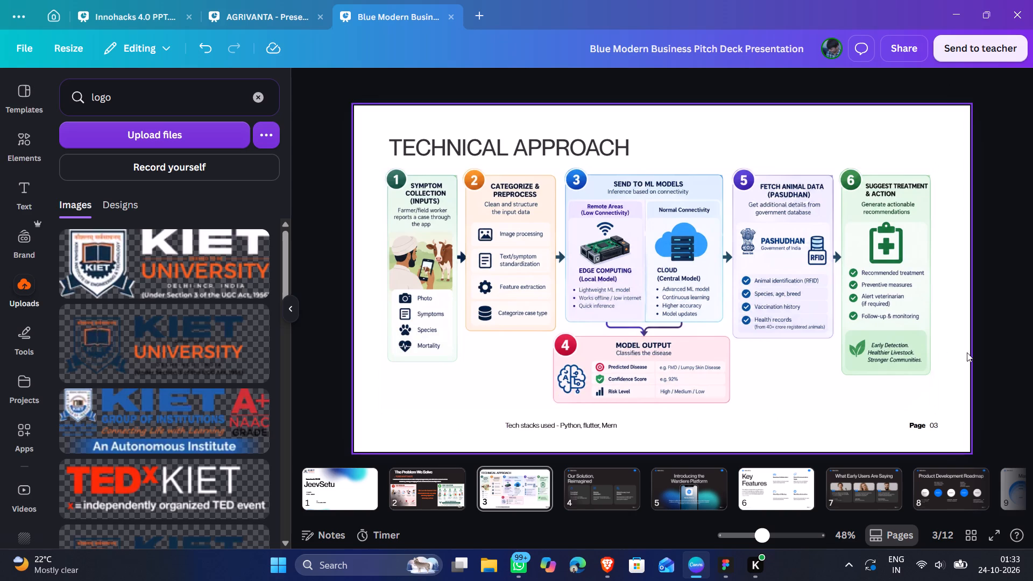
Enlarge the tech stacks line to about size 33 and place it at the lower left of slide 3, beneath the diagram.
{"action": "left_click_drag", "start_coordinate": [605, 423], "coordinate": [529, 428]}
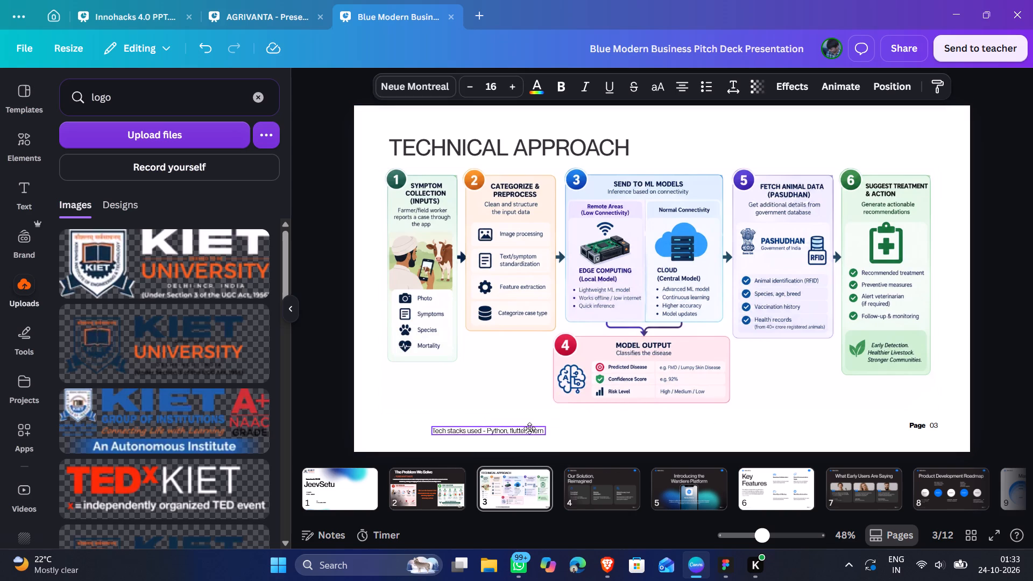
{"action": "left_click_drag", "start_coordinate": [529, 428], "coordinate": [527, 428]}
{"action": "left_click_drag", "start_coordinate": [428, 421], "coordinate": [388, 392]}
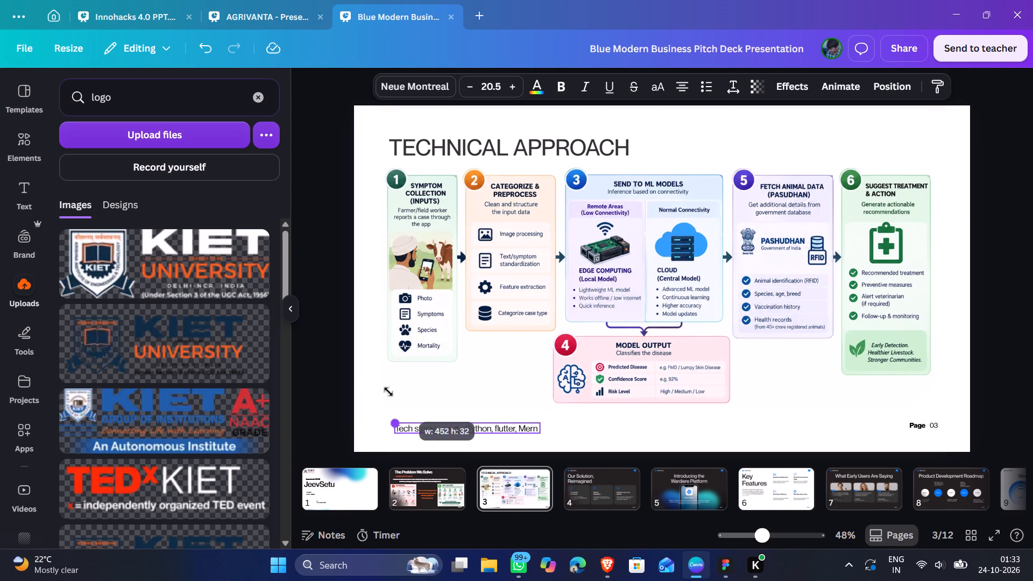
{"action": "left_click_drag", "start_coordinate": [388, 392], "coordinate": [310, 357]}
{"action": "left_click_drag", "start_coordinate": [443, 422], "coordinate": [507, 419]}
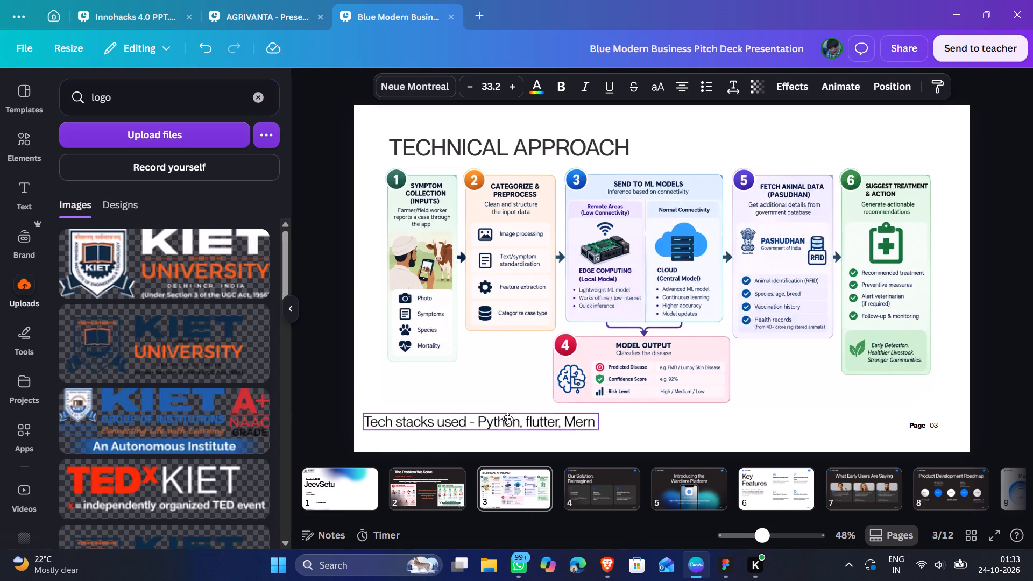
{"action": "left_click_drag", "start_coordinate": [507, 419], "coordinate": [513, 424]}
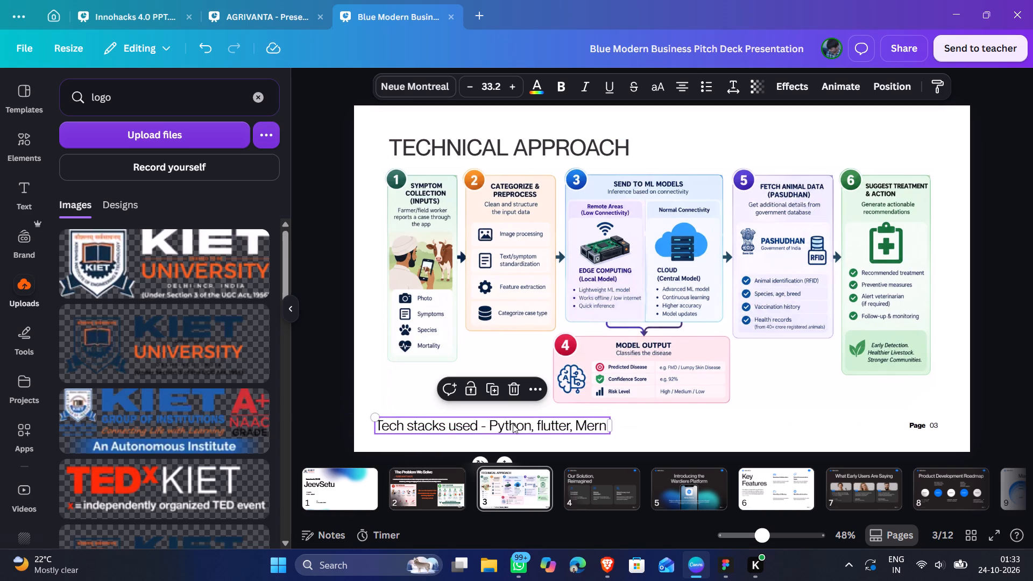
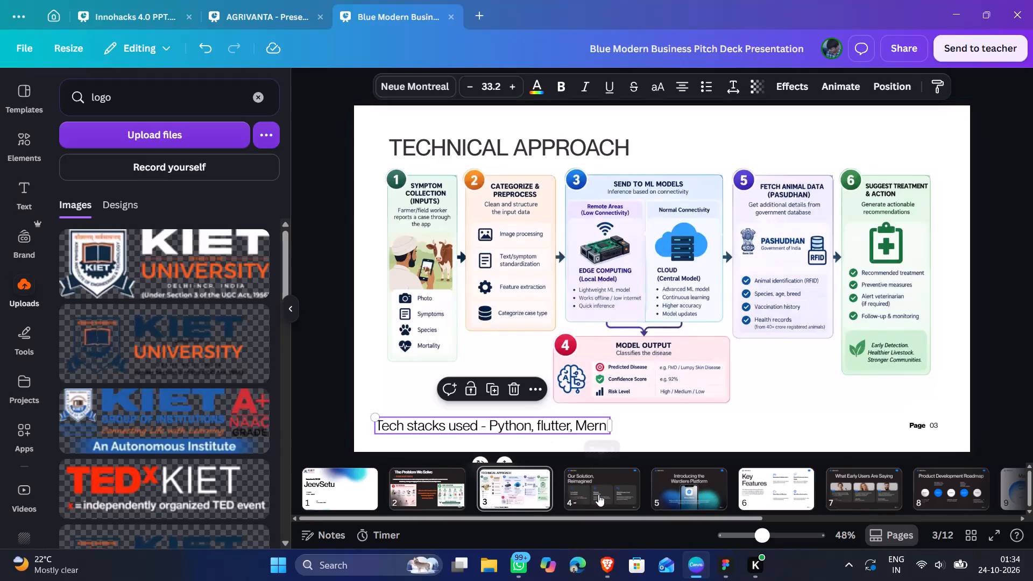
Check slide 4 of the AGRIVANTA presentation for the topic to cover on the pitch deck's slide 4.
{"action": "key", "text": "alt+Tab"}
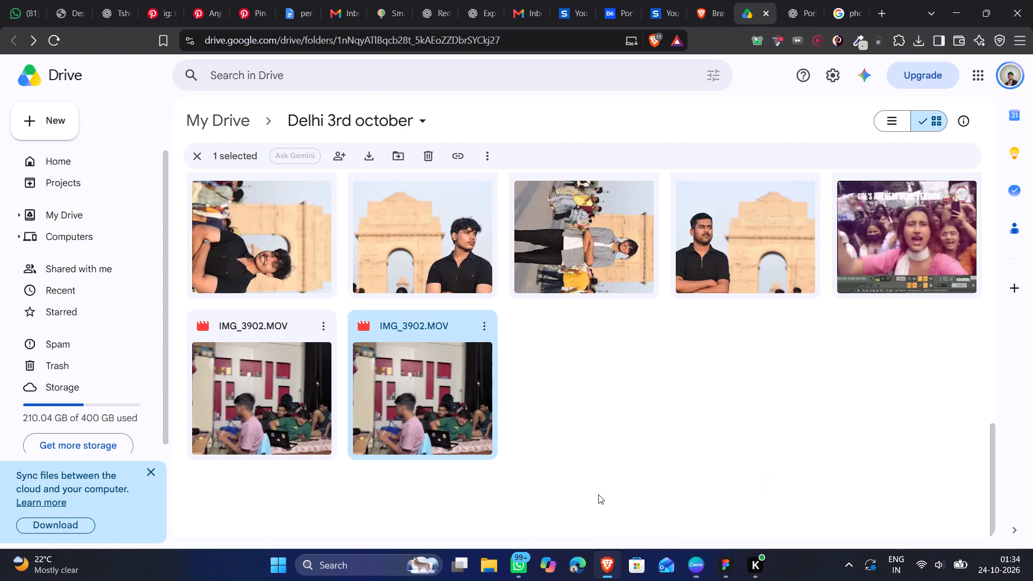
{"action": "key", "text": "alt+Tab"}
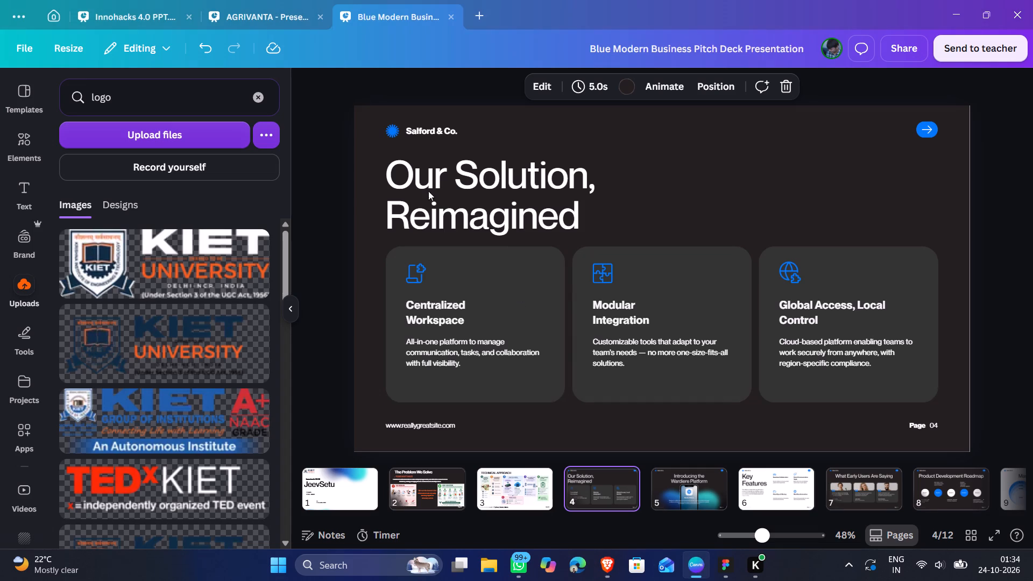
{"action": "left_click", "coordinate": [230, 0]}
{"action": "left_click", "coordinate": [238, 10]}
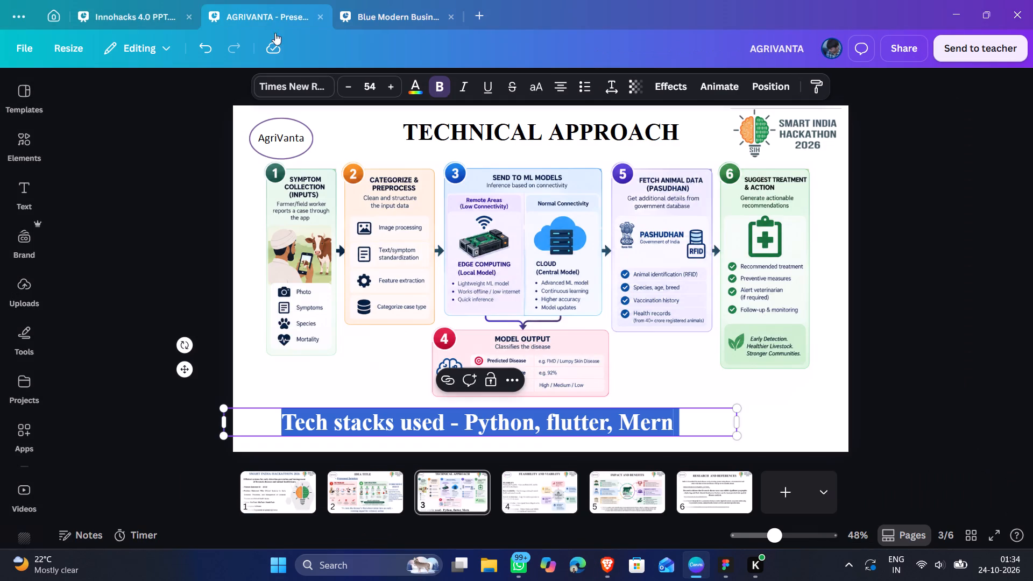
{"action": "left_click", "coordinate": [543, 480]}
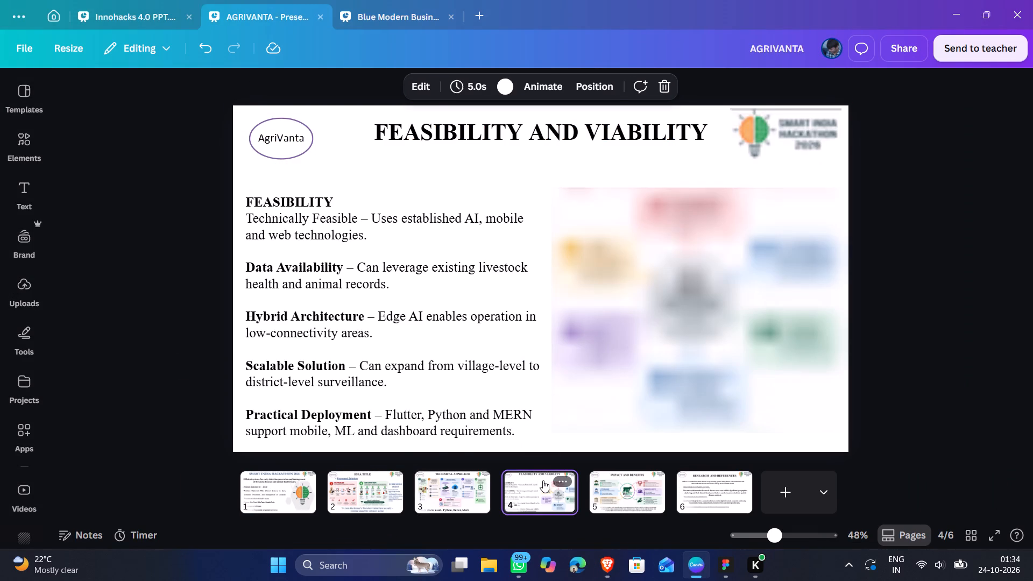
{"action": "double_click", "coordinate": [572, 127]}
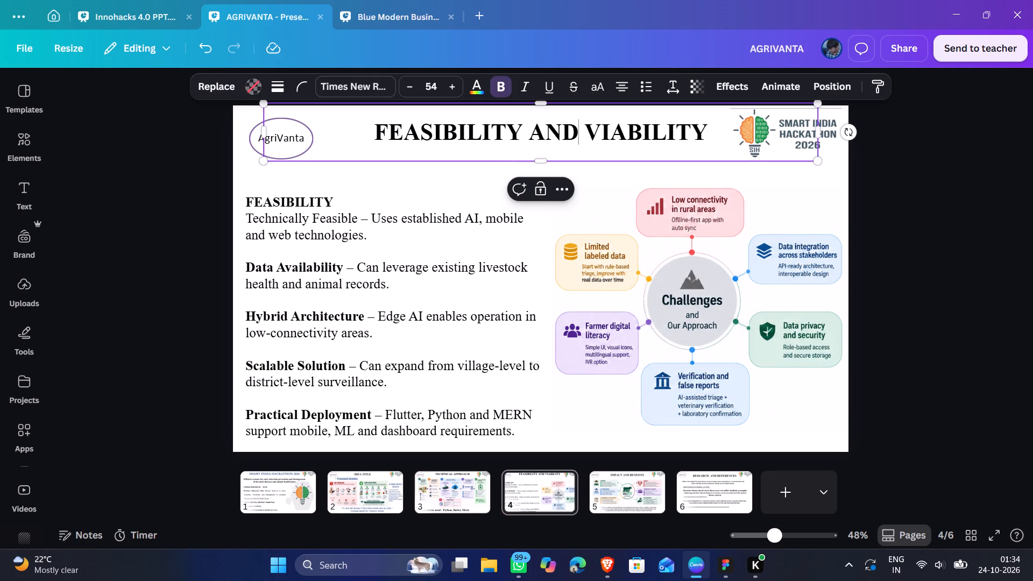
{"action": "key", "text": "alt+Tab"}
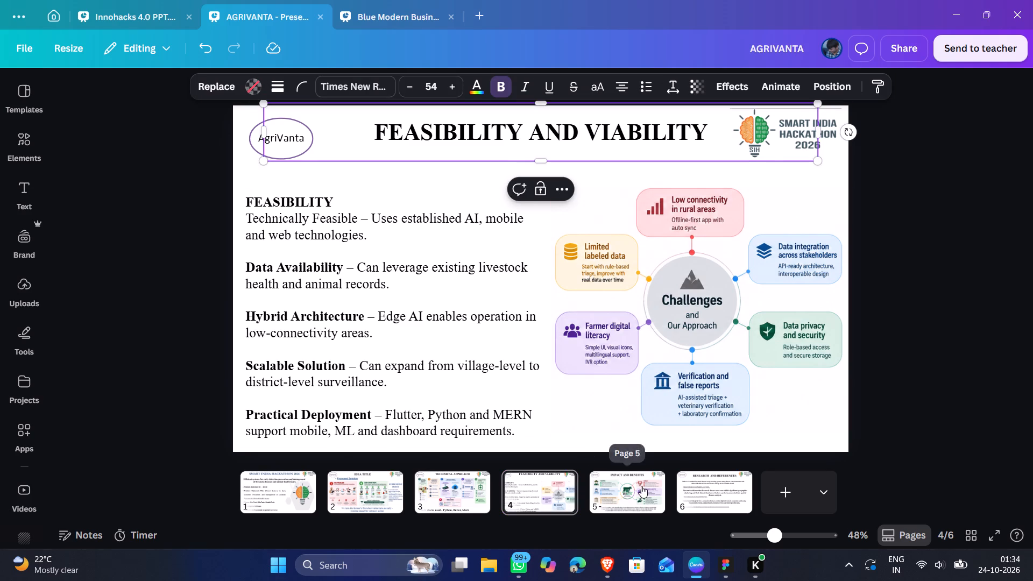
{"action": "key", "text": "alt+Tab"}
{"action": "left_click", "coordinate": [385, 18]}
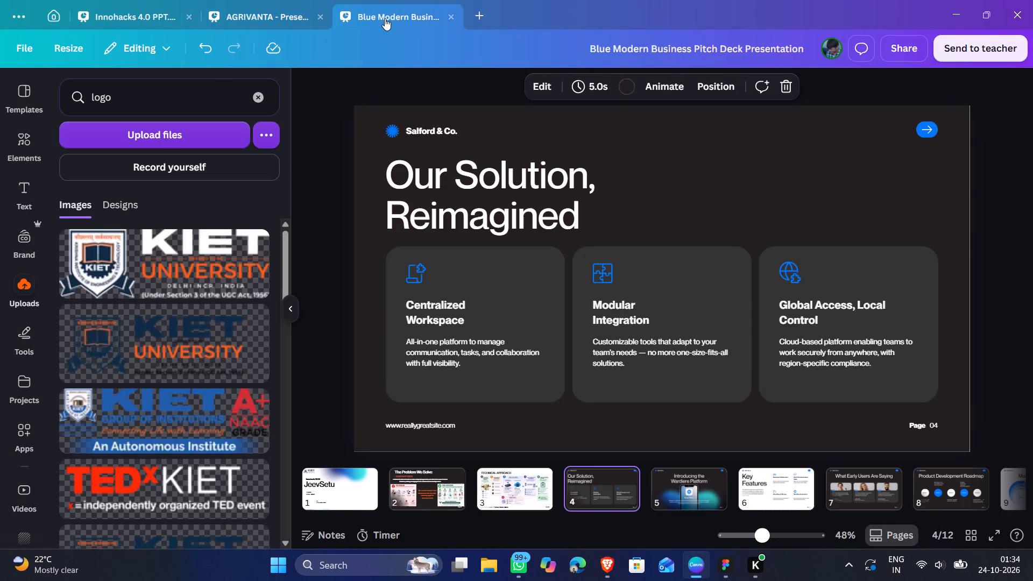
Replace the "Our Solution, Reimagined" heading on the pitch deck's slide 4 with "How is this feasible?".
{"action": "double_click", "coordinate": [533, 198]}
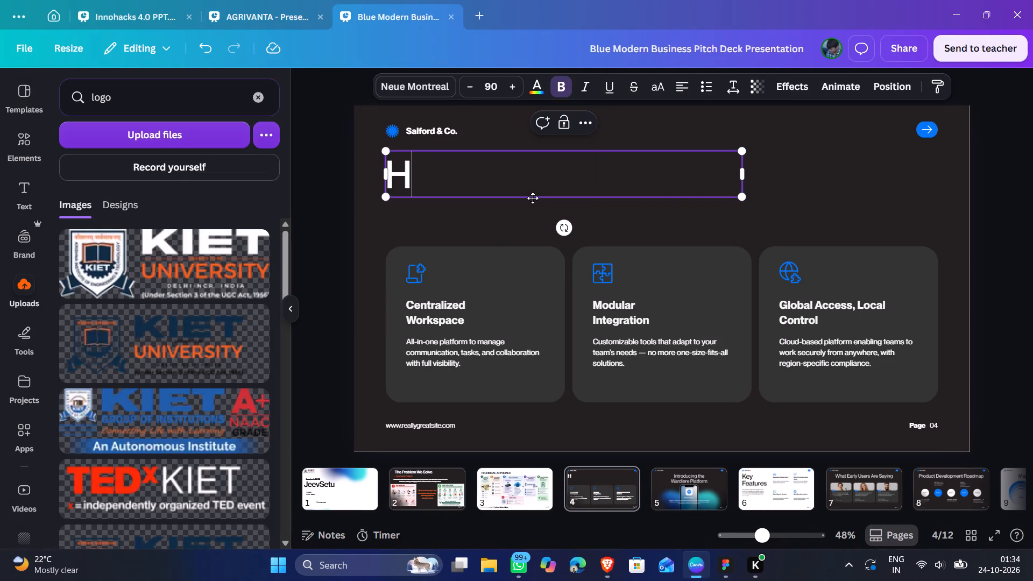
{"action": "key", "text": "BackSpace"}
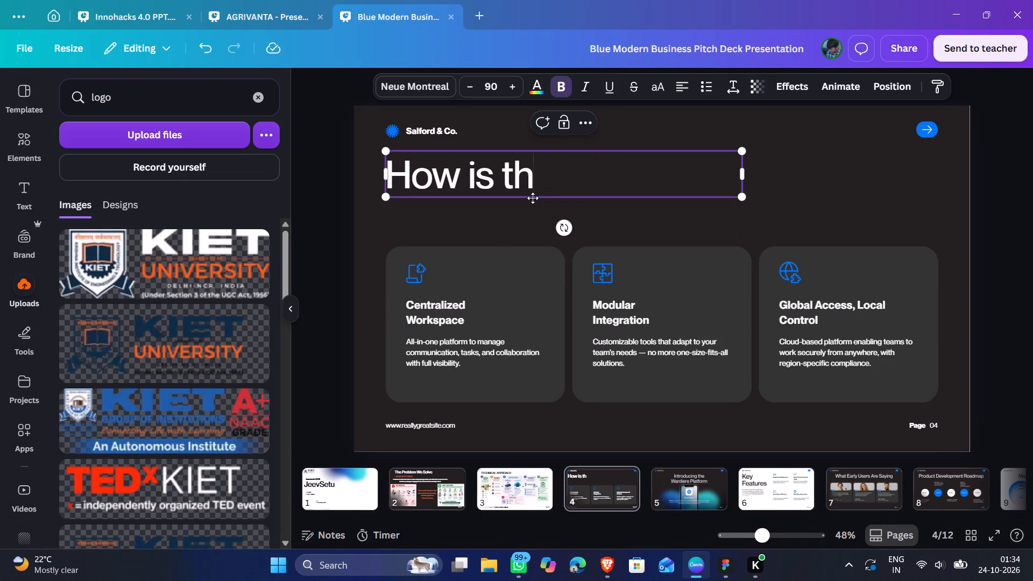
{"action": "type", "text": "is s"}
{"action": "key", "text": "BackSpace"}
{"action": "type", "text": "feasible"}
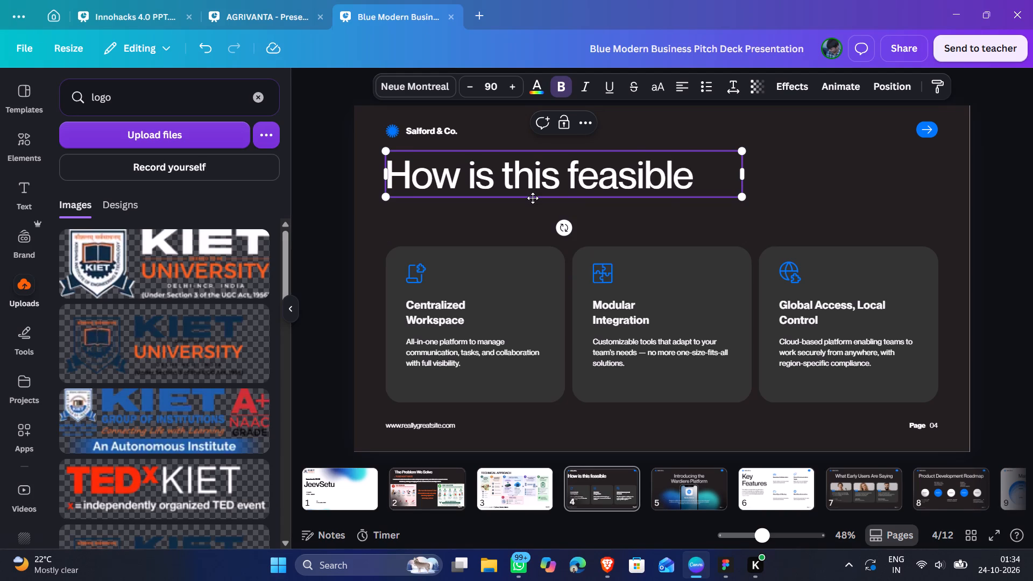
{"action": "key", "text": "shift+question"}
{"action": "left_click", "coordinate": [986, 215]}
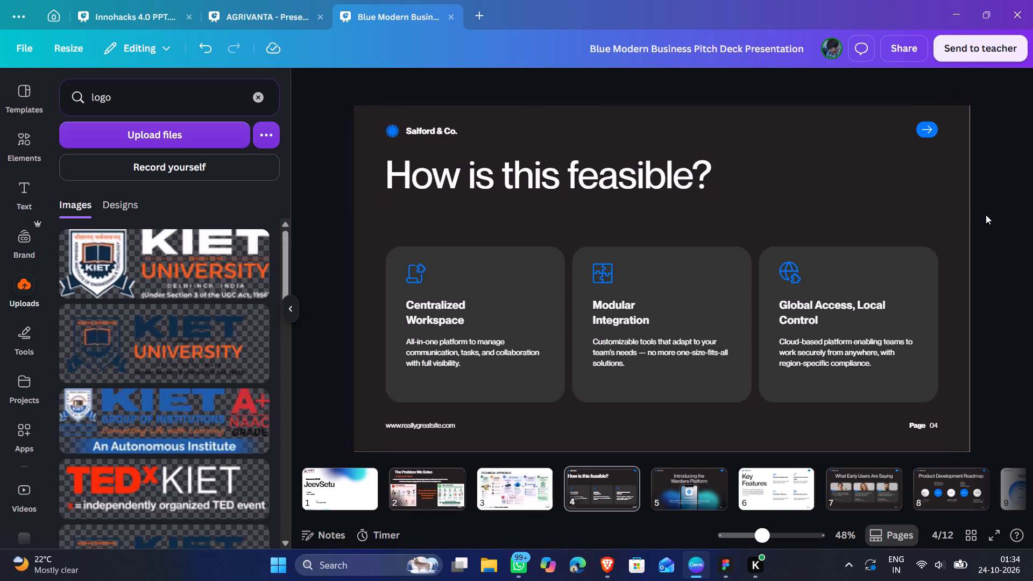
Delete the blue arrow badge, the Salford & Co. name and its blue logo from the top of slide 4.
{"action": "left_click", "coordinate": [927, 140]}
{"action": "left_click", "coordinate": [927, 134]}
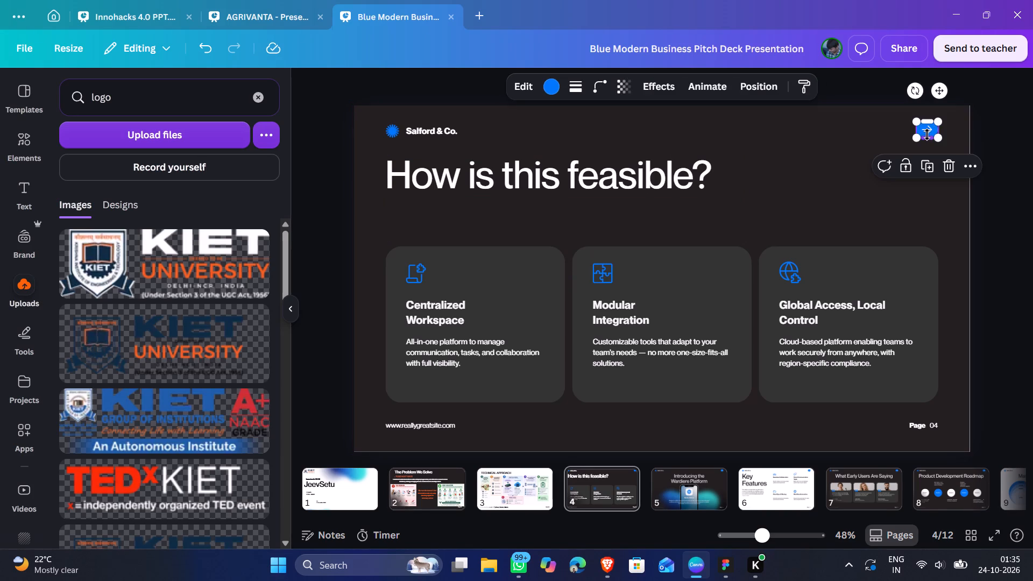
{"action": "key", "text": "asterisk"}
{"action": "key", "text": "Delete"}
{"action": "left_click", "coordinate": [924, 128]}
{"action": "key", "text": "Delete"}
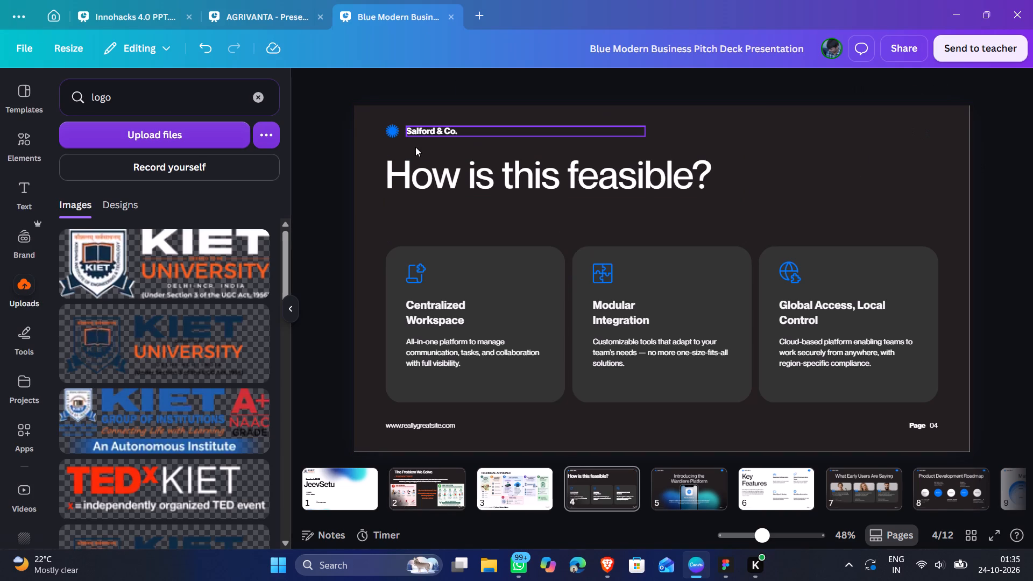
{"action": "left_click", "coordinate": [439, 128]}
{"action": "key", "text": "Delete"}
{"action": "left_click", "coordinate": [397, 129]}
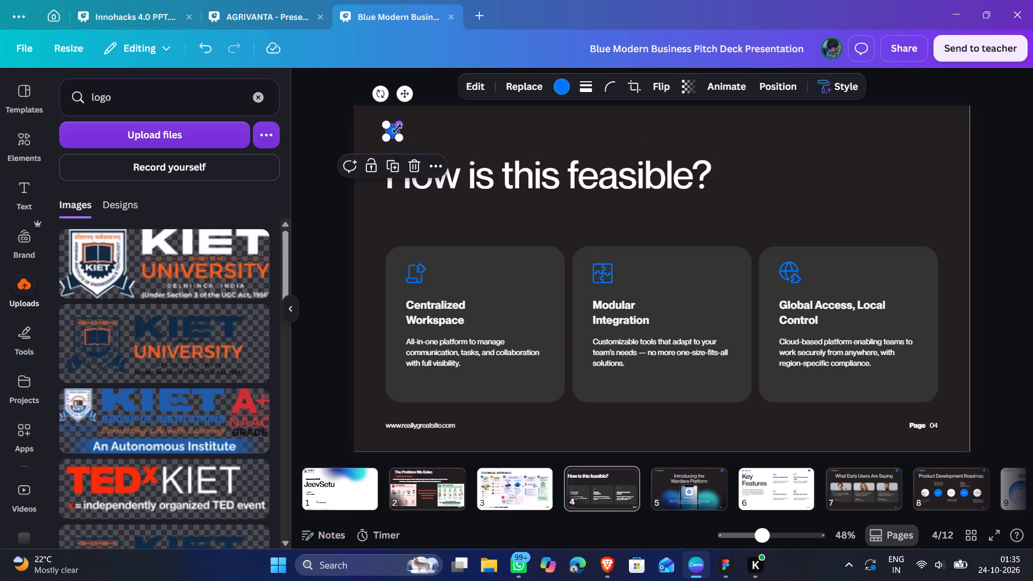
{"action": "key", "text": "Delete"}
Move the "How is this feasible?" heading up near the slide's top edge and shrink it to about size 79.
{"action": "left_click", "coordinate": [473, 176]}
{"action": "key", "text": "shift+Up"}
{"action": "key", "text": "shift+Up"}
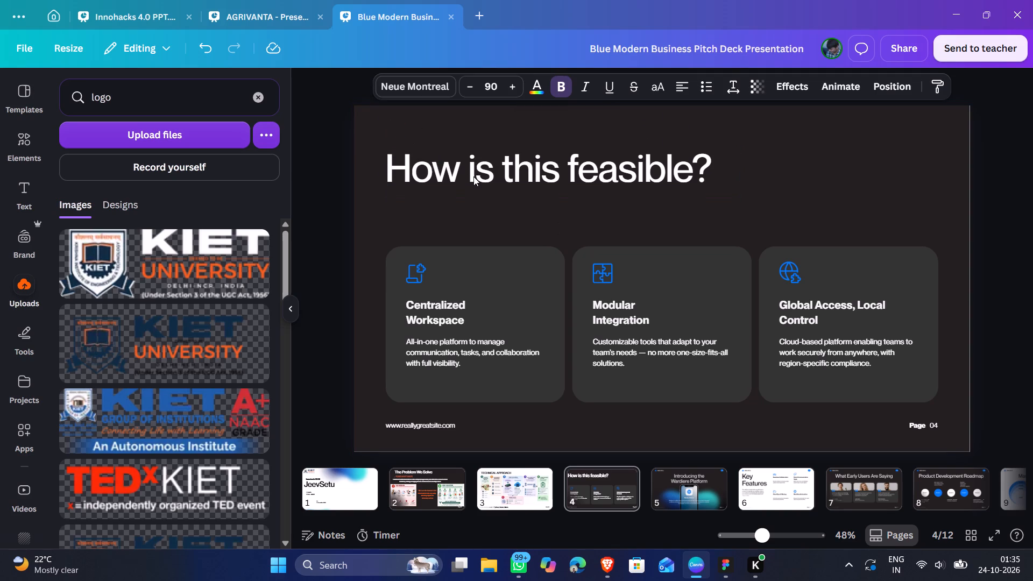
{"action": "key", "text": "shift+Up"}
{"action": "key", "text": "shift+Up"}
{"action": "key", "text": "shift+Up"}
{"action": "key", "text": "shift+Up"}
{"action": "key", "text": "shift+Up"}
{"action": "key", "text": "shift+Up"}
{"action": "key", "text": "shift+Up"}
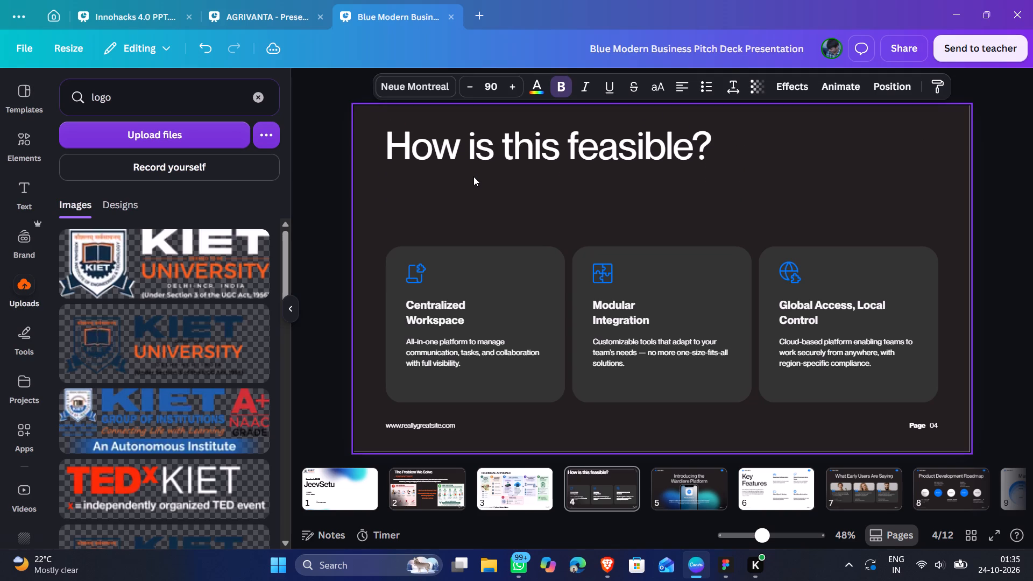
{"action": "left_click_drag", "start_coordinate": [740, 167], "coordinate": [697, 155]}
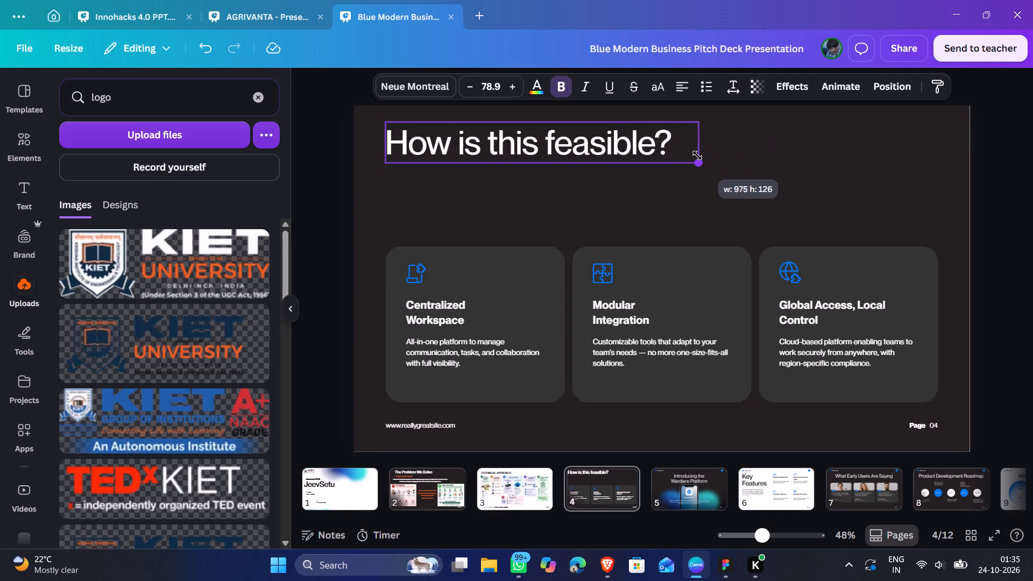
{"action": "left_click_drag", "start_coordinate": [697, 155], "coordinate": [697, 155]}
{"action": "left_click", "coordinate": [1022, 214]}
{"action": "key", "text": "alt+Tab"}
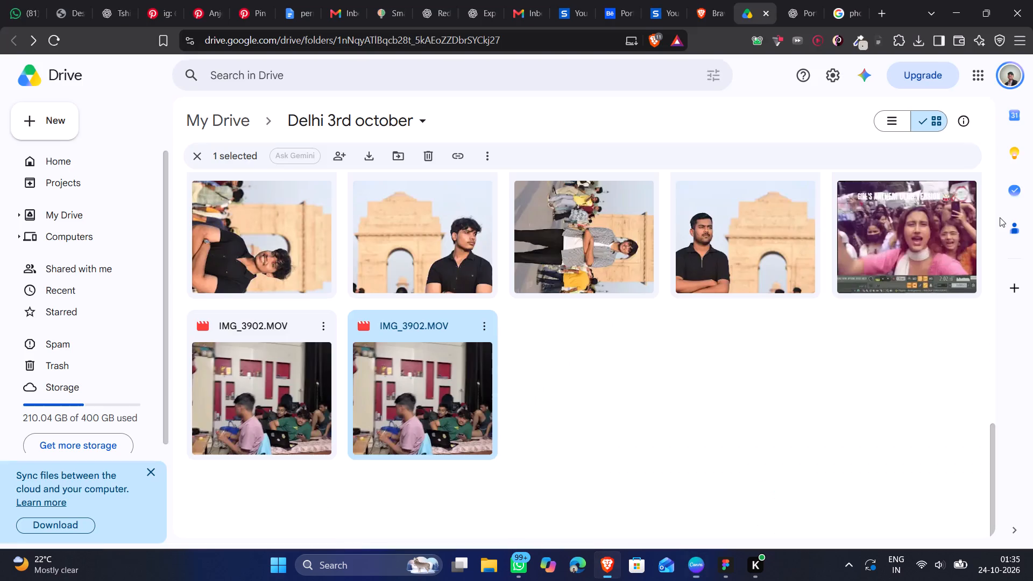
{"action": "key", "text": "alt+Tab"}
{"action": "left_click_drag", "start_coordinate": [392, 215], "coordinate": [800, 415]}
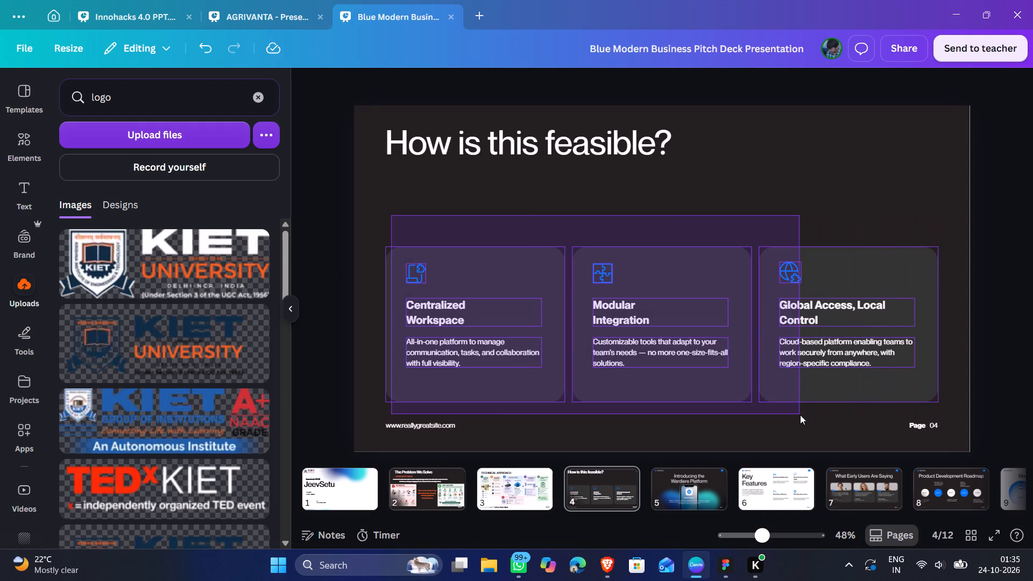
{"action": "left_click_drag", "start_coordinate": [800, 415], "coordinate": [791, 423]}
{"action": "key", "text": "Delete"}
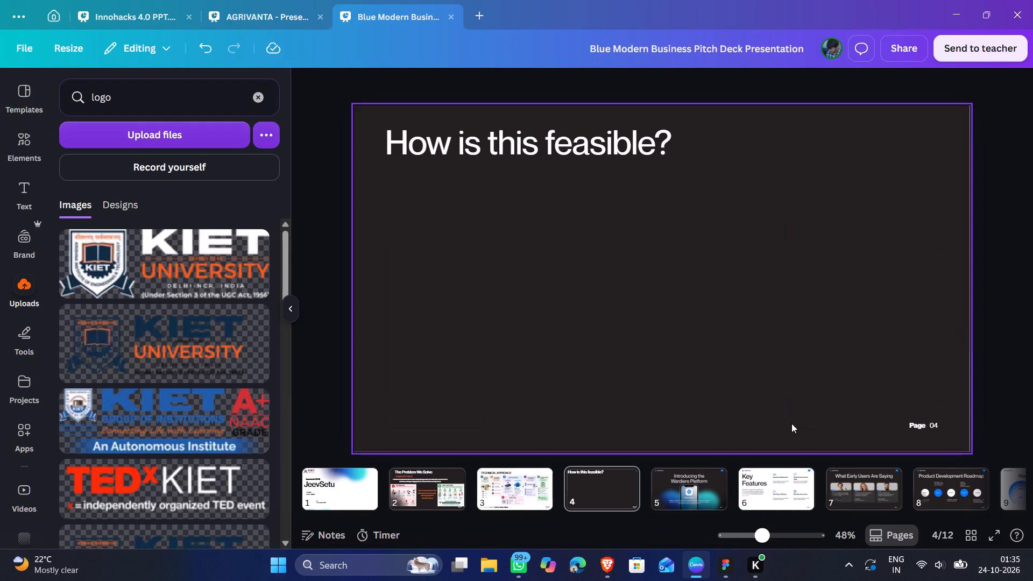
Copy the FEASIBILITY text block from AGRIVANTA slide 4 into the pitch deck's slide 4, below the heading.
{"action": "key", "text": "alt+Tab"}
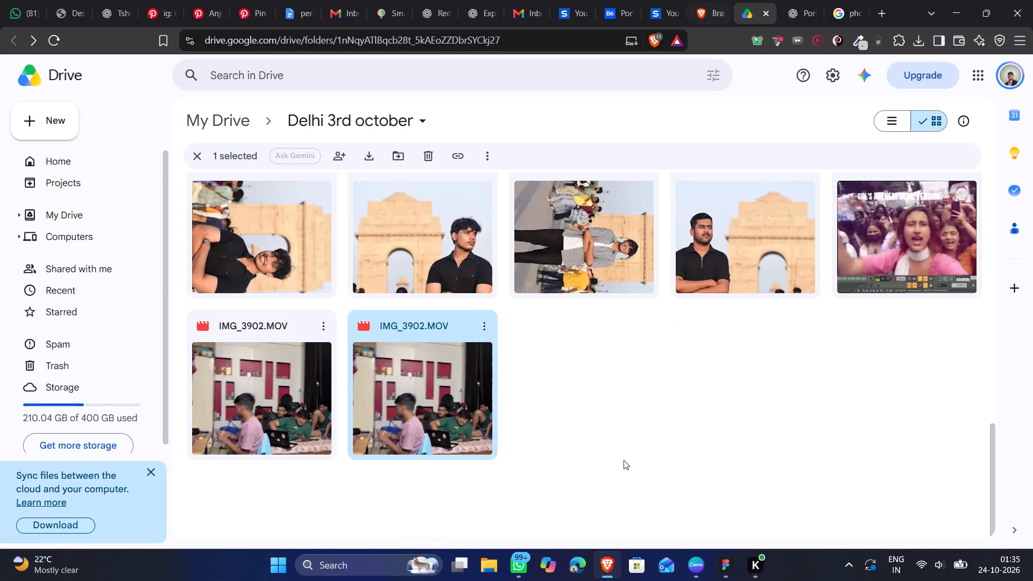
{"action": "key", "text": "alt+Tab"}
{"action": "left_click", "coordinate": [267, 9]}
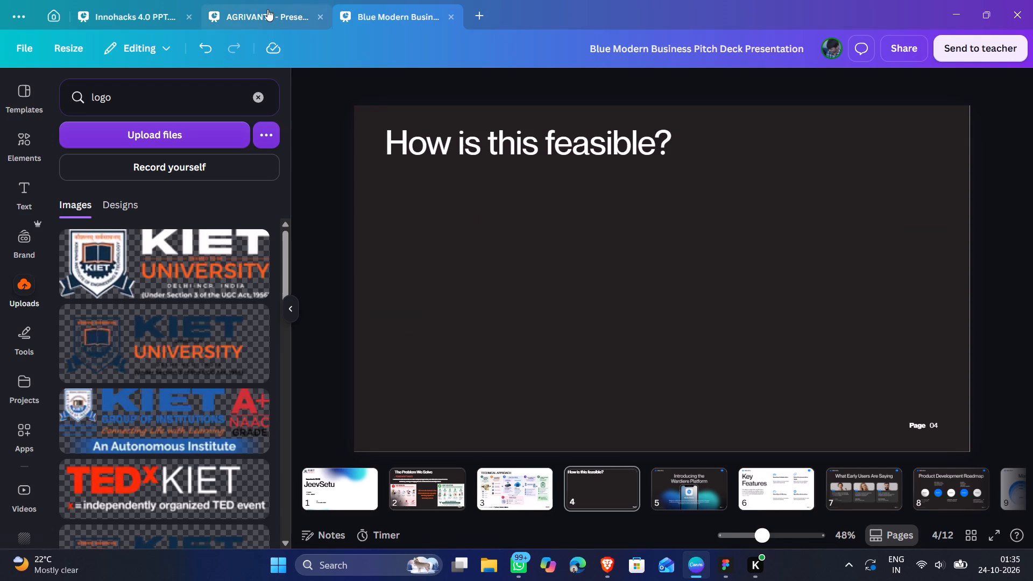
{"action": "left_click", "coordinate": [423, 225]}
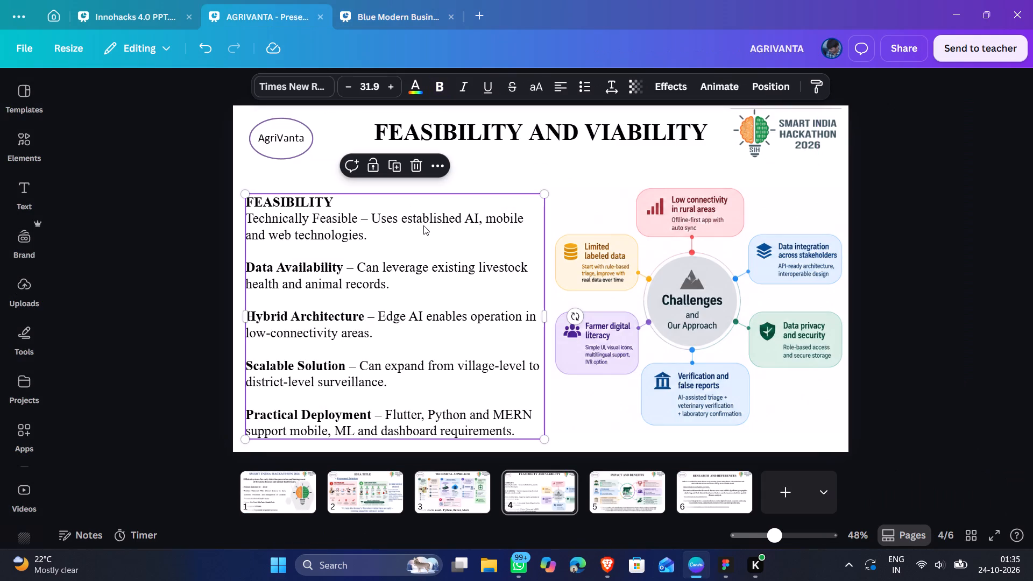
{"action": "key", "text": "ctrl+c"}
{"action": "left_click", "coordinate": [349, 10]}
{"action": "key", "text": "ctrl+v"}
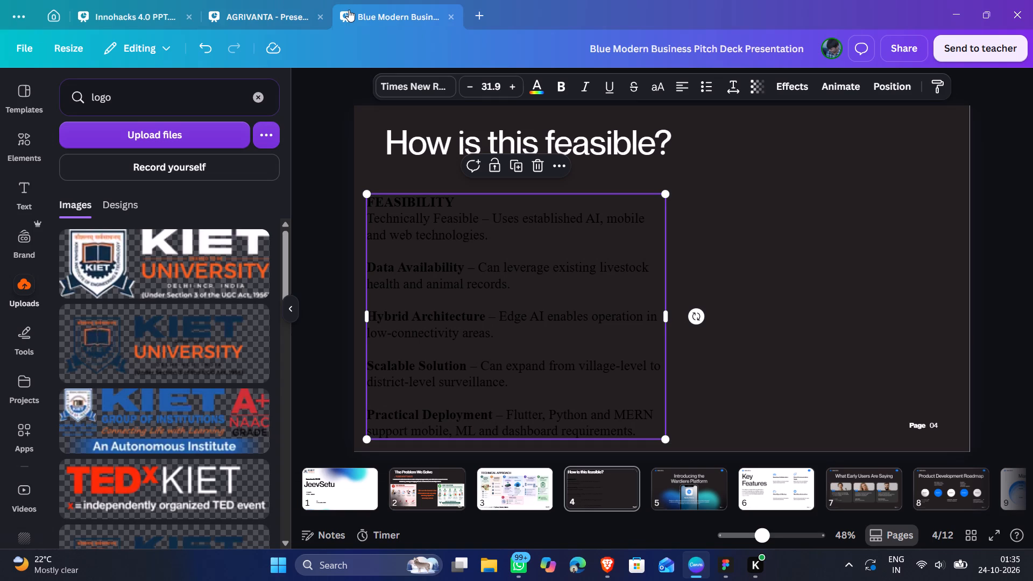
Change the whole pasted feasibility text block to off-white.
{"action": "left_click", "coordinate": [537, 84]}
{"action": "left_click", "coordinate": [251, 183]}
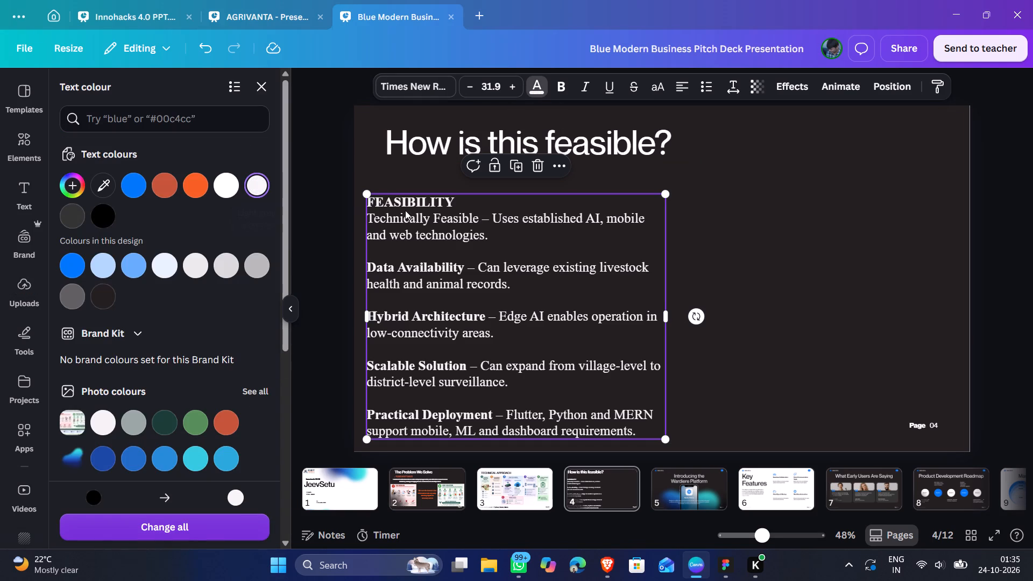
Colour the labels "FEASIBILITY" and "Data Availability" vivid orange #f75e21.
{"action": "double_click", "coordinate": [460, 200]}
{"action": "left_click", "coordinate": [460, 200]}
{"action": "left_click", "coordinate": [460, 200]}
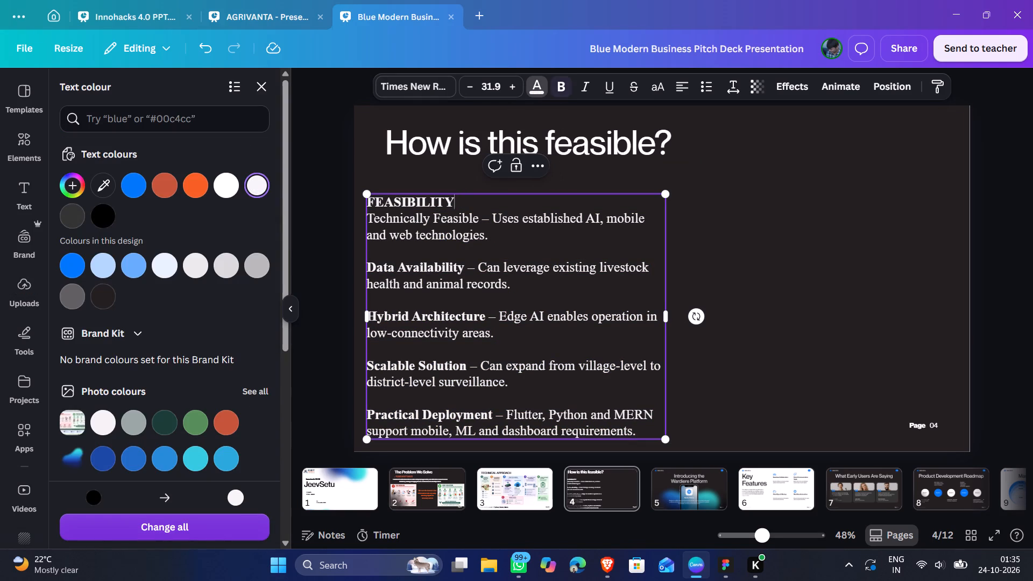
{"action": "left_click_drag", "start_coordinate": [460, 200], "coordinate": [365, 203]}
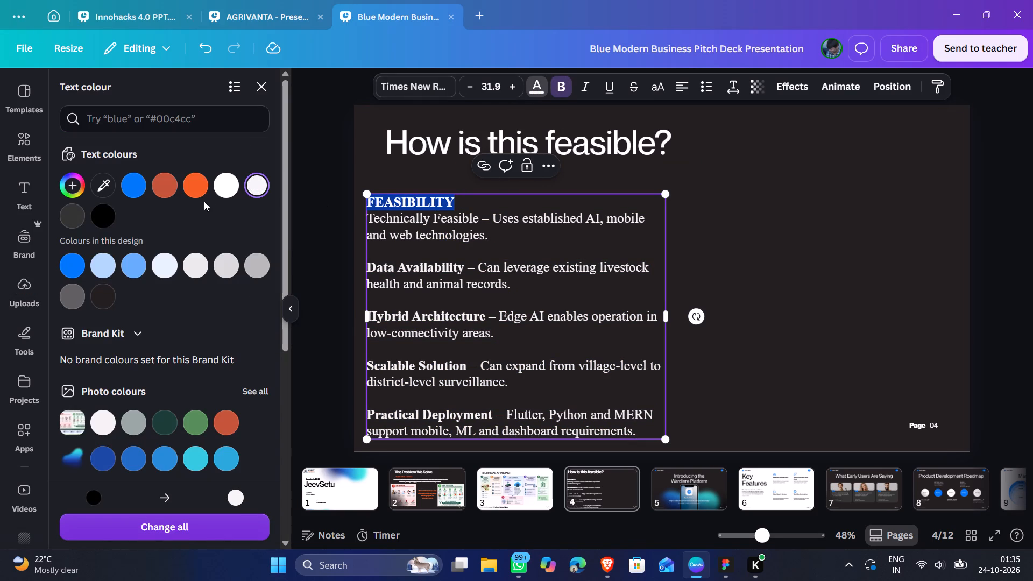
{"action": "left_click", "coordinate": [196, 187]}
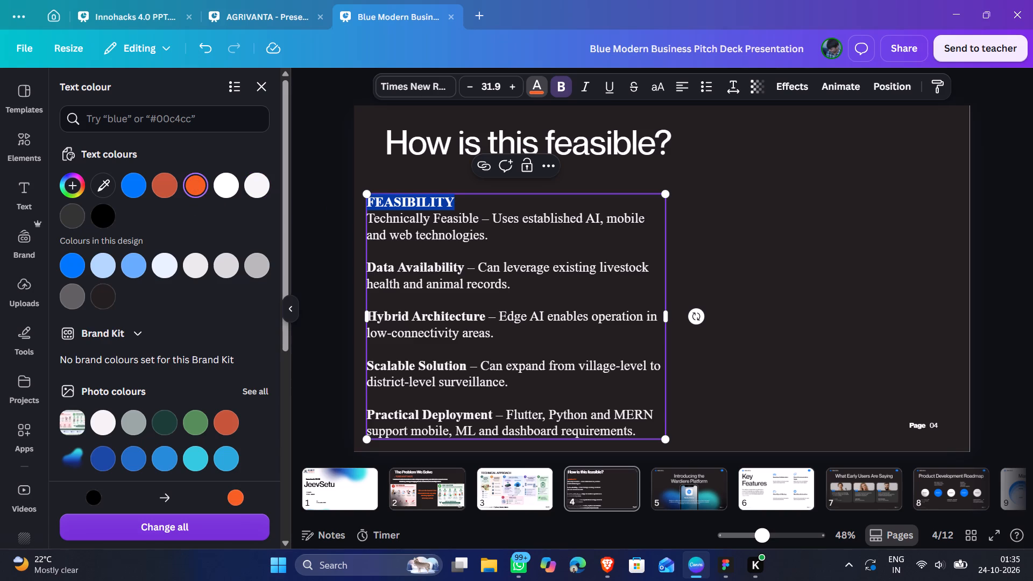
{"action": "left_click_drag", "start_coordinate": [465, 270], "coordinate": [359, 264]}
{"action": "left_click", "coordinate": [192, 191]}
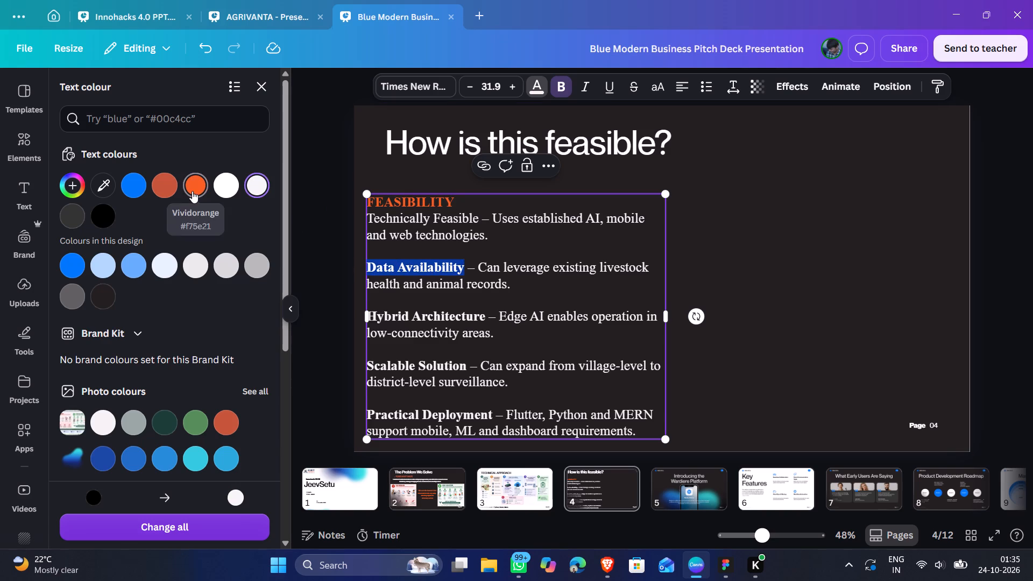
Colour the labels "Hybrid Architecture", "Scalable Solution" and "Practical Deployment" with the darker red-orange text colour.
{"action": "left_click_drag", "start_coordinate": [484, 317], "coordinate": [411, 311]}
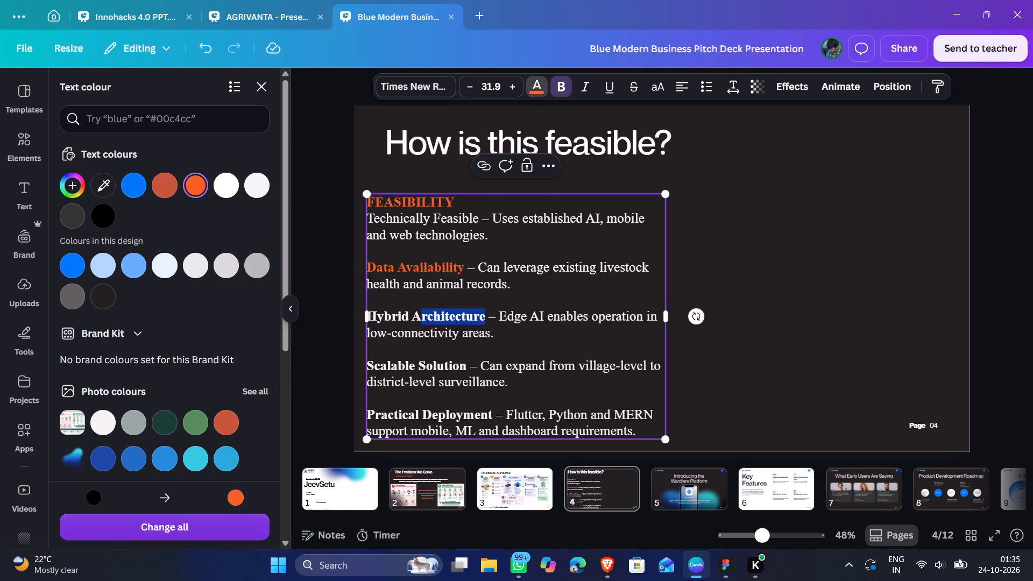
{"action": "left_click_drag", "start_coordinate": [411, 311], "coordinate": [370, 313]}
{"action": "left_click", "coordinate": [161, 184]}
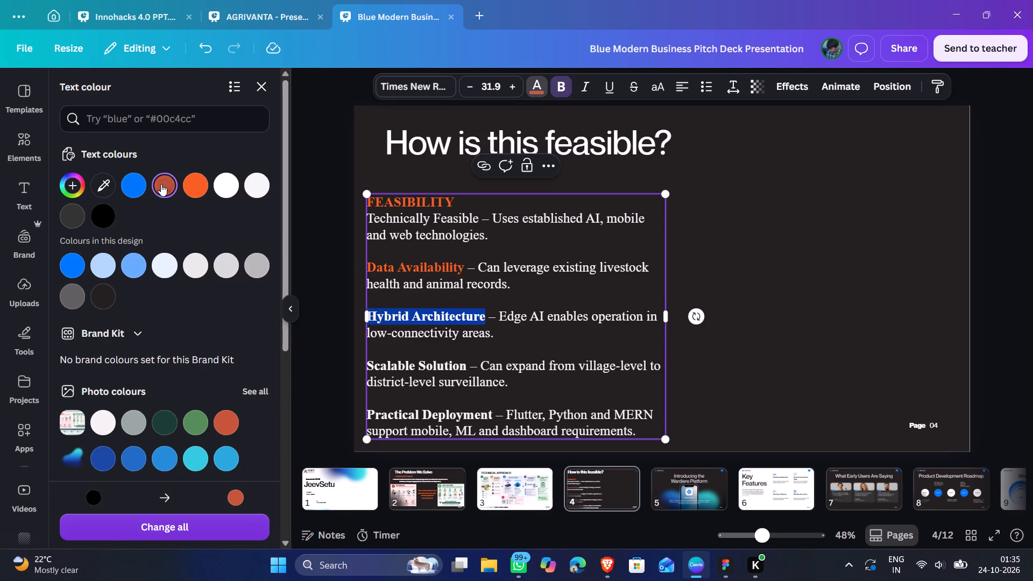
{"action": "left_click_drag", "start_coordinate": [464, 366], "coordinate": [355, 358]}
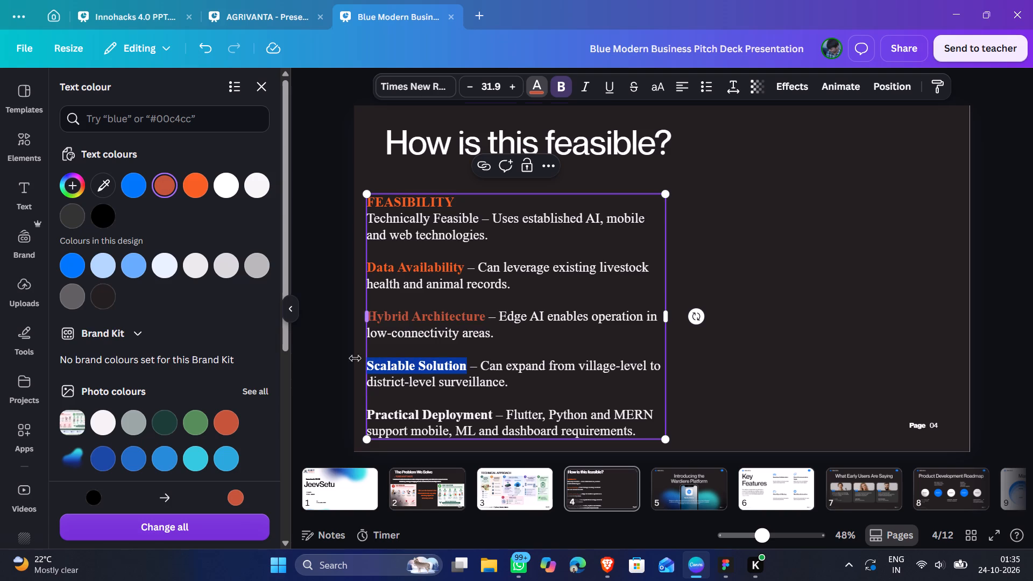
{"action": "left_click_drag", "start_coordinate": [355, 358], "coordinate": [351, 358]}
{"action": "left_click", "coordinate": [161, 188]}
{"action": "left_click_drag", "start_coordinate": [491, 417], "coordinate": [350, 415]}
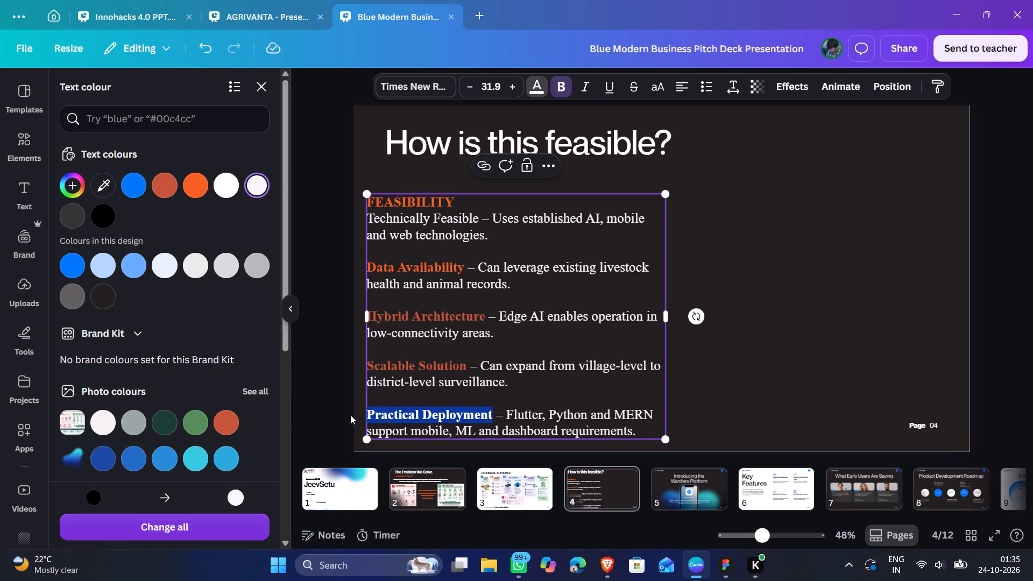
{"action": "left_click", "coordinate": [166, 182]}
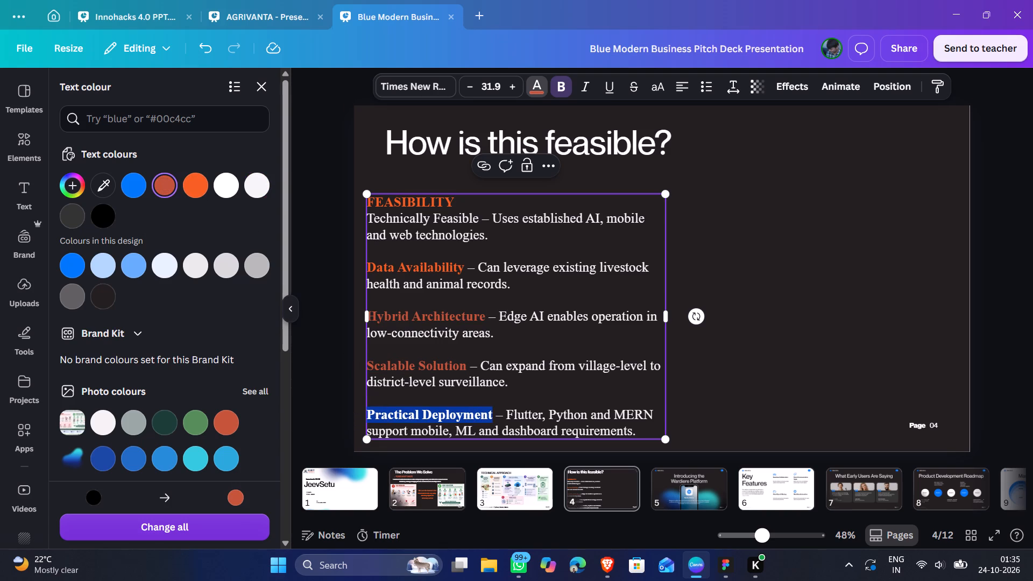
Recolour the labels "FEASIBILITY" and "Data Availability" with the darker red-orange used on the other labels.
{"action": "left_click_drag", "start_coordinate": [453, 200], "coordinate": [370, 197]}
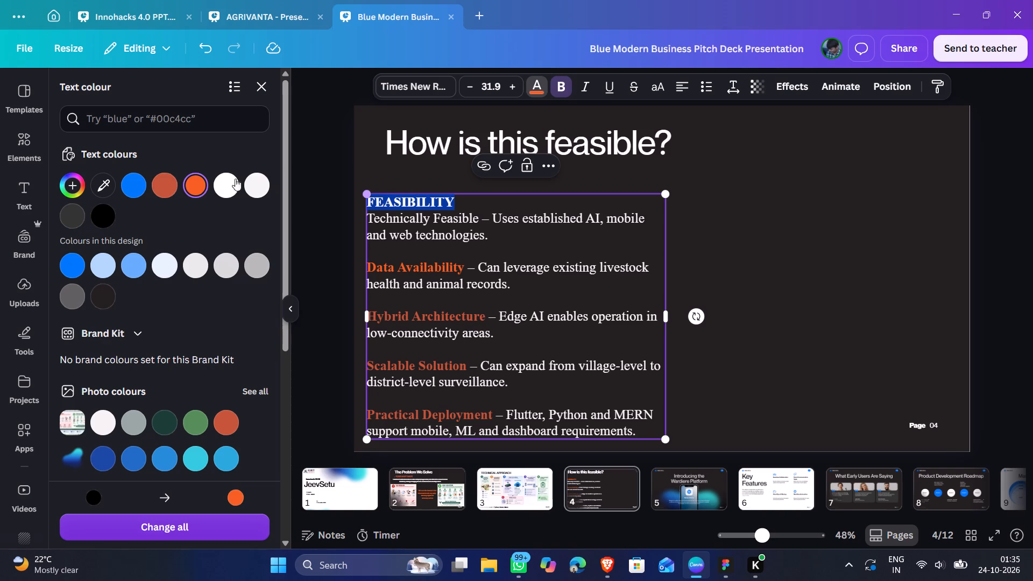
{"action": "left_click", "coordinate": [172, 179]}
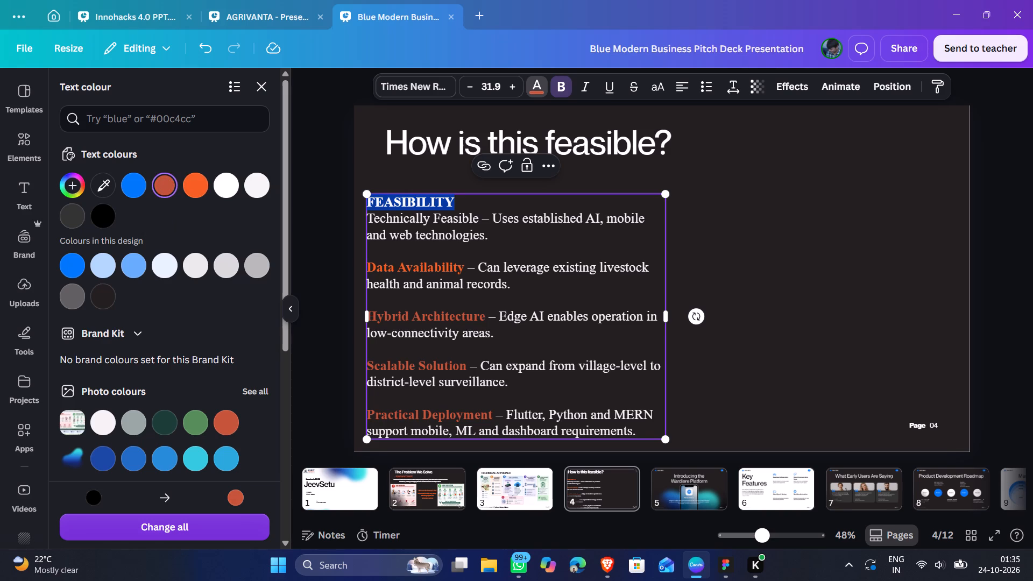
{"action": "left_click_drag", "start_coordinate": [463, 267], "coordinate": [365, 258]}
{"action": "left_click", "coordinate": [162, 182]}
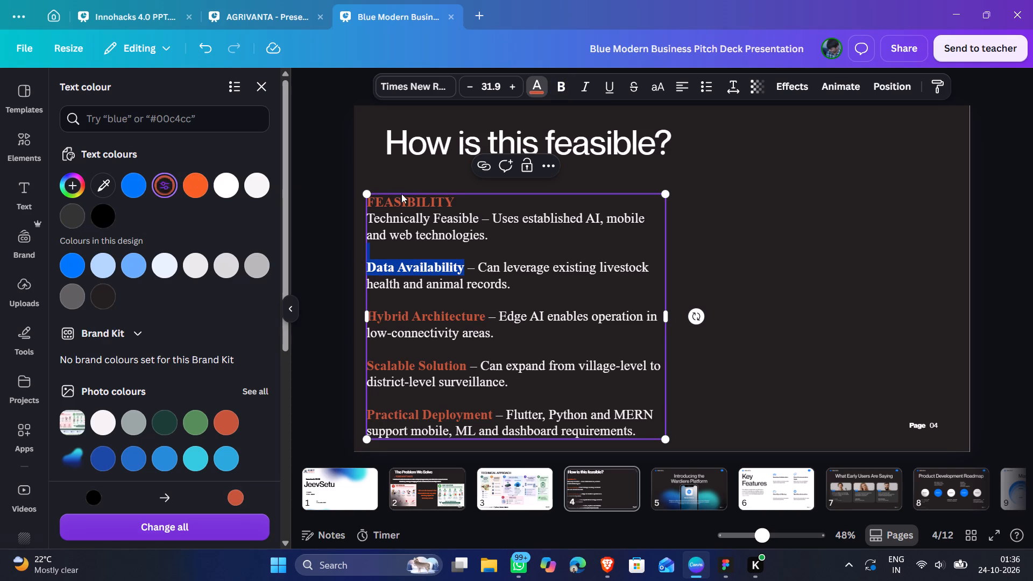
{"action": "left_click", "coordinate": [793, 248]}
{"action": "left_click", "coordinate": [1011, 239]}
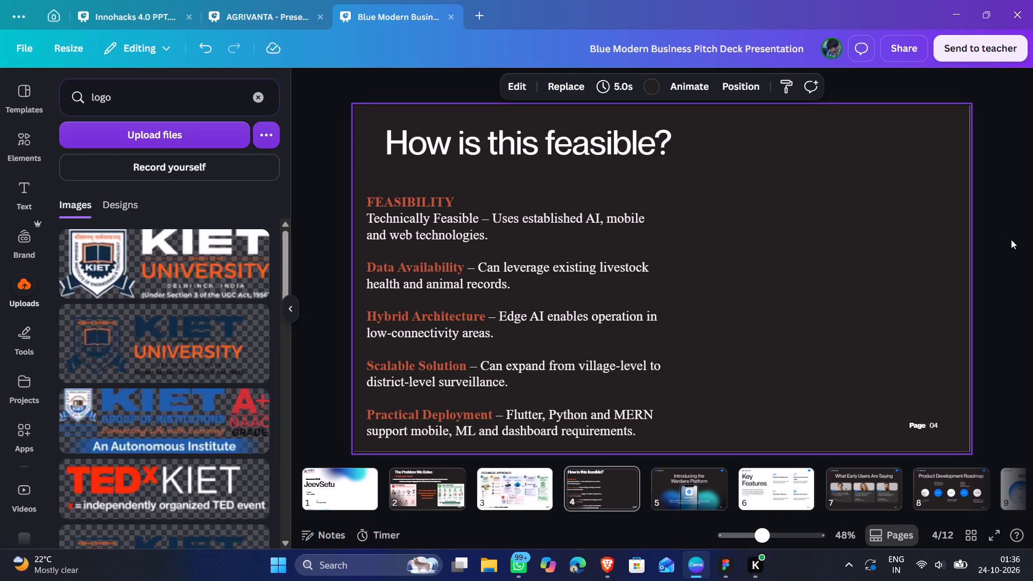
Copy the "Challenges and Our Approach" diagram from AGRIVANTA slide 4 onto the pitch deck's slide 4, beside the feasibility text near the slide's right edge.
{"action": "key", "text": "alt+Tab"}
{"action": "key", "text": "alt+Tab"}
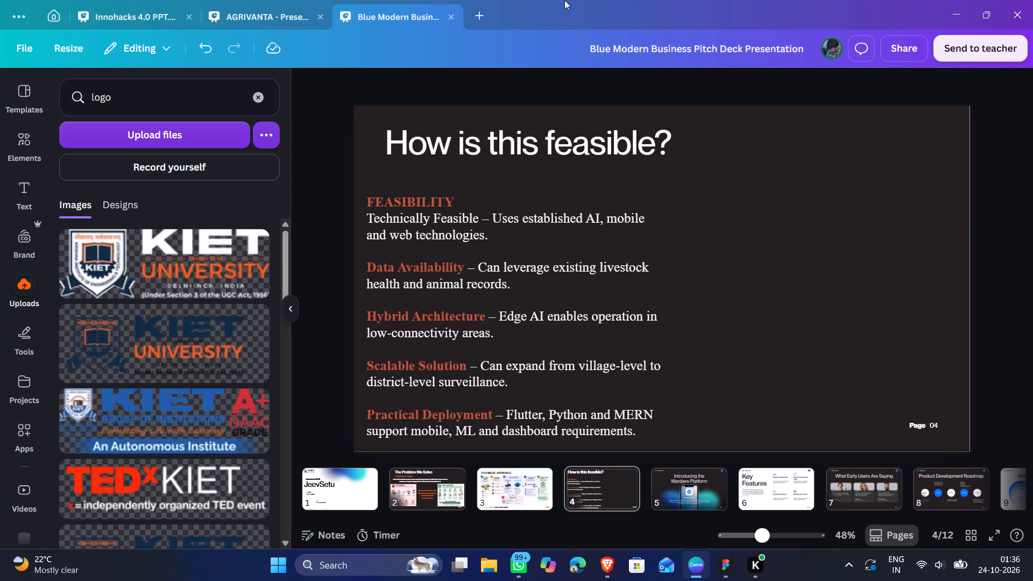
{"action": "left_click", "coordinate": [277, 11]}
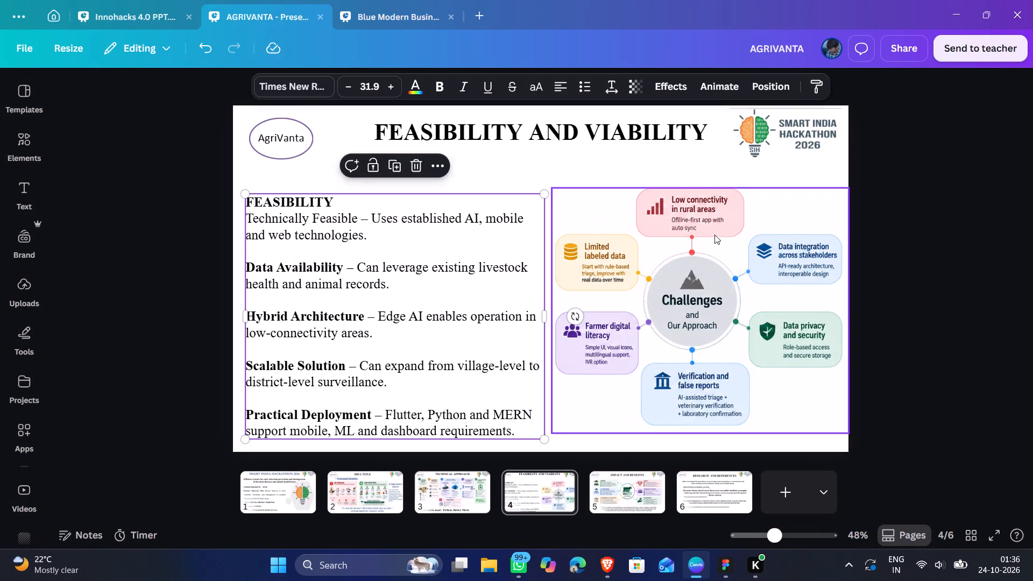
{"action": "left_click", "coordinate": [716, 238]}
{"action": "key", "text": "ctrl+c"}
{"action": "left_click", "coordinate": [395, 17]}
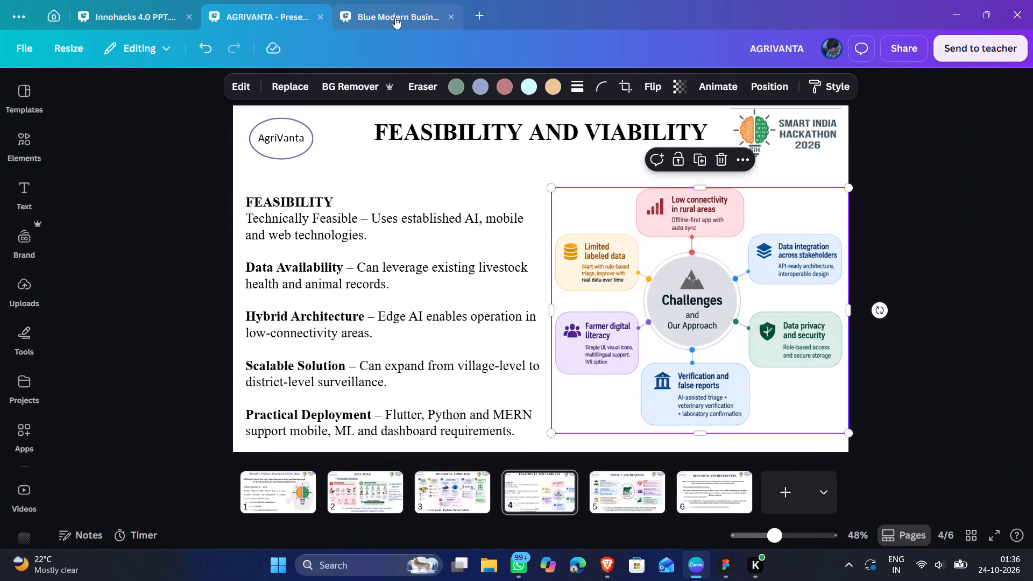
{"action": "left_click", "coordinate": [739, 300]}
{"action": "key", "text": "ctrl+v"}
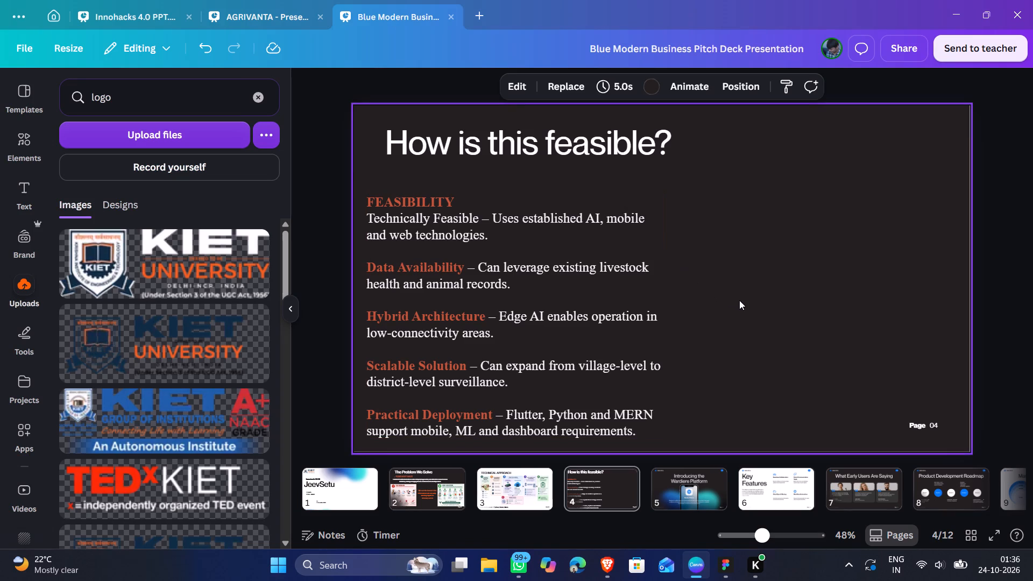
{"action": "left_click_drag", "start_coordinate": [819, 343], "coordinate": [807, 314]}
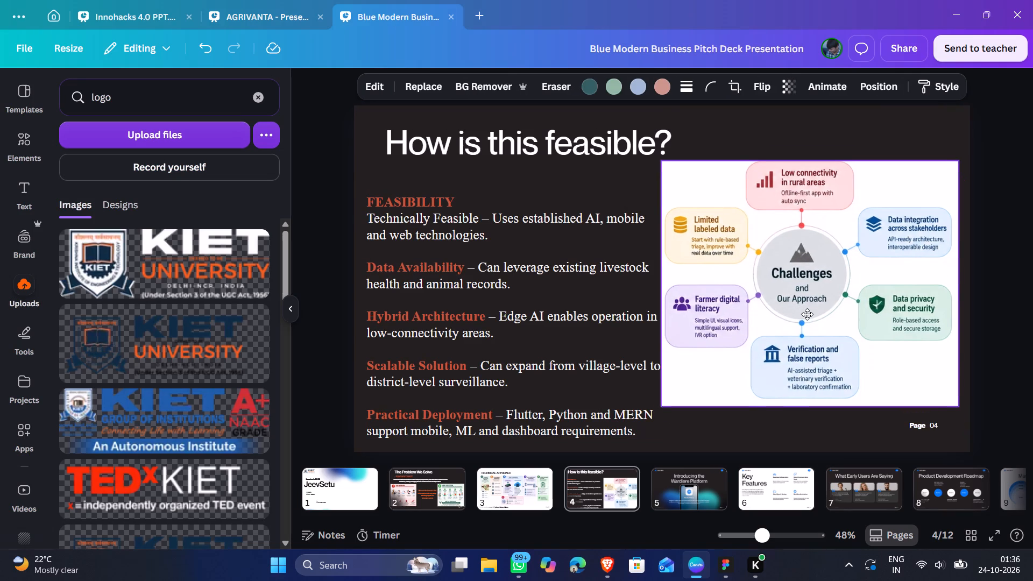
{"action": "left_click_drag", "start_coordinate": [807, 314], "coordinate": [817, 318]}
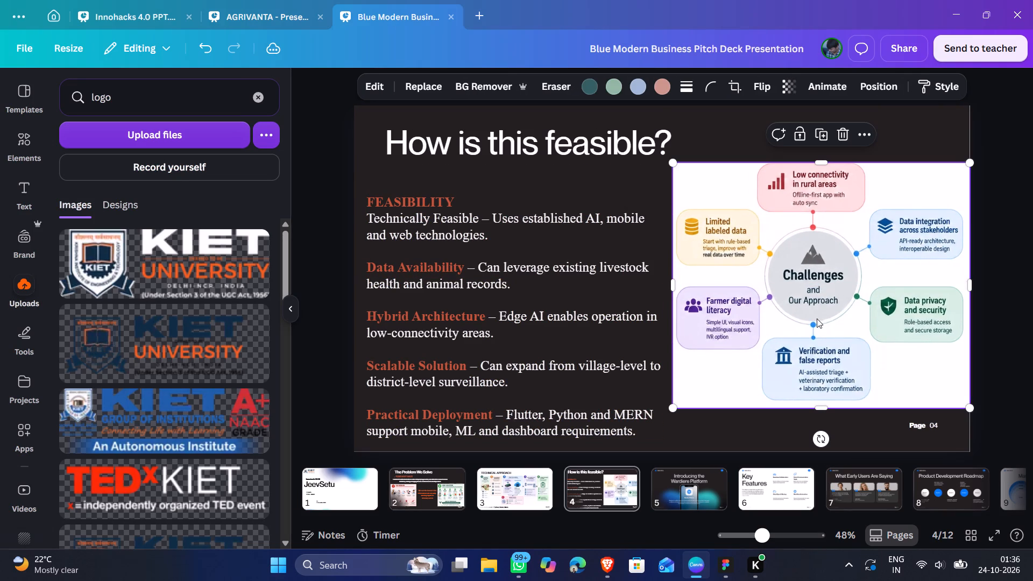
{"action": "key", "text": "shift+Left"}
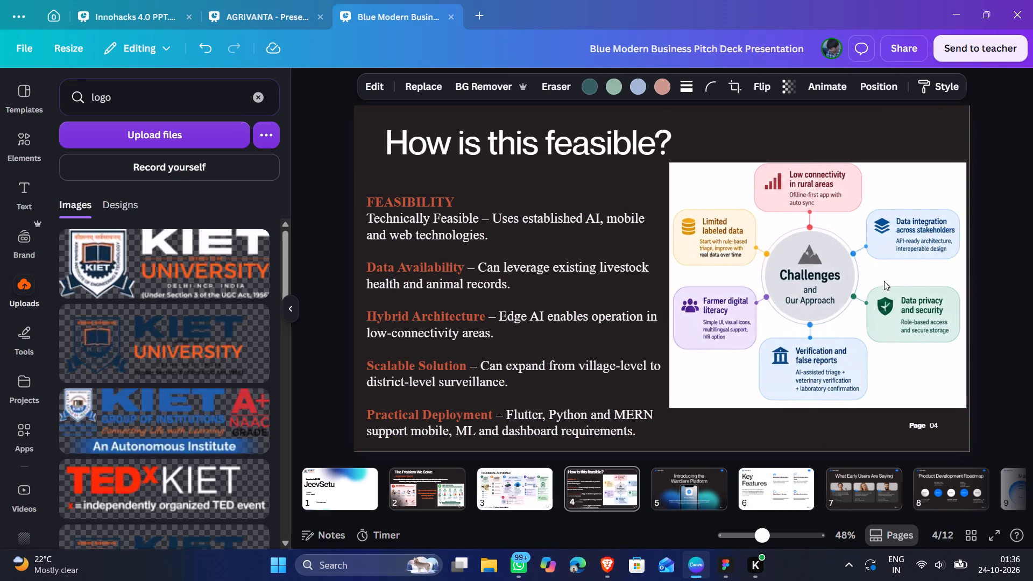
{"action": "left_click", "coordinate": [1010, 280]}
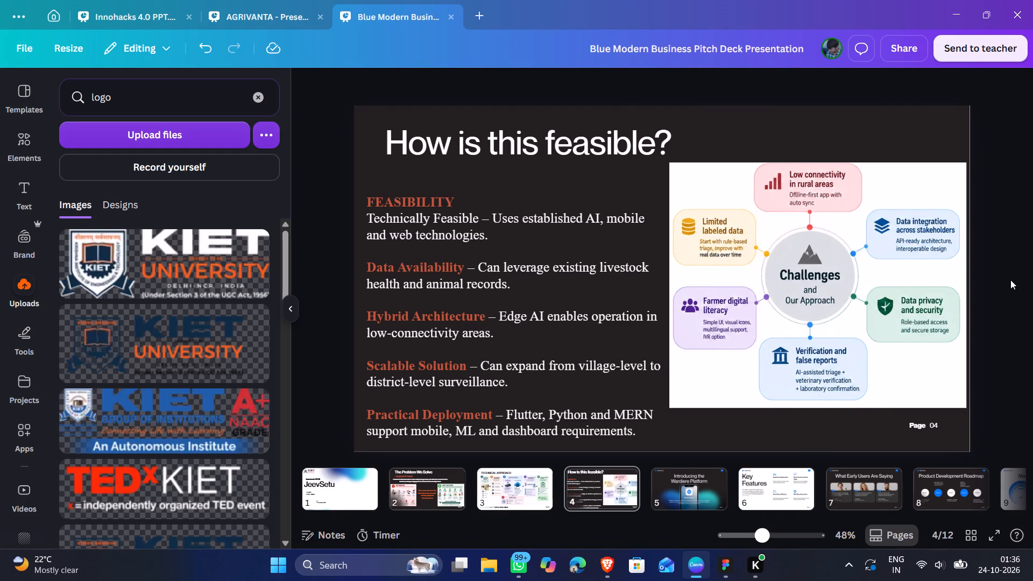
Move the heading "How is this feasible?" slightly so it lines up with the left edge of the feasibility text.
{"action": "left_click", "coordinate": [589, 137]}
{"action": "left_click_drag", "start_coordinate": [589, 137], "coordinate": [586, 137]}
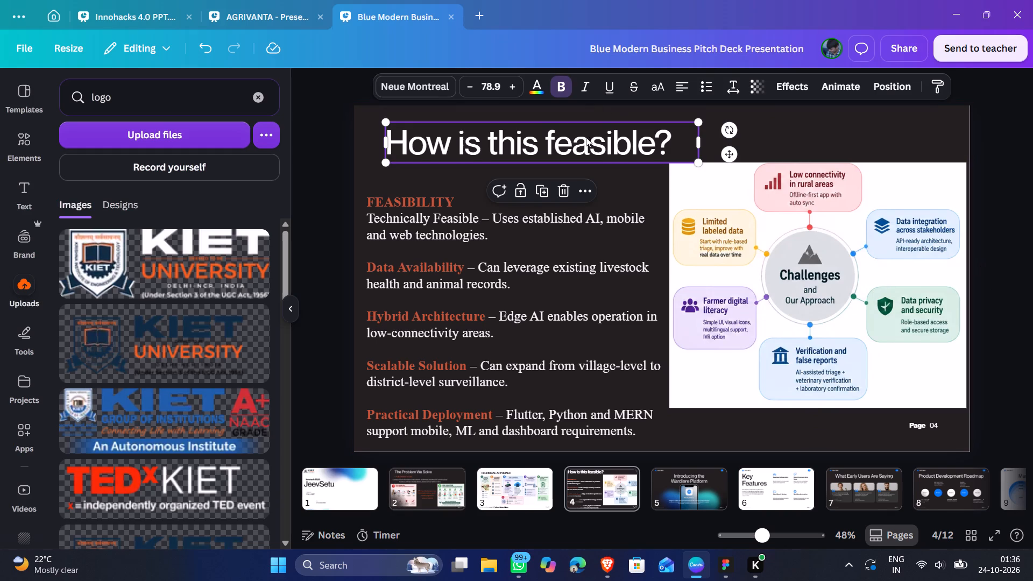
{"action": "left_click_drag", "start_coordinate": [586, 137], "coordinate": [569, 141]}
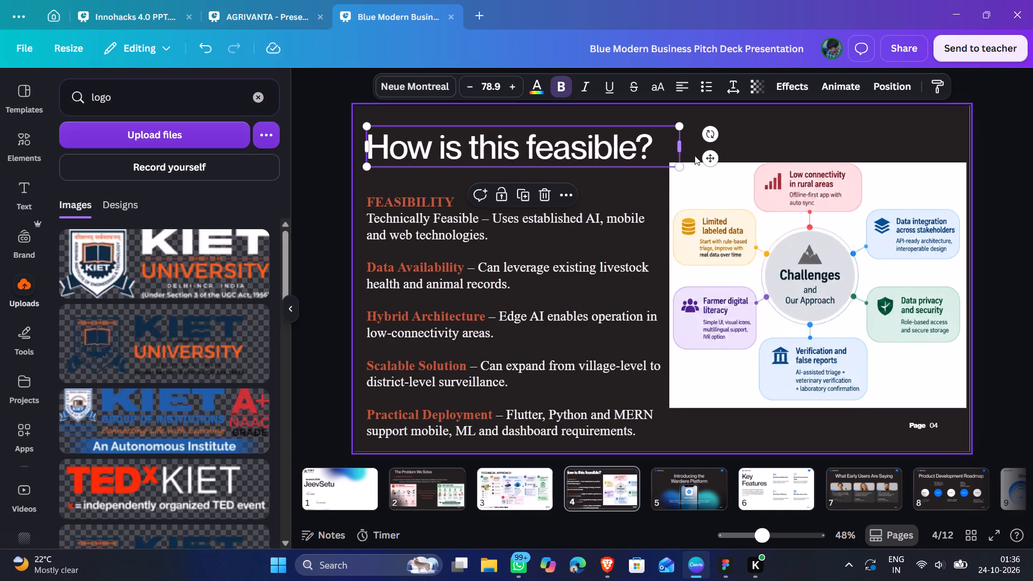
{"action": "left_click", "coordinate": [709, 140]}
{"action": "left_click", "coordinate": [999, 143]}
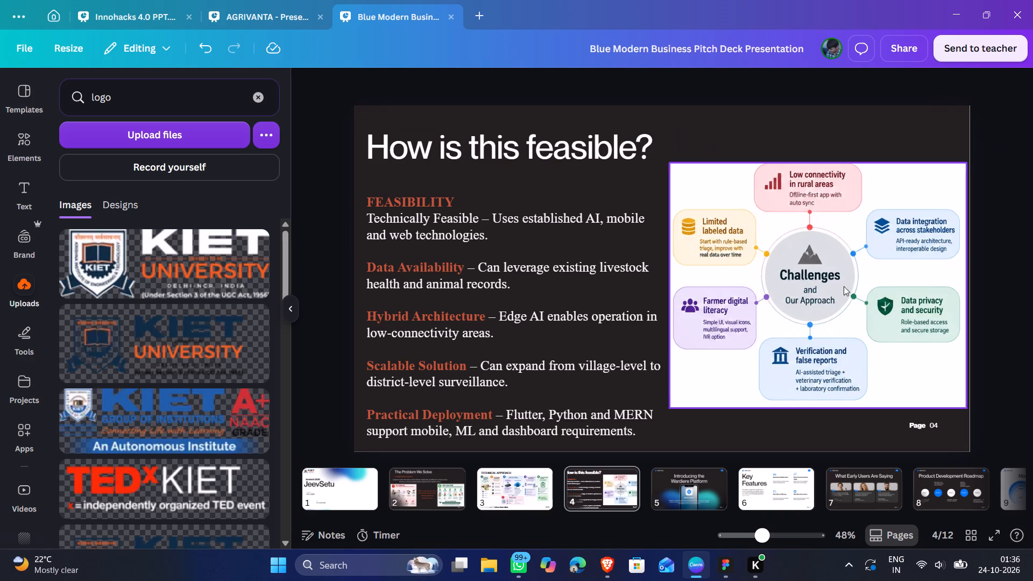
Replace the pitch deck's slide 5 heading with "IMPACT AND BENEFITS" copied from AGRIVANTA slide 5.
{"action": "left_click", "coordinate": [694, 472]}
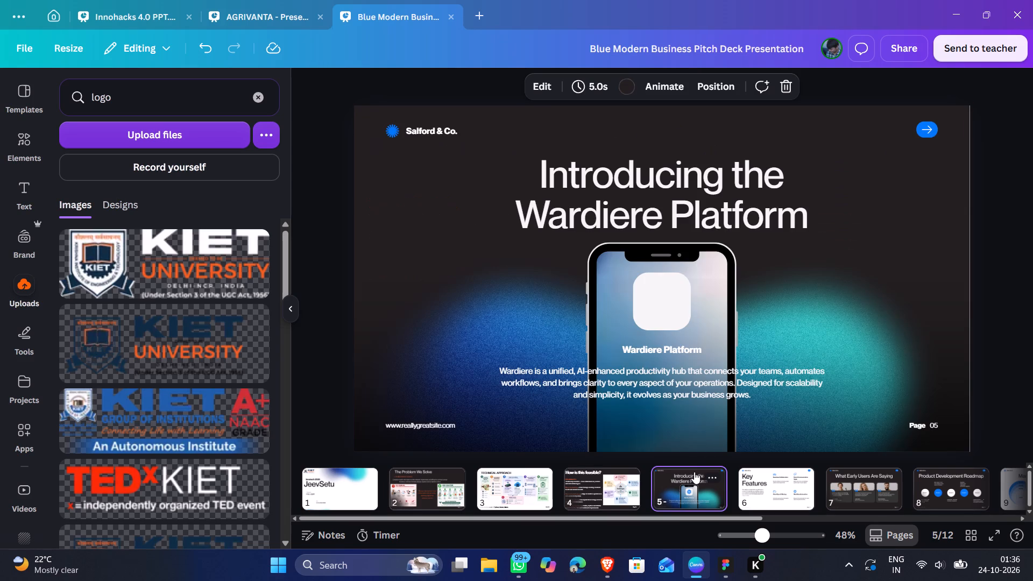
{"action": "key", "text": "alt+Tab"}
{"action": "key", "text": "alt+Tab"}
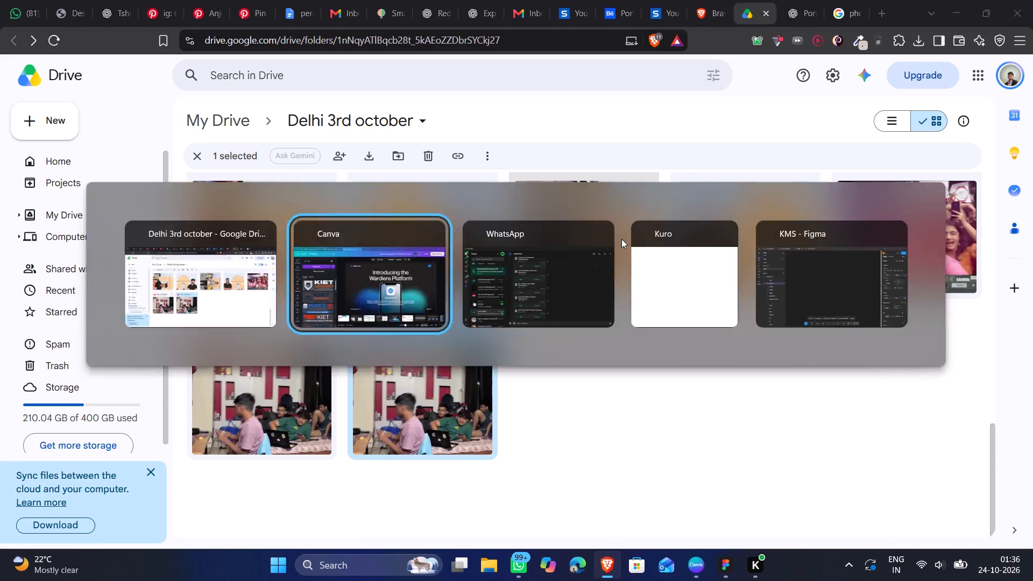
{"action": "left_click", "coordinate": [267, 15]}
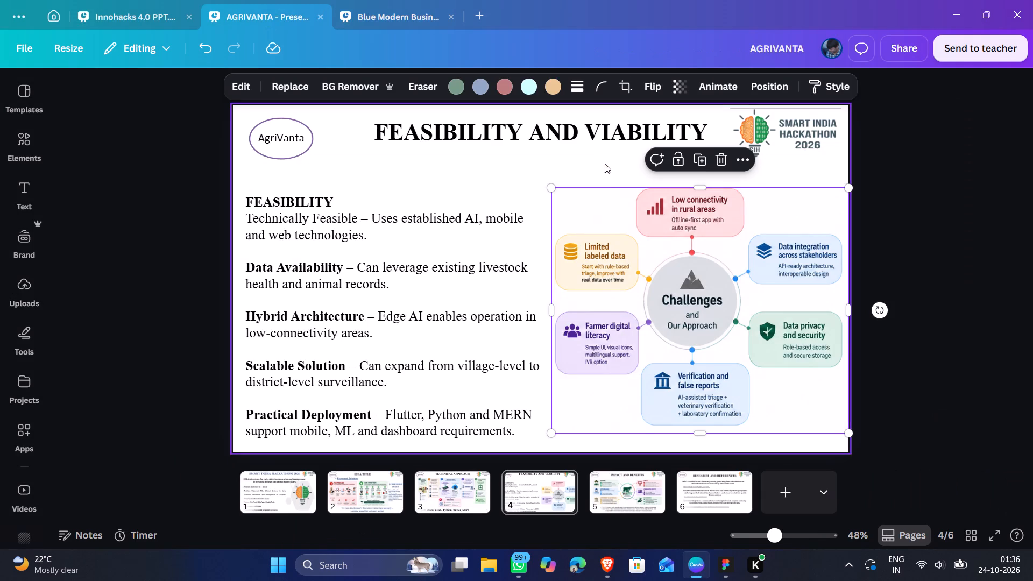
{"action": "left_click", "coordinate": [632, 498]}
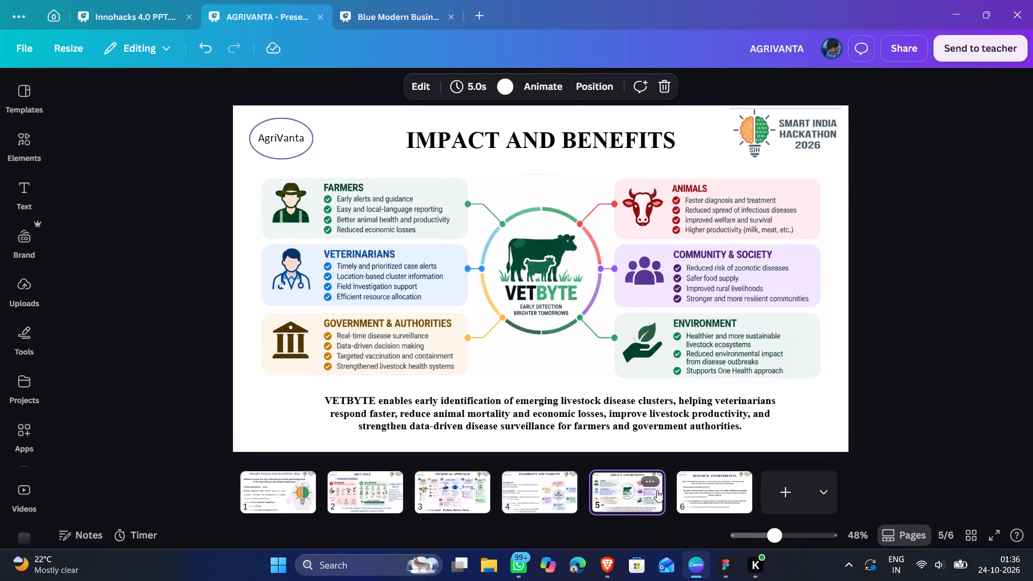
{"action": "key", "text": "alt+Tab"}
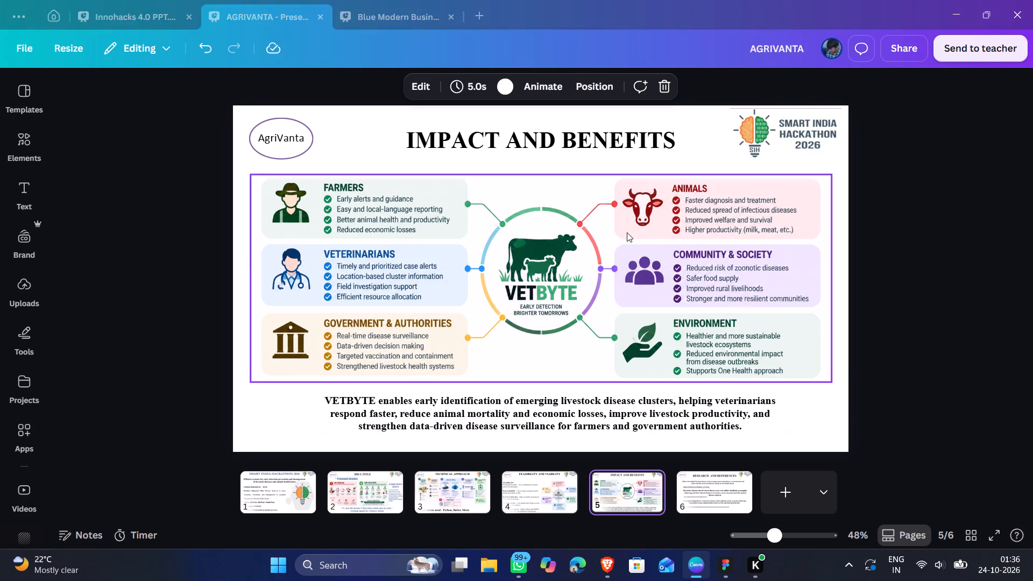
{"action": "key", "text": "alt+Tab"}
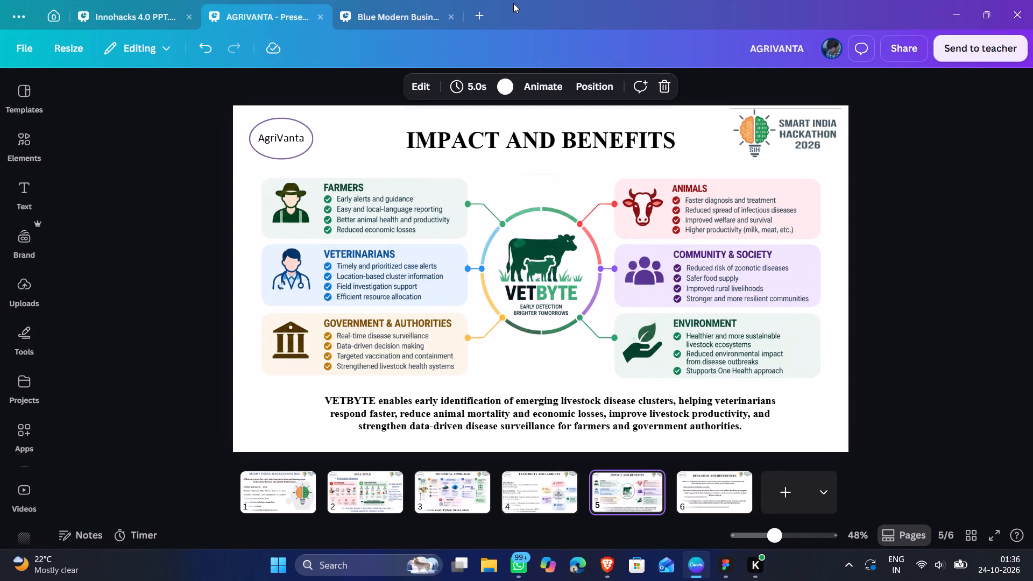
{"action": "left_click", "coordinate": [398, 15]}
{"action": "key", "text": "alt+Tab"}
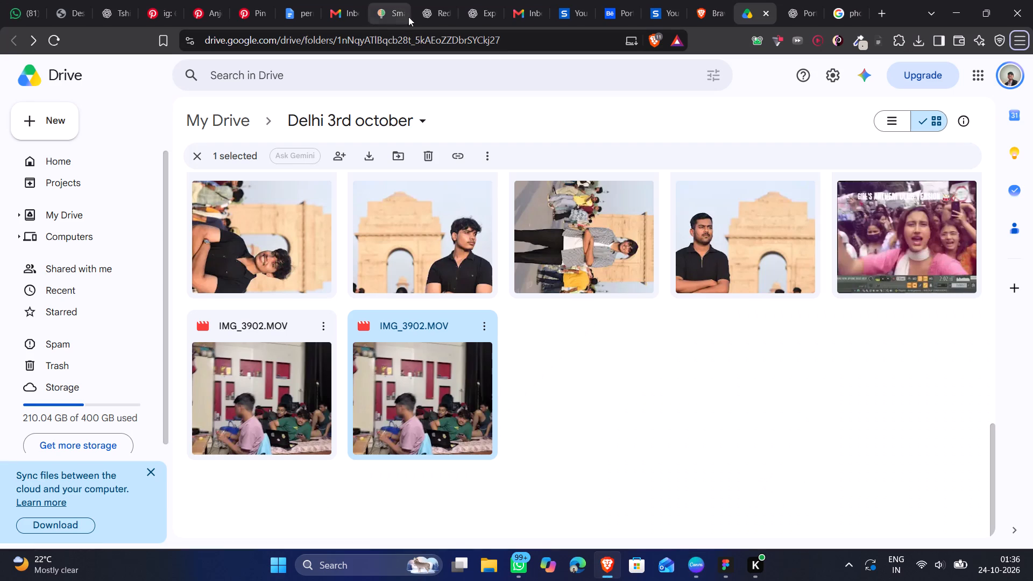
{"action": "key", "text": "alt+Tab"}
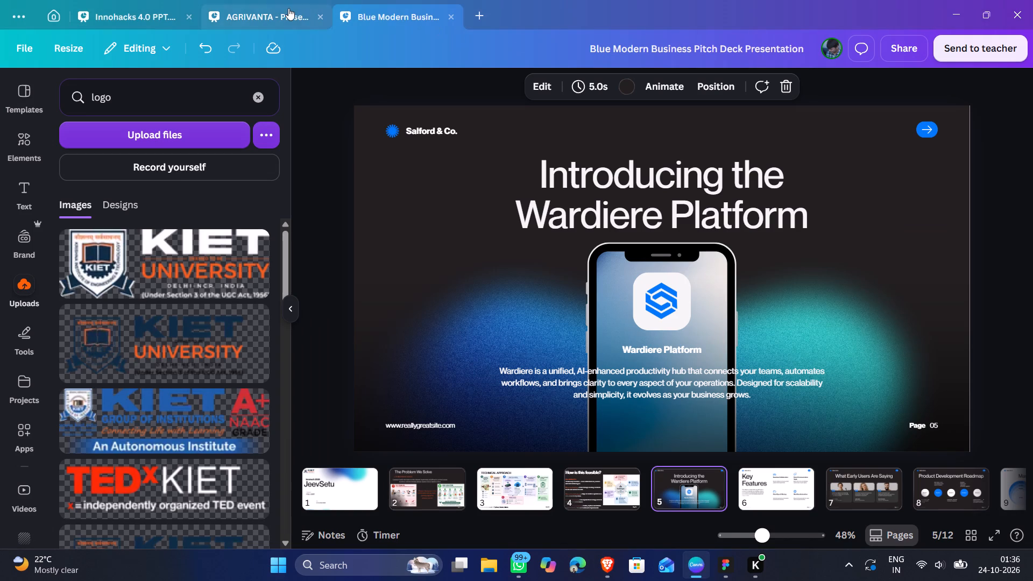
{"action": "left_click", "coordinate": [288, 8]}
{"action": "double_click", "coordinate": [550, 153]}
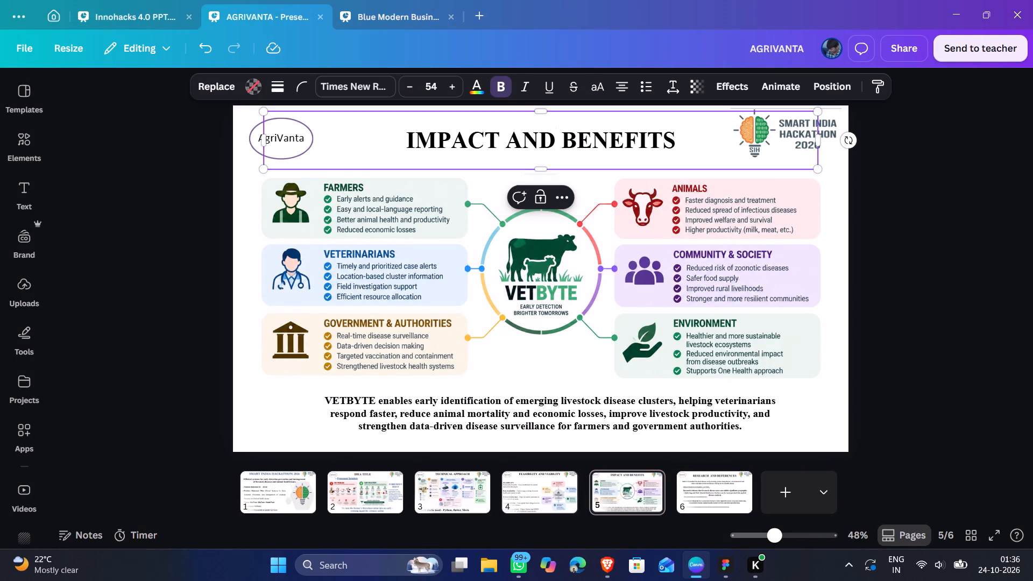
{"action": "key", "text": "ctrl+a"}
{"action": "key", "text": "ctrl+c"}
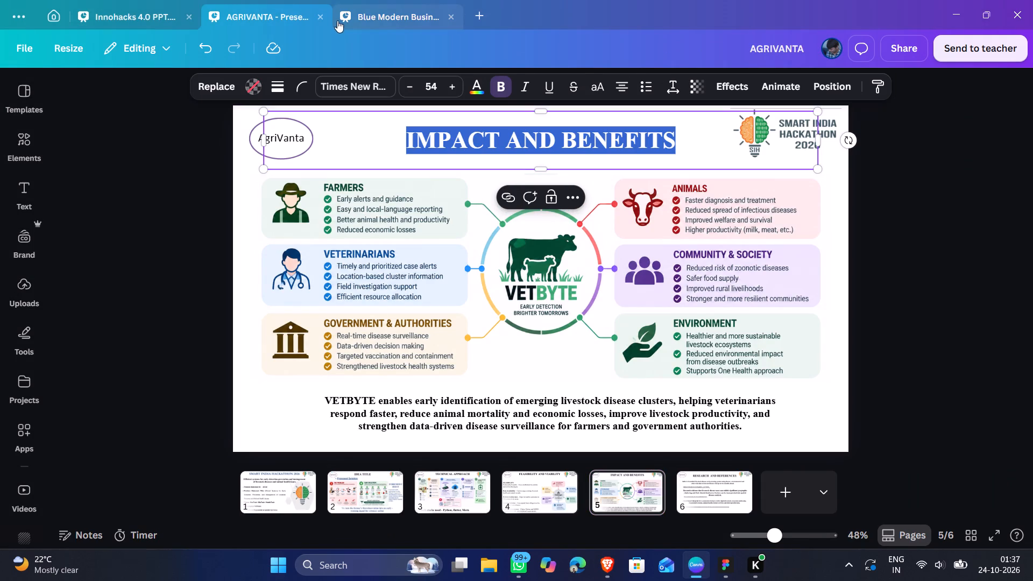
{"action": "left_click", "coordinate": [369, 15]}
{"action": "double_click", "coordinate": [689, 190]}
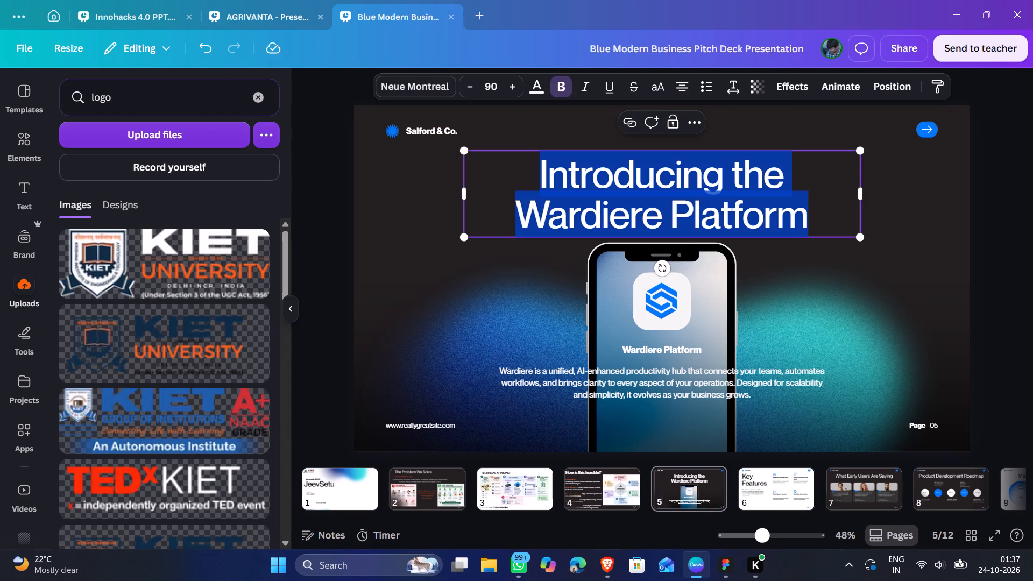
{"action": "key", "text": "ctrl+v"}
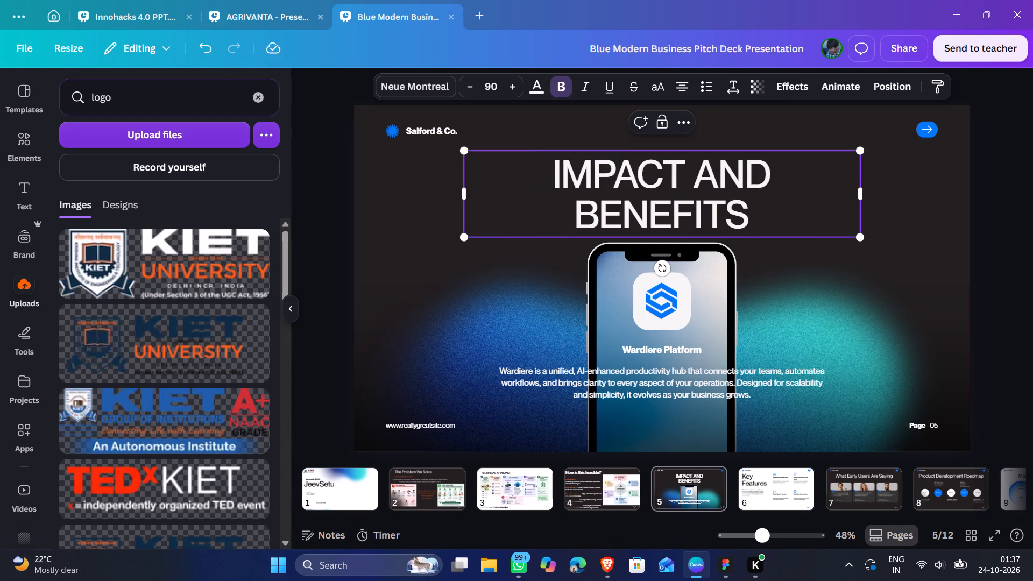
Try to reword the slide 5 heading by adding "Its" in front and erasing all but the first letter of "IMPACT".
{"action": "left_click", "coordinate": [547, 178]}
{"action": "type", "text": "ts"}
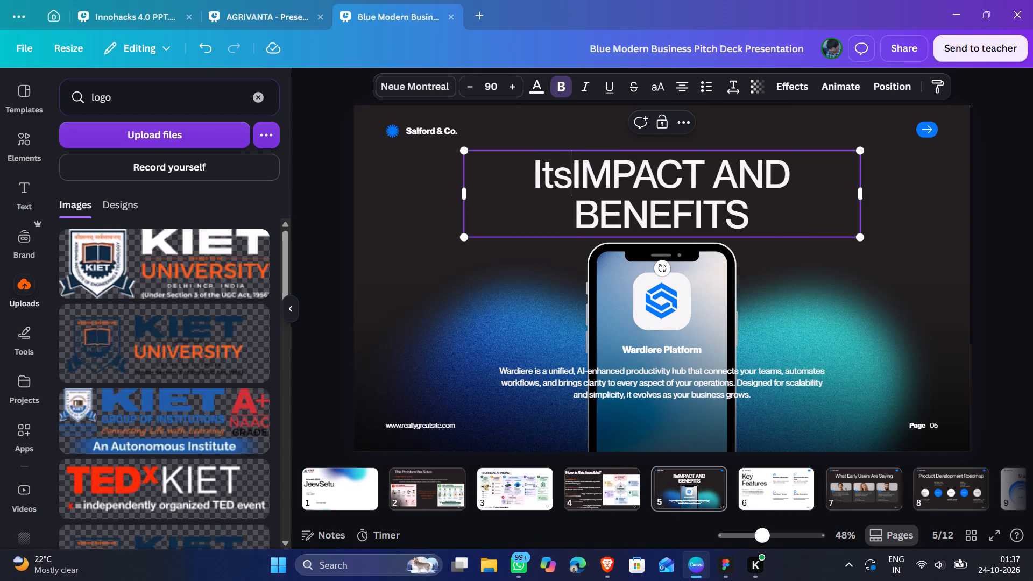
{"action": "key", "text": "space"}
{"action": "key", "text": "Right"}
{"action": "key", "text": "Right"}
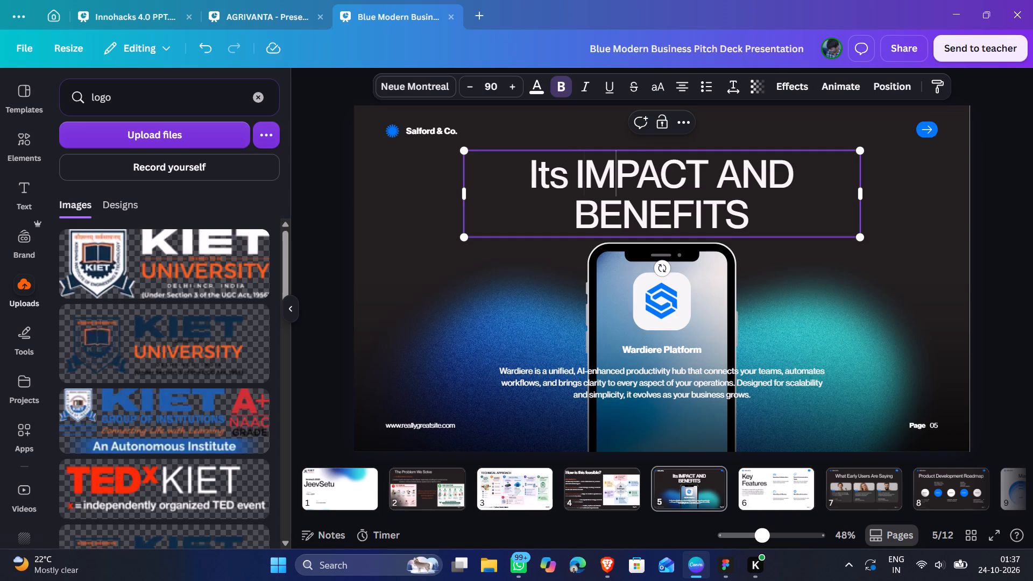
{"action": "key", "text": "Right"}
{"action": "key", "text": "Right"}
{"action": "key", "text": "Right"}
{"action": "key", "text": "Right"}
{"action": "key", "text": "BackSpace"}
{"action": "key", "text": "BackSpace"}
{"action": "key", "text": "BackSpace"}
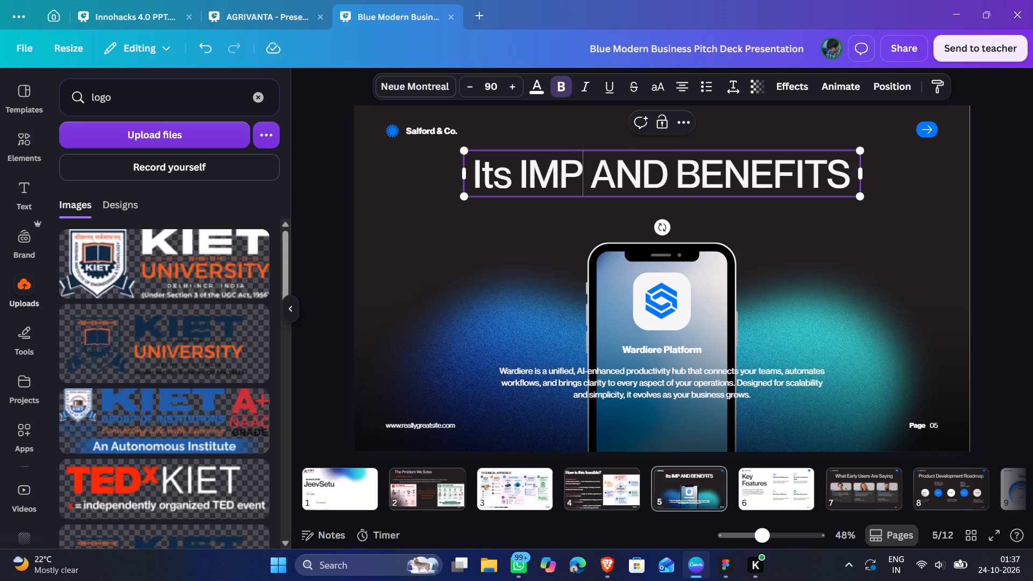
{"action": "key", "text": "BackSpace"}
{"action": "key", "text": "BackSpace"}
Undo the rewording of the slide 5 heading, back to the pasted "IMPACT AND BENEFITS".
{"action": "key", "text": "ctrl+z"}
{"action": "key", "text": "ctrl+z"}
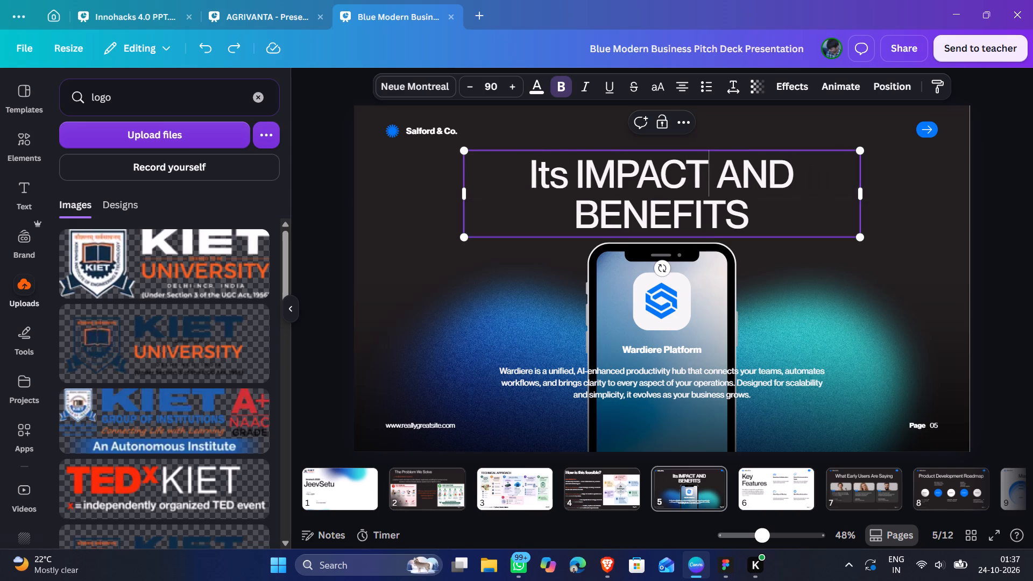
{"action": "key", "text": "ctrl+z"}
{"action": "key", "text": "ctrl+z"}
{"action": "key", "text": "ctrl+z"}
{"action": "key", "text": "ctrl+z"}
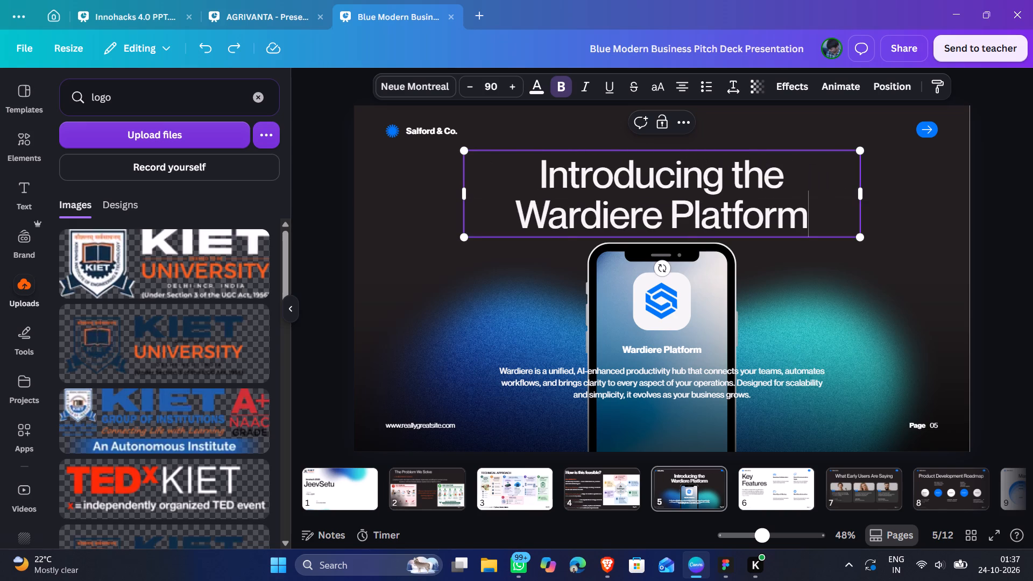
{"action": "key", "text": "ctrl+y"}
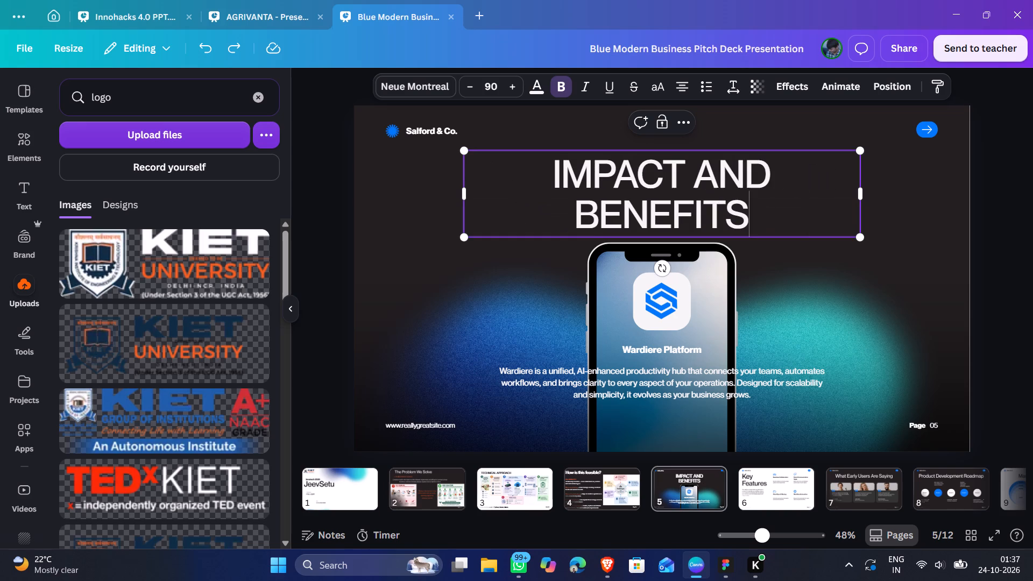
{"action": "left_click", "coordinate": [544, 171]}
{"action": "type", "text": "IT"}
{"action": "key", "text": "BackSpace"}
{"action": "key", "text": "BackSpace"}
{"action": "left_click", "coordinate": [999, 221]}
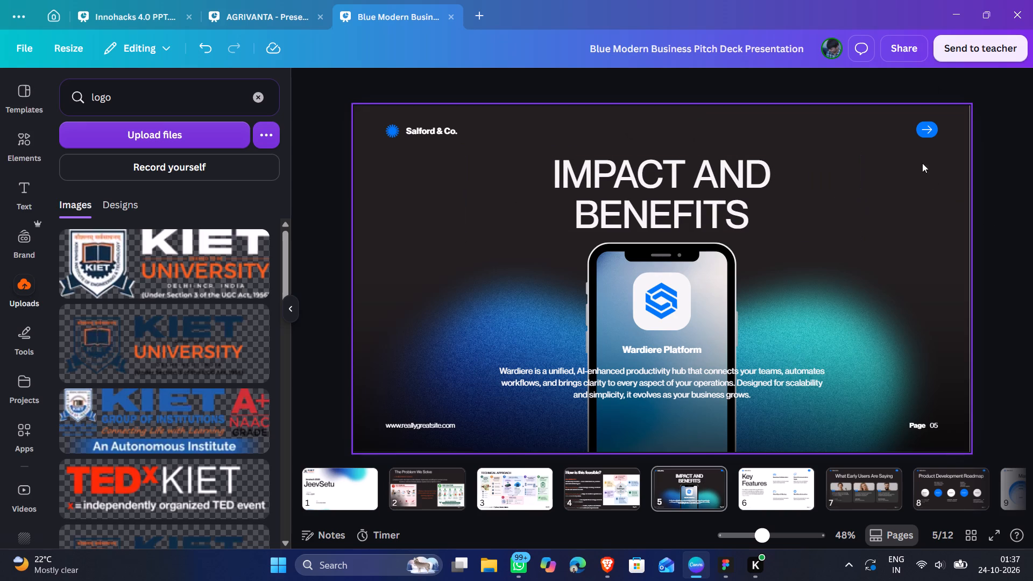
Delete the blue arrow button, the "Salford & Co." name and its blue logo from slide 5, keeping the dark background.
{"action": "left_click", "coordinate": [930, 132]}
{"action": "left_click", "coordinate": [925, 128]}
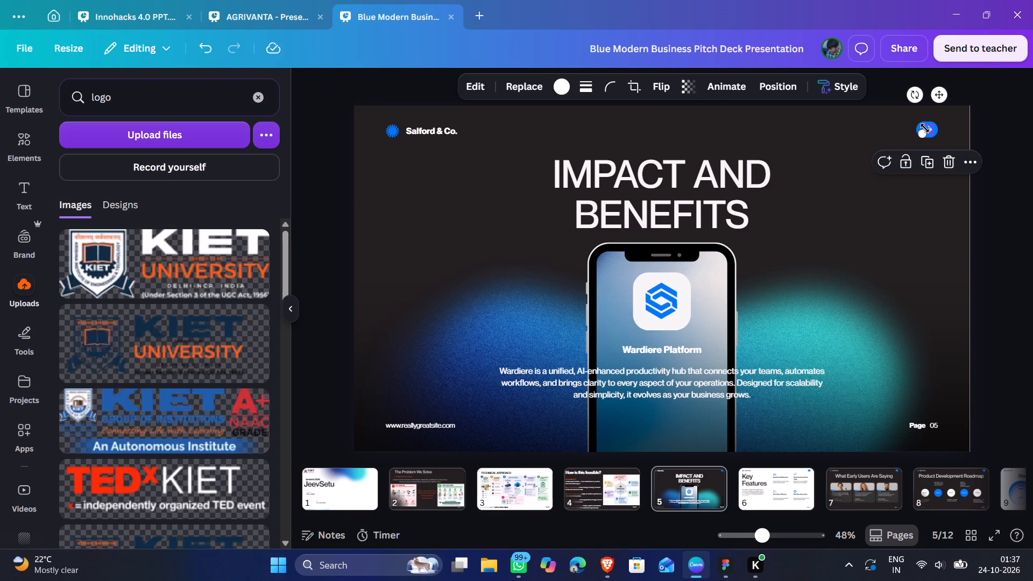
{"action": "key", "text": "Delete"}
{"action": "left_click", "coordinate": [925, 128]}
{"action": "key", "text": "Delete"}
{"action": "left_click", "coordinate": [456, 124]}
{"action": "key", "text": "Delete"}
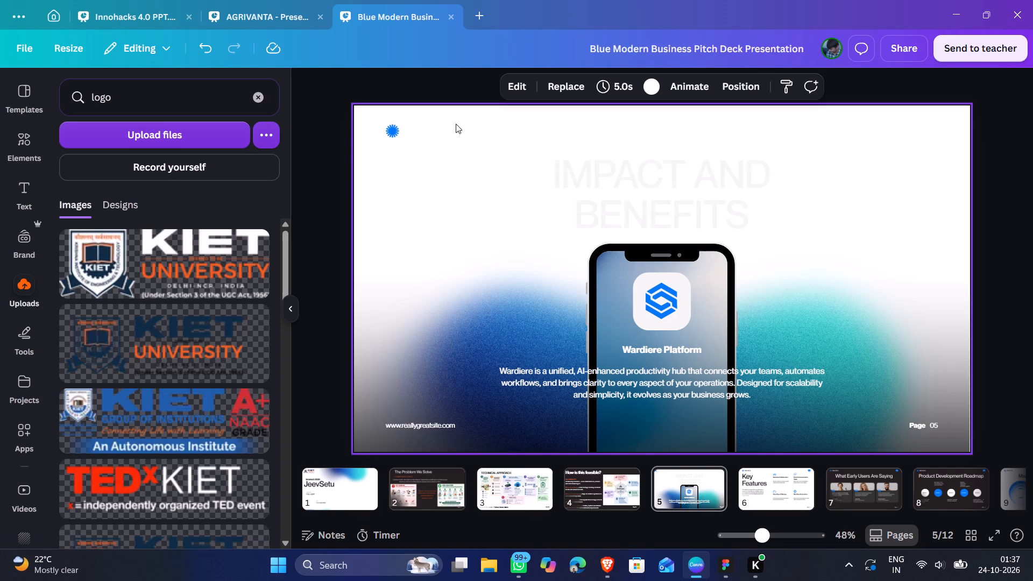
{"action": "key", "text": "ctrl+z"}
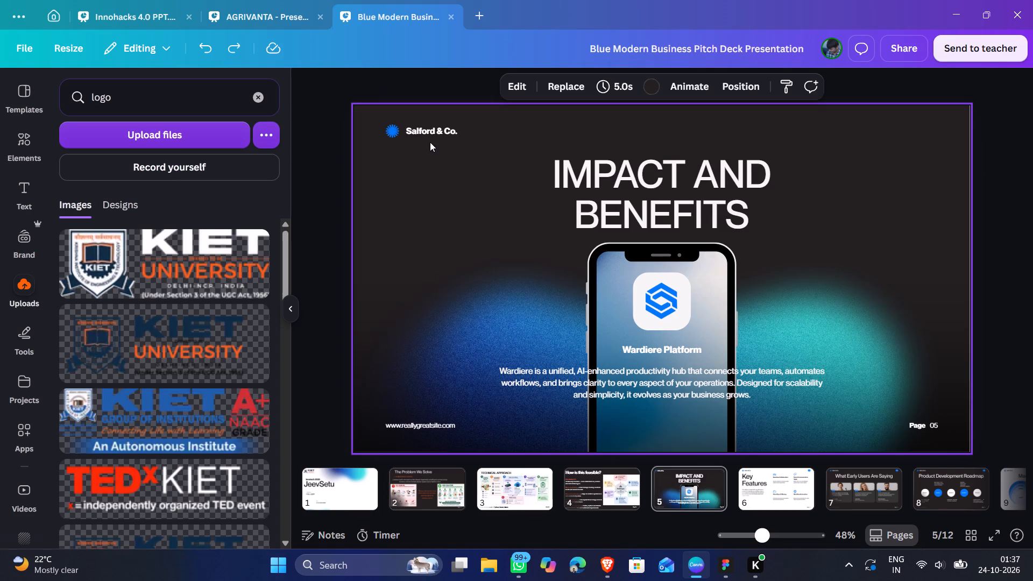
{"action": "left_click", "coordinate": [437, 125]}
{"action": "key", "text": "Delete"}
{"action": "left_click", "coordinate": [391, 127]}
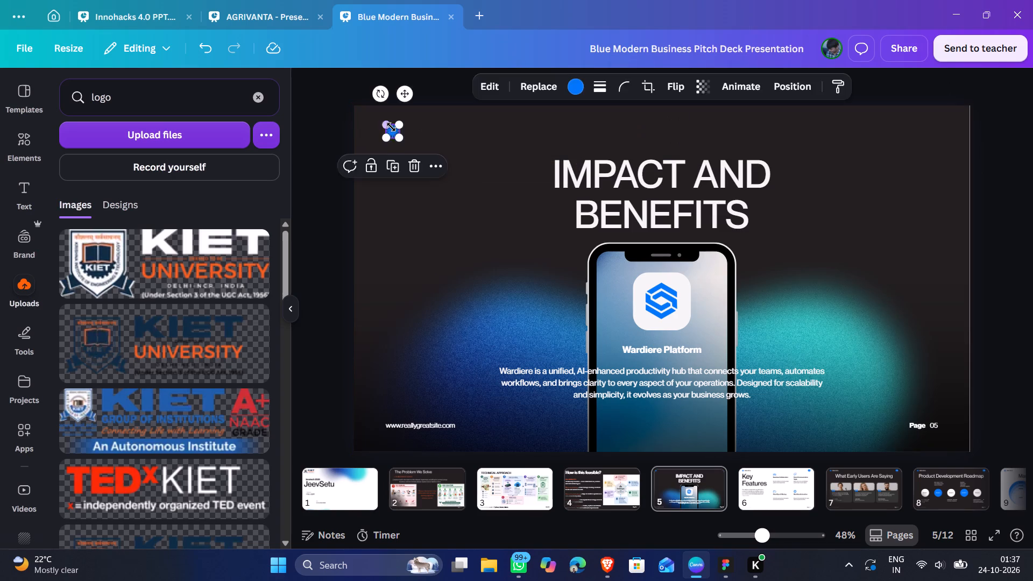
{"action": "key", "text": "Delete"}
Fit the "IMPACT AND BENEFITS" heading on one line at font size 68.4 and place it near the top of slide 5.
{"action": "left_click_drag", "start_coordinate": [664, 188], "coordinate": [583, 163]}
{"action": "left_click_drag", "start_coordinate": [780, 170], "coordinate": [904, 171]}
{"action": "left_click", "coordinate": [982, 175]}
{"action": "left_click_drag", "start_coordinate": [844, 158], "coordinate": [823, 159]}
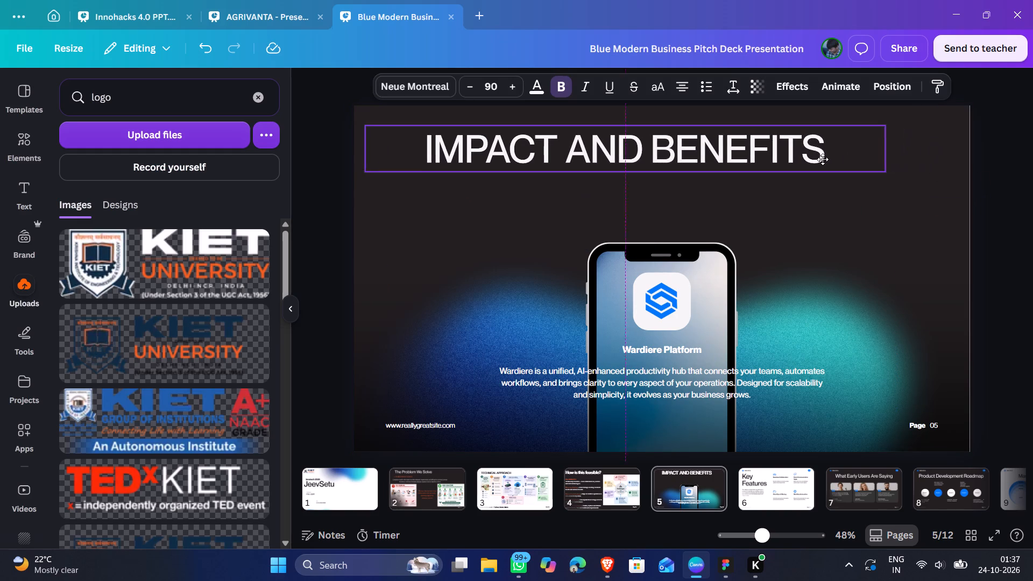
{"action": "left_click_drag", "start_coordinate": [823, 159], "coordinate": [823, 160]}
{"action": "left_click_drag", "start_coordinate": [885, 180], "coordinate": [762, 147]}
{"action": "left_click_drag", "start_coordinate": [709, 146], "coordinate": [790, 137]}
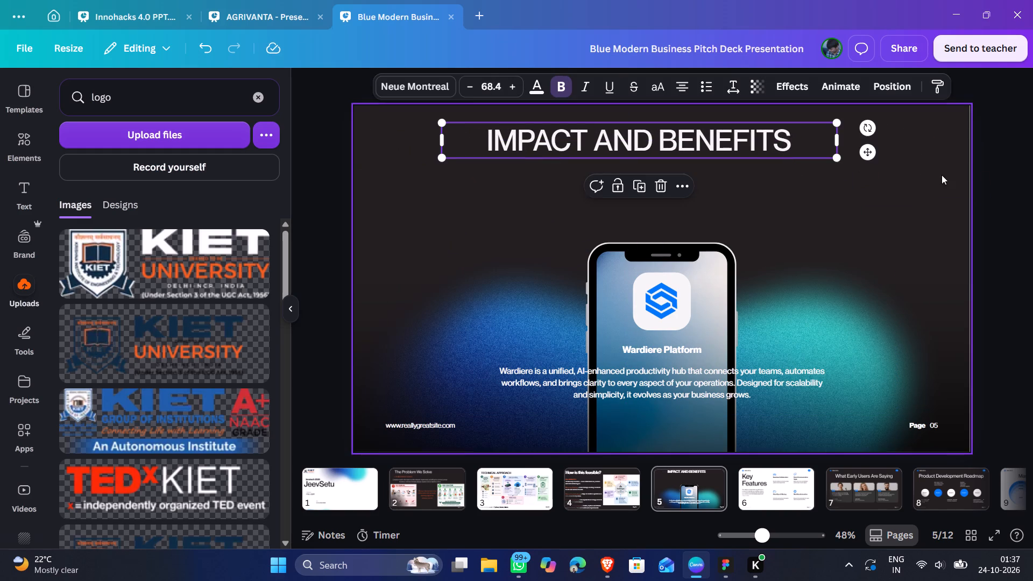
{"action": "left_click", "coordinate": [997, 211]}
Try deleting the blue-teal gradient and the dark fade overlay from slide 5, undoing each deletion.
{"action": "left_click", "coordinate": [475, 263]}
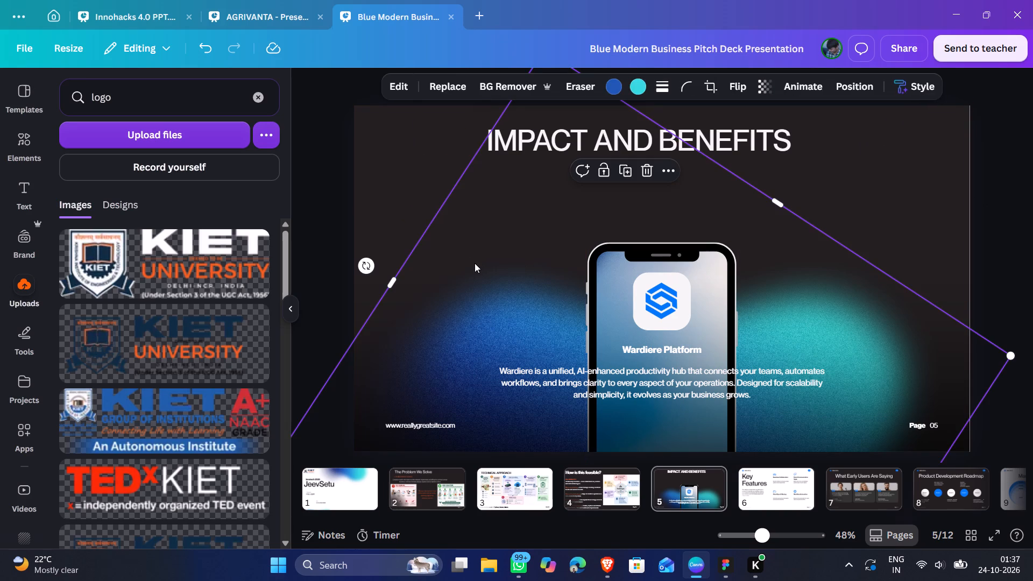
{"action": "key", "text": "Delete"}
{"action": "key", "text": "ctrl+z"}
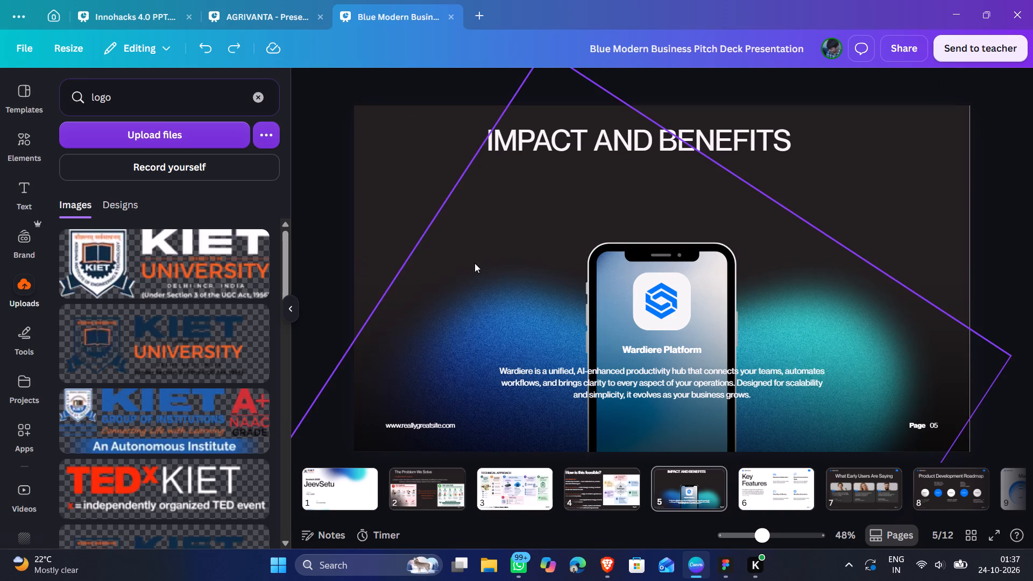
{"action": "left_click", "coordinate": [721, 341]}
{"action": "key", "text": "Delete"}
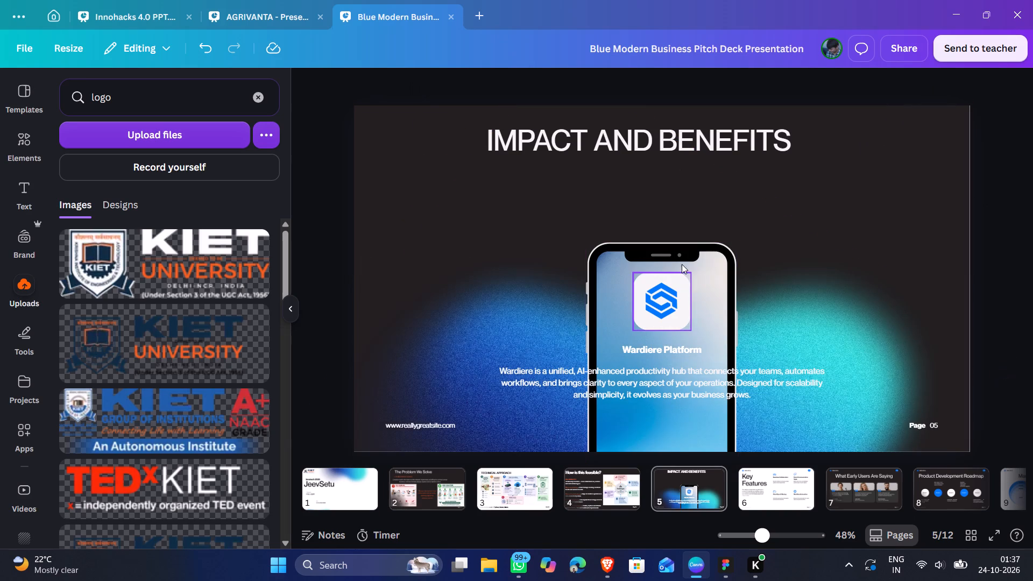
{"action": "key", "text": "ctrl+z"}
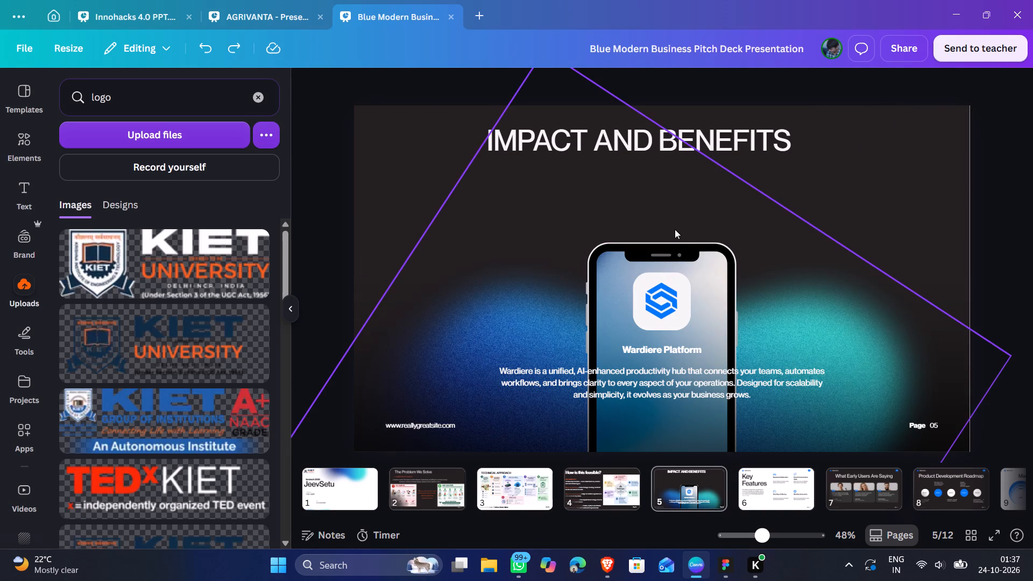
Delete the phone mockup on slide 5 together with its app icon, white tile and screen background.
{"action": "left_click", "coordinate": [675, 229]}
{"action": "left_click", "coordinate": [663, 314]}
{"action": "key", "text": "Delete"}
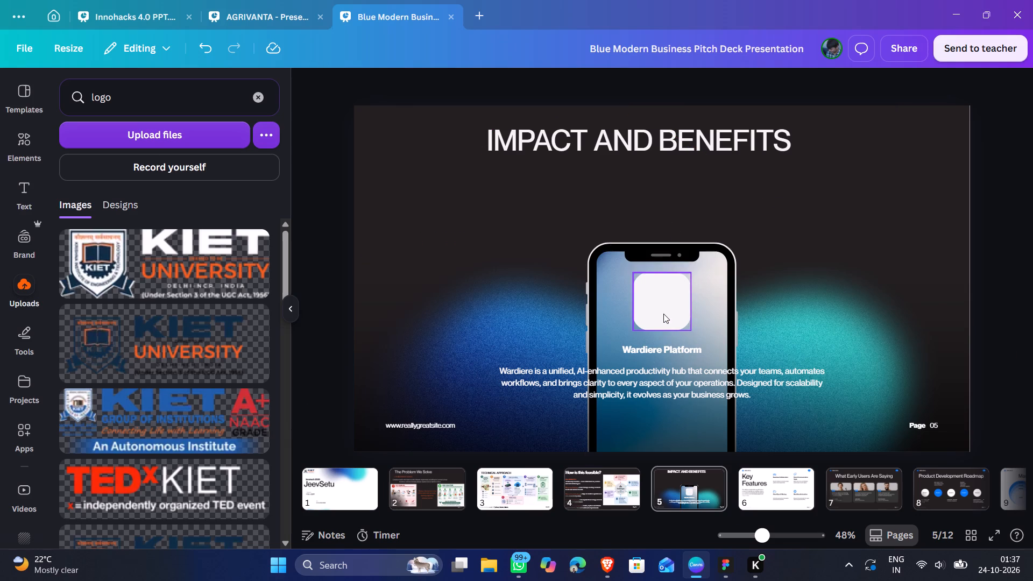
{"action": "left_click", "coordinate": [663, 314]}
{"action": "key", "text": "Delete"}
{"action": "left_click", "coordinate": [662, 263]}
{"action": "key", "text": "Delete"}
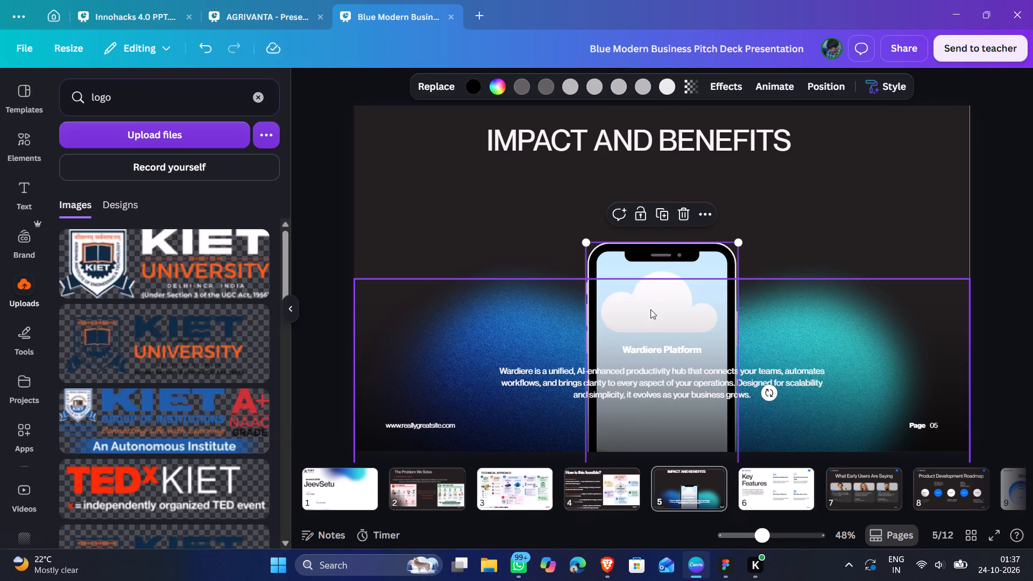
{"action": "left_click", "coordinate": [649, 315]}
{"action": "left_click", "coordinate": [687, 271]}
{"action": "key", "text": "Delete"}
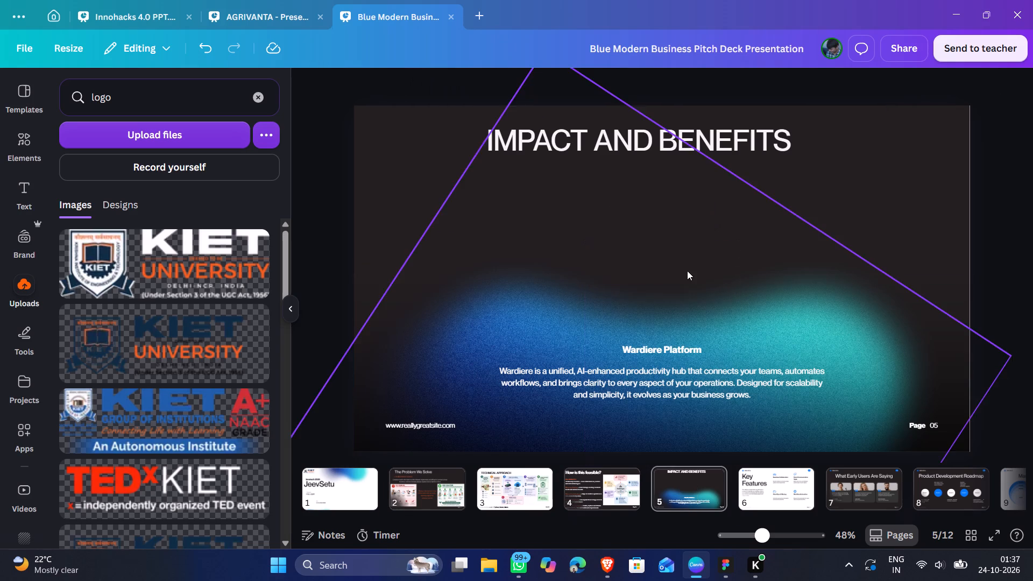
Delete the Wardiere description, the "Wardiere Platform" title and the footer website address from slide 5.
{"action": "left_click", "coordinate": [646, 366]}
{"action": "key", "text": "Delete"}
{"action": "left_click", "coordinate": [662, 353]}
{"action": "key", "text": "Delete"}
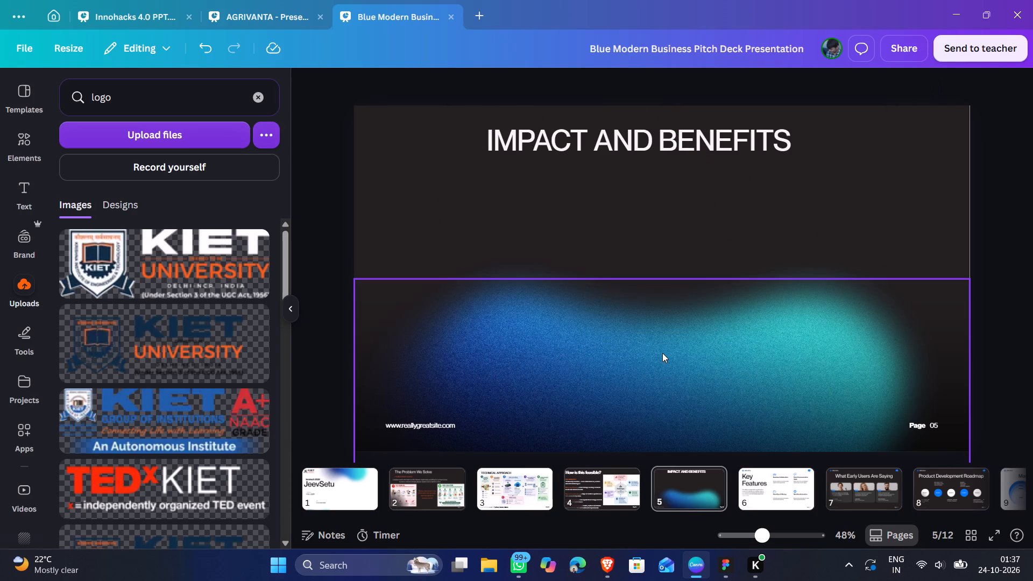
{"action": "left_click", "coordinate": [429, 427]}
{"action": "key", "text": "Delete"}
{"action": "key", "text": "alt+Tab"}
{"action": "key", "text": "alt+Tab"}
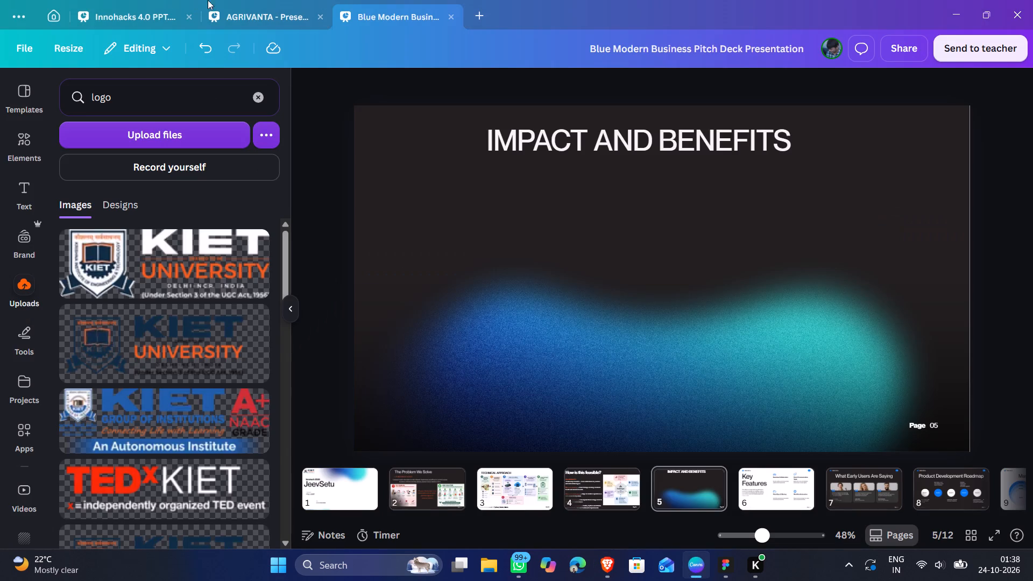
Copy the VETBYTE impact infographic from AGRIVANTA slide 5 into the pitch deck's slide 5 and position it just below the heading.
{"action": "left_click", "coordinate": [225, 11]}
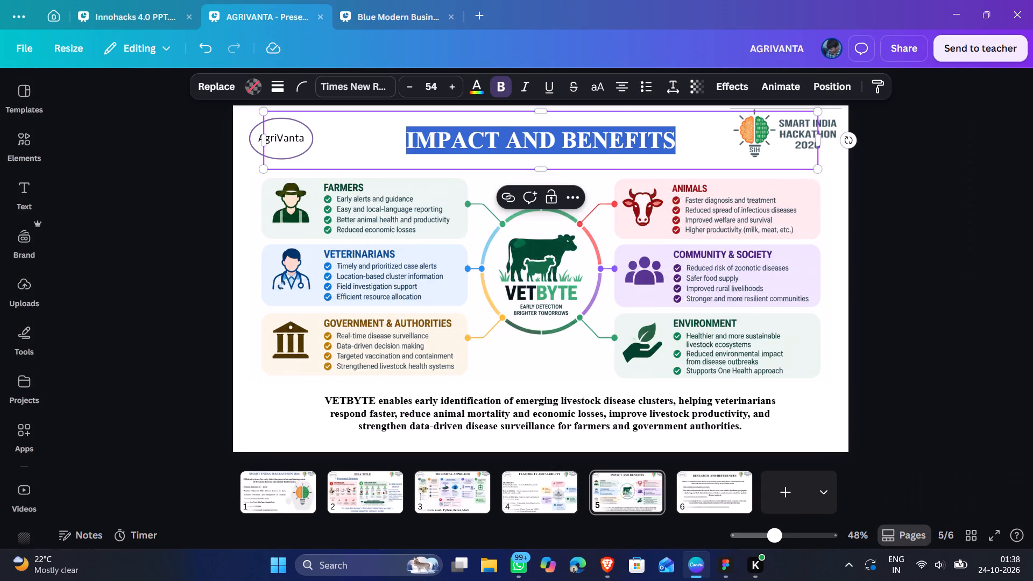
{"action": "left_click", "coordinate": [487, 260]}
{"action": "key", "text": "ctrl+c"}
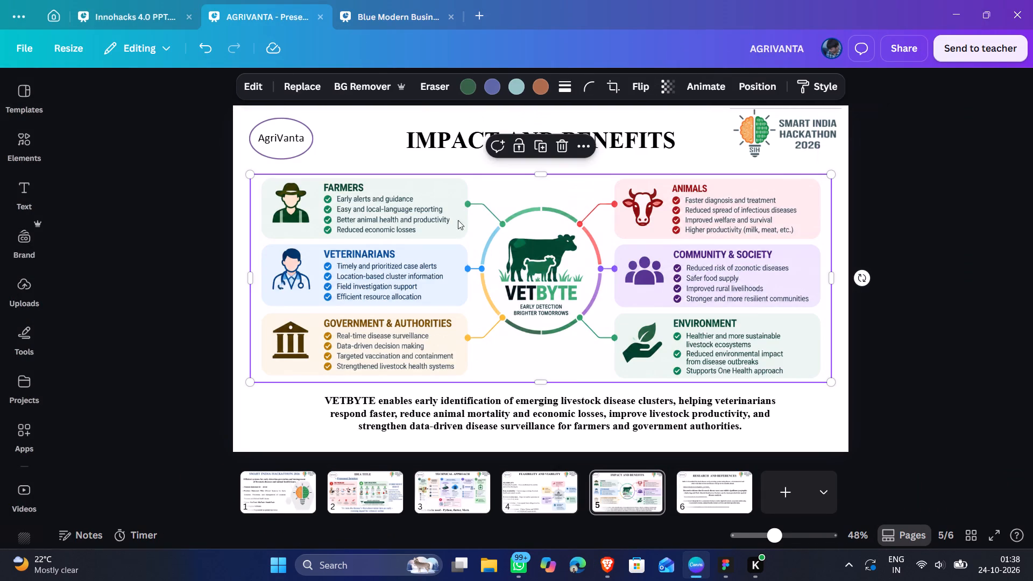
{"action": "left_click", "coordinate": [357, 6]}
{"action": "key", "text": "ctrl+v"}
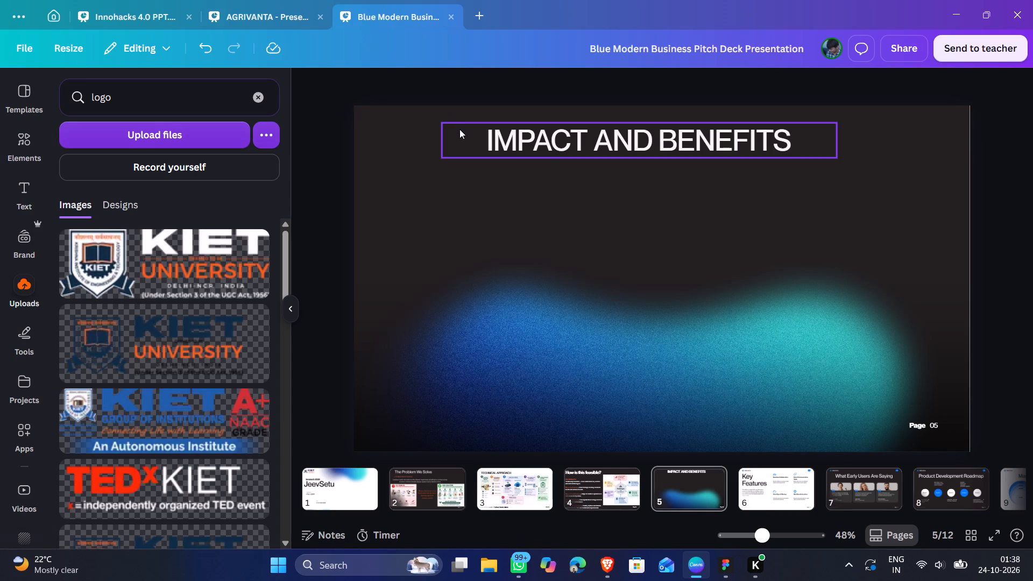
{"action": "left_click_drag", "start_coordinate": [618, 249], "coordinate": [605, 249]}
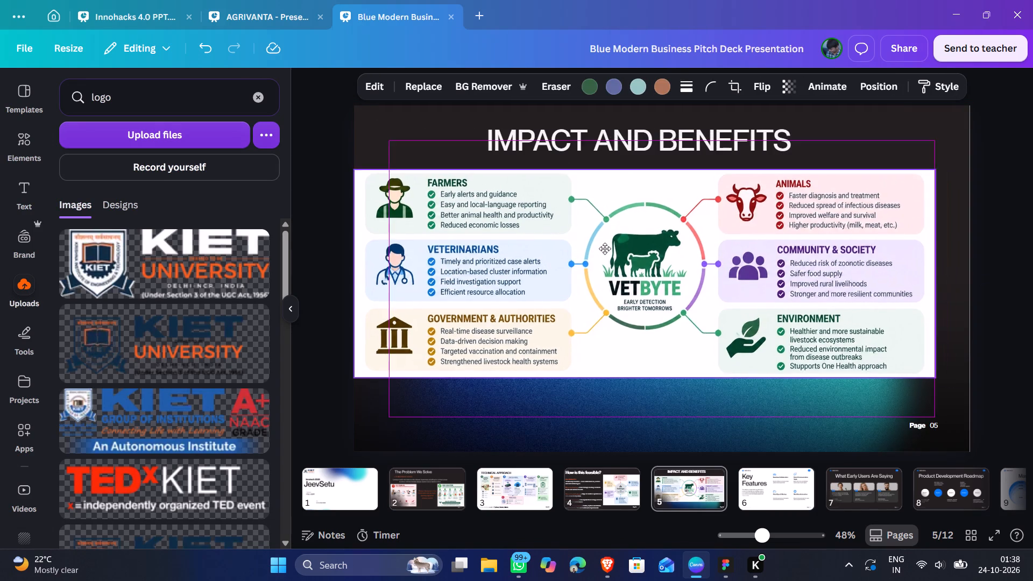
{"action": "left_click_drag", "start_coordinate": [605, 249], "coordinate": [613, 252]}
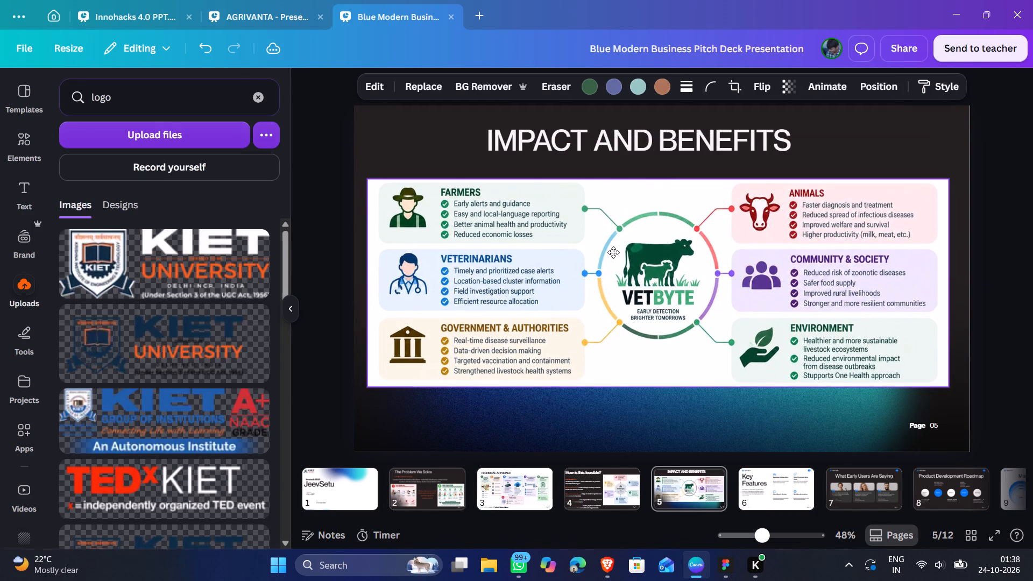
{"action": "left_click_drag", "start_coordinate": [613, 252], "coordinate": [611, 251]}
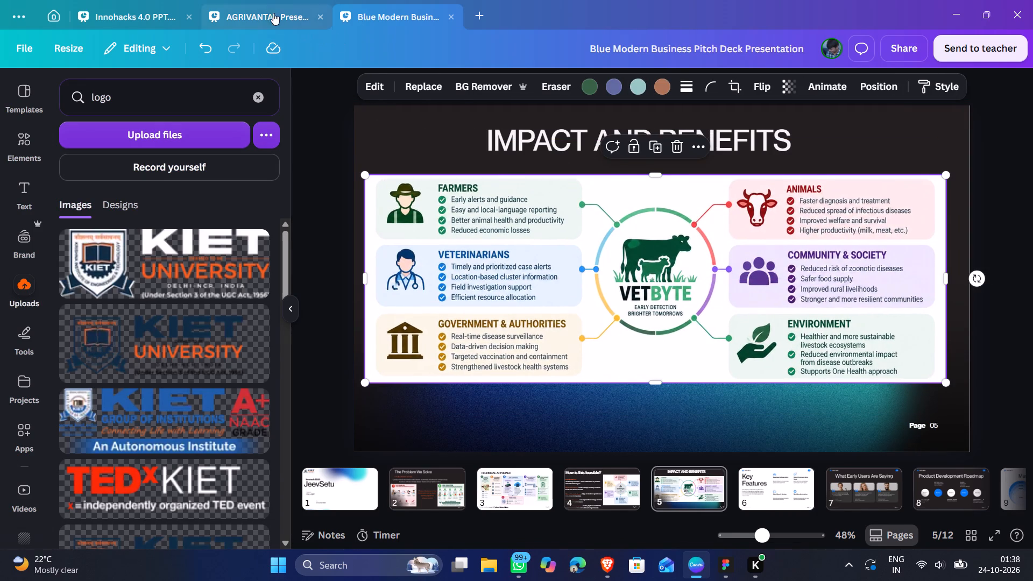
Copy the summary paragraph beginning "VETBYTE enables early identification" from AGRIVANTA slide 5 and paste it onto the pitch deck's slide 5.
{"action": "left_click", "coordinate": [267, 8]}
{"action": "left_click", "coordinate": [455, 408]}
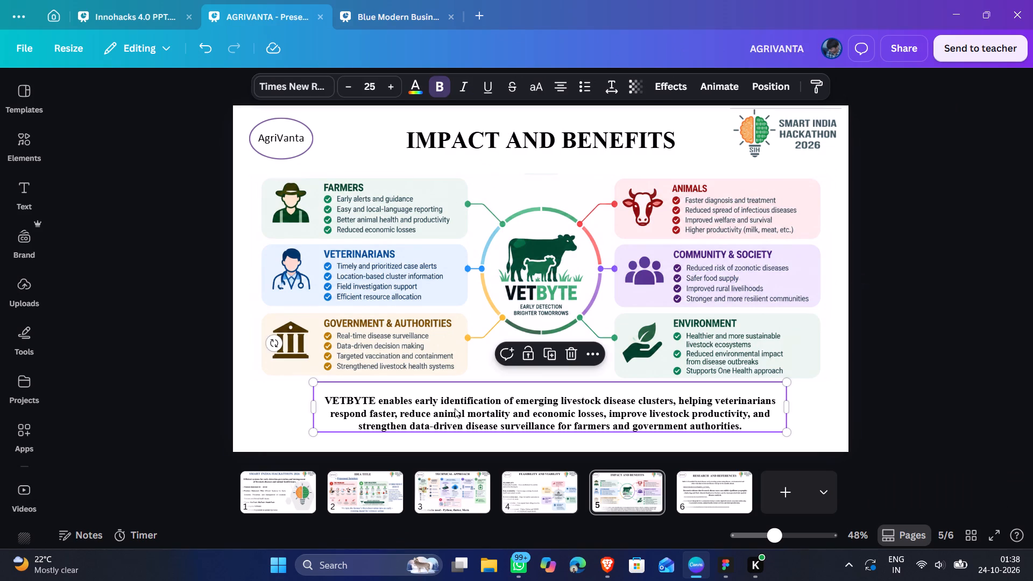
{"action": "double_click", "coordinate": [455, 408]}
{"action": "key", "text": "ctrl+a"}
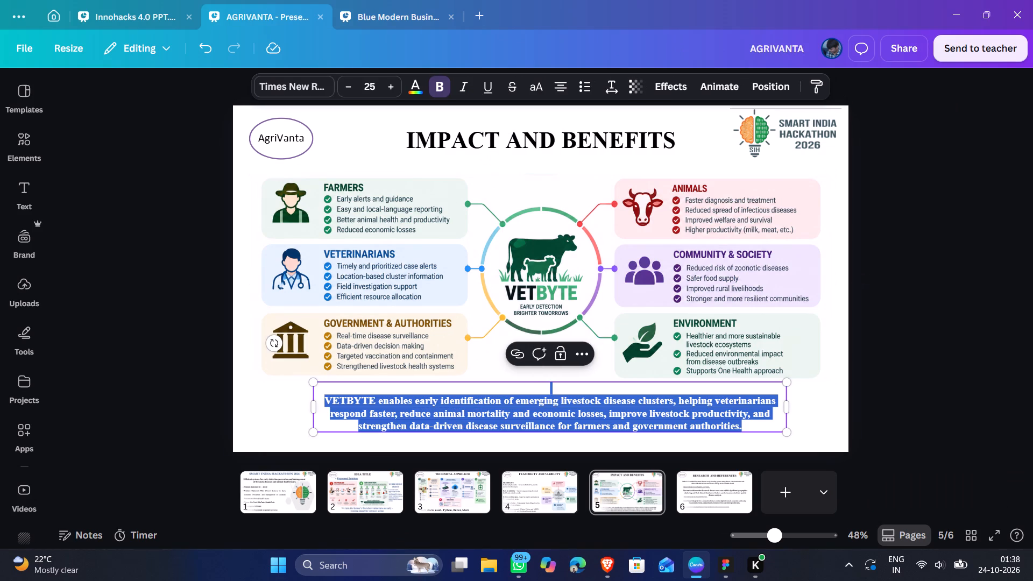
{"action": "key", "text": "ctrl+c"}
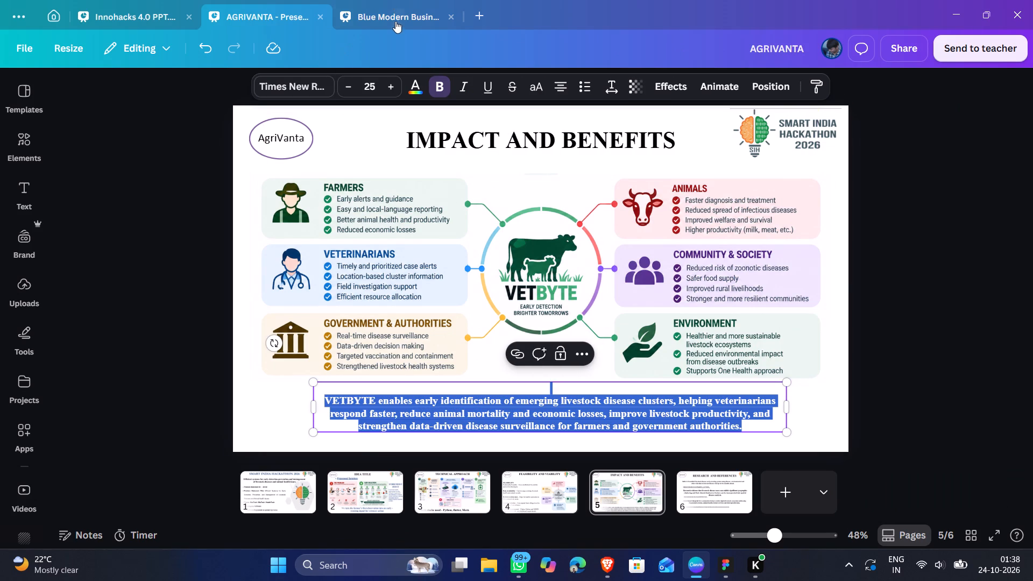
{"action": "left_click", "coordinate": [397, 24]}
{"action": "key", "text": "ctrl+v"}
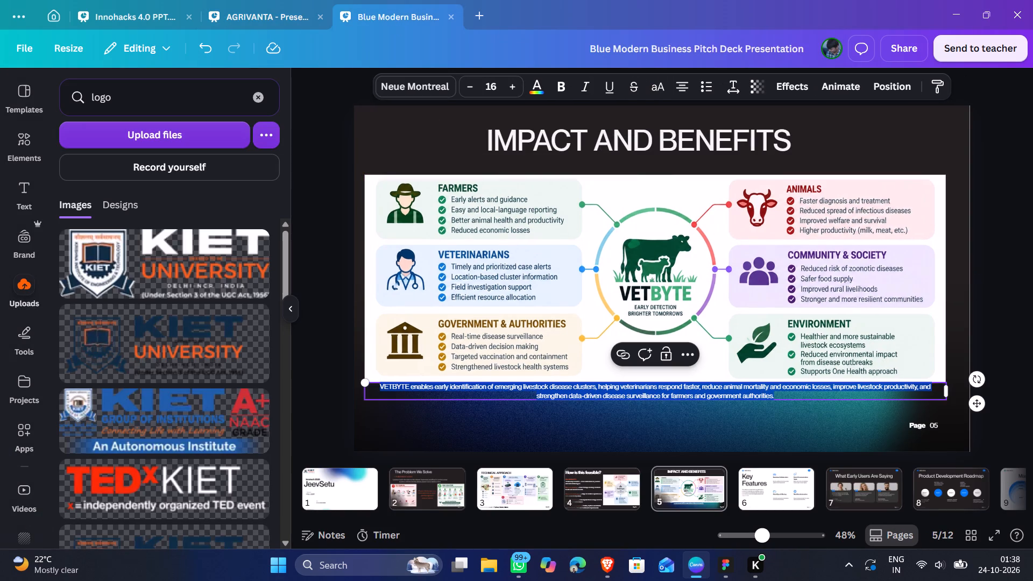
{"action": "left_click", "coordinate": [1017, 324]}
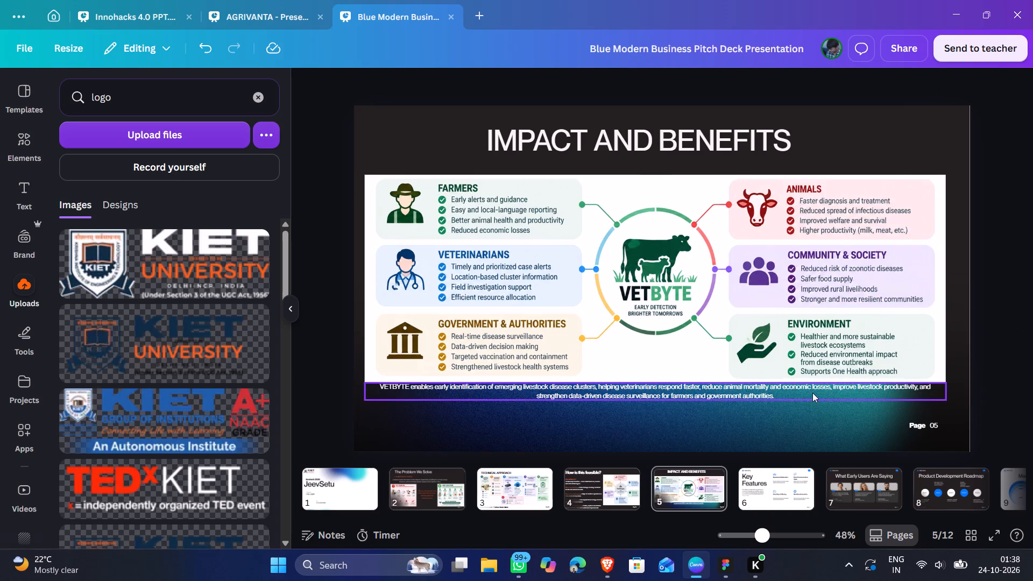
Place the summary paragraph below the infographic, narrow its text box to wrap onto three lines, and enlarge it to font size 22.5.
{"action": "left_click_drag", "start_coordinate": [803, 395], "coordinate": [802, 416]}
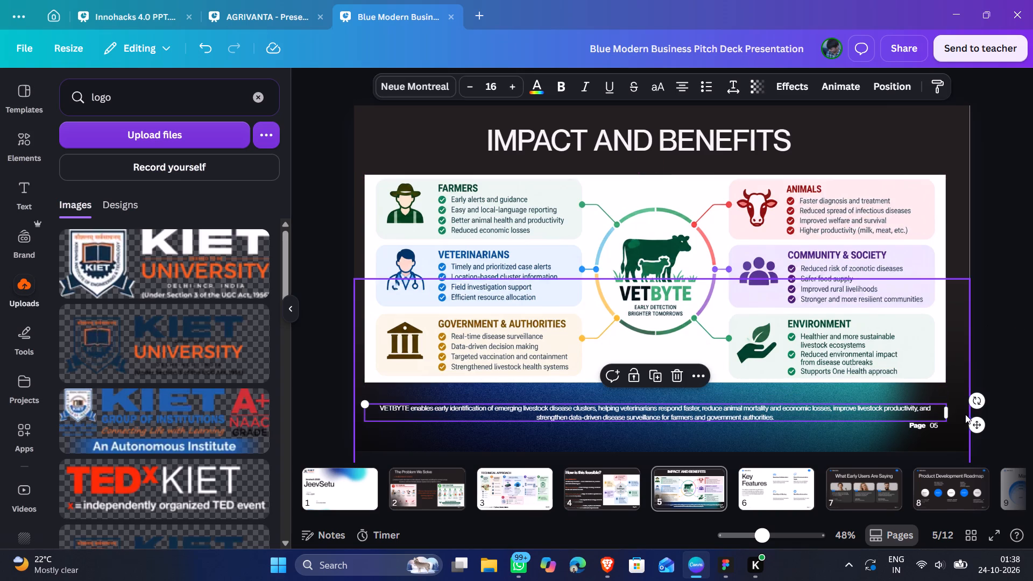
{"action": "left_click_drag", "start_coordinate": [950, 414], "coordinate": [732, 410]}
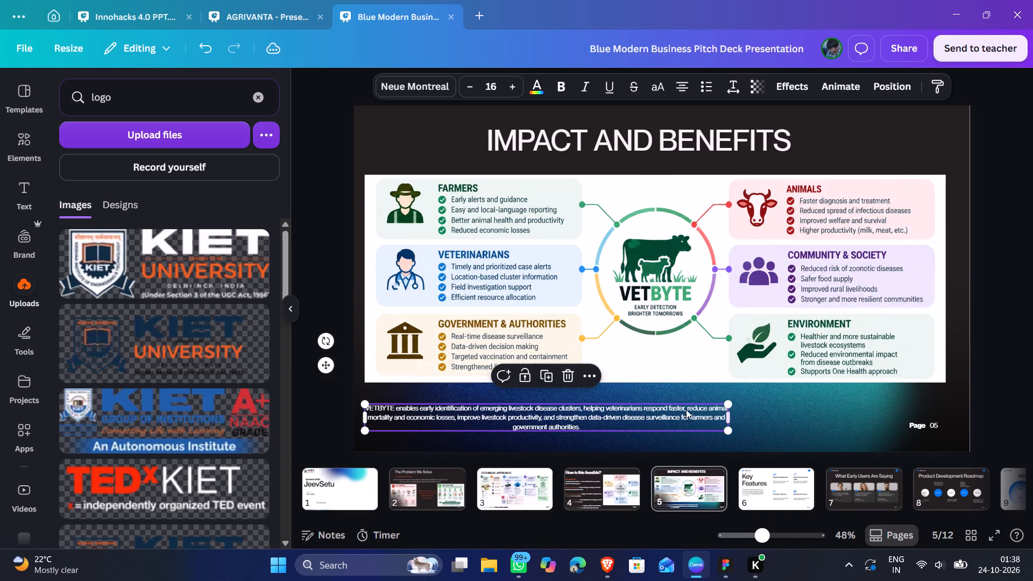
{"action": "left_click_drag", "start_coordinate": [673, 409], "coordinate": [697, 401]}
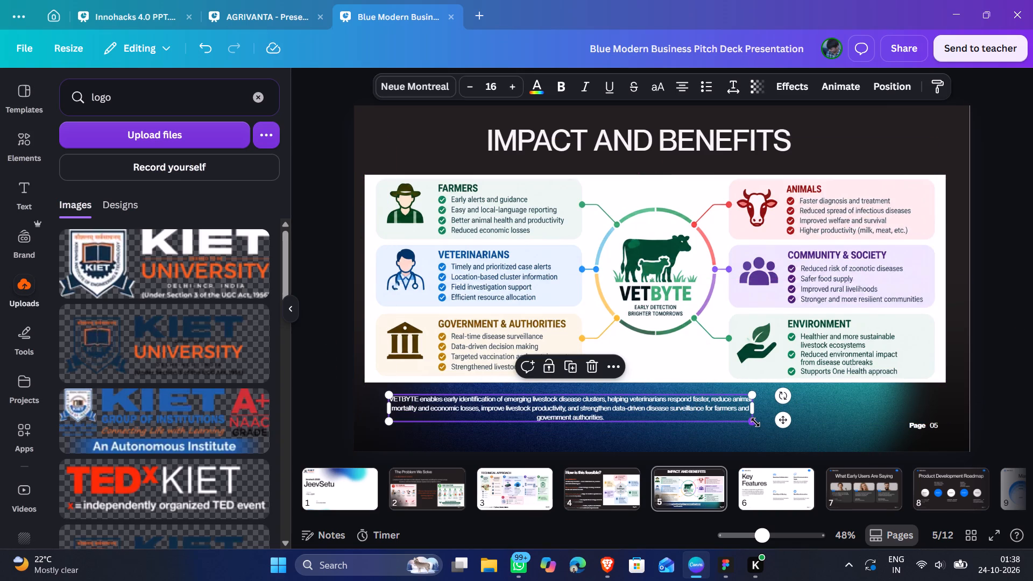
{"action": "left_click_drag", "start_coordinate": [755, 422], "coordinate": [902, 462]}
{"action": "left_click", "coordinate": [797, 417]}
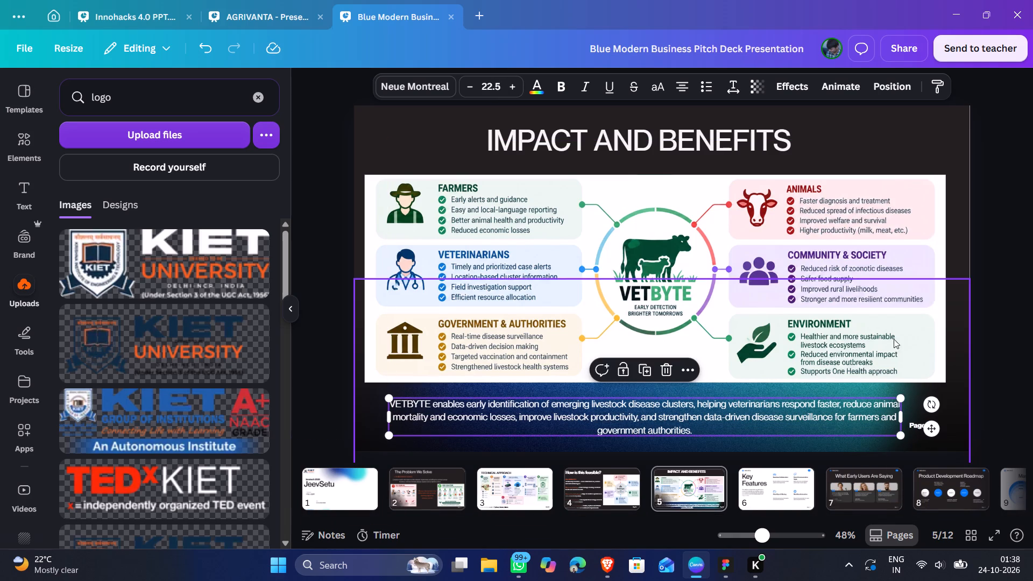
{"action": "left_click", "coordinate": [996, 290]}
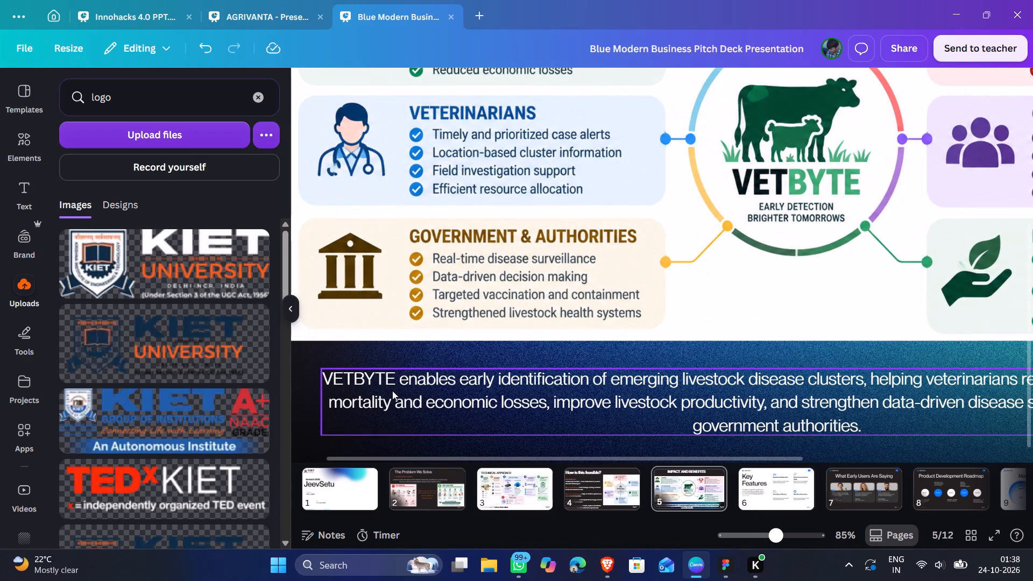
Replace the word VETBYTE with "JeevSetu" at the start of the summary paragraph on slide 5.
{"action": "double_click", "coordinate": [390, 386]}
{"action": "left_click", "coordinate": [392, 379]}
{"action": "left_click_drag", "start_coordinate": [392, 379], "coordinate": [357, 379]}
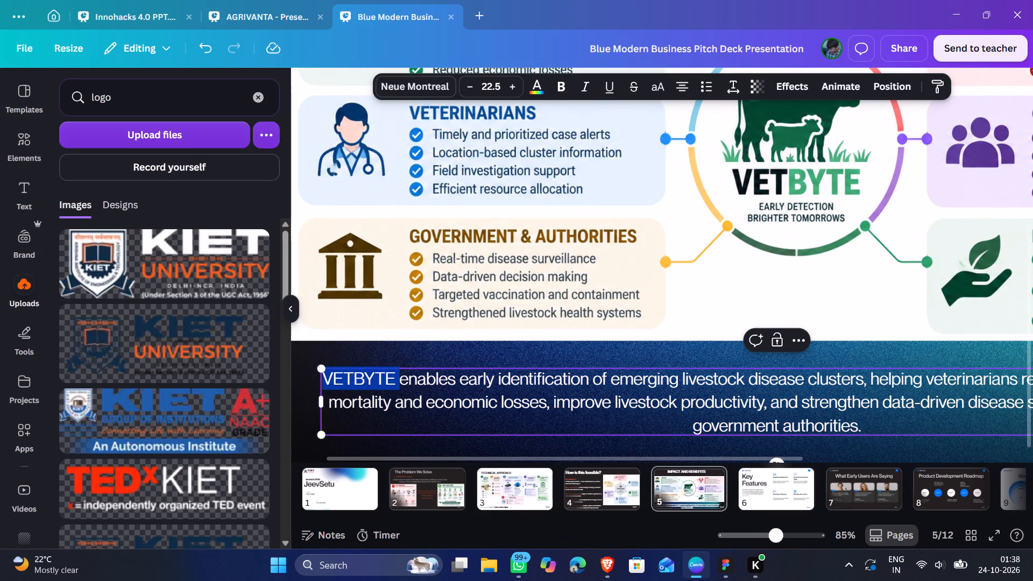
{"action": "left_click_drag", "start_coordinate": [357, 379], "coordinate": [323, 378]}
{"action": "type", "text": "eev"}
{"action": "type", "text": "etu"}
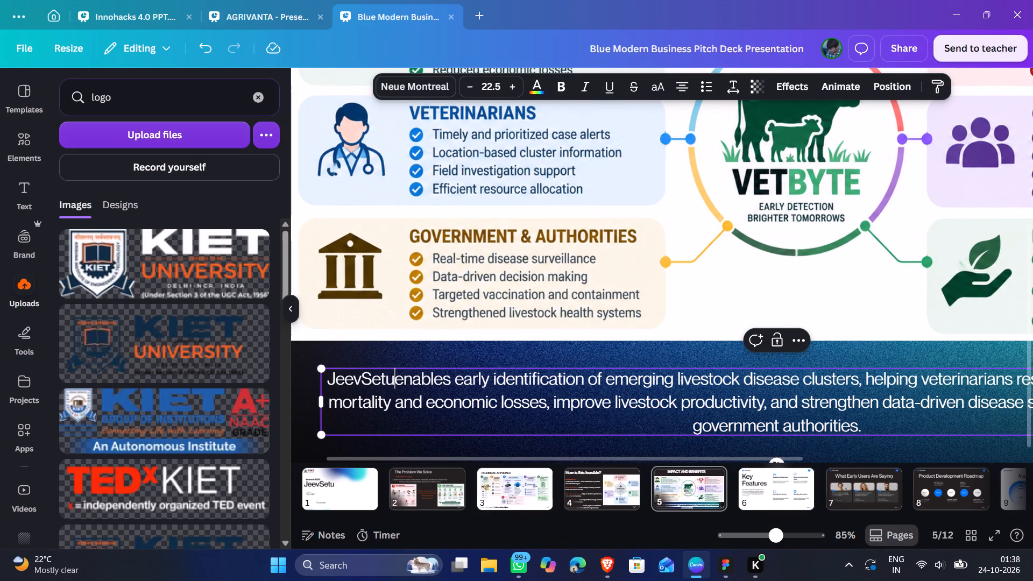
{"action": "key", "text": "space"}
{"action": "left_click", "coordinate": [431, 338]}
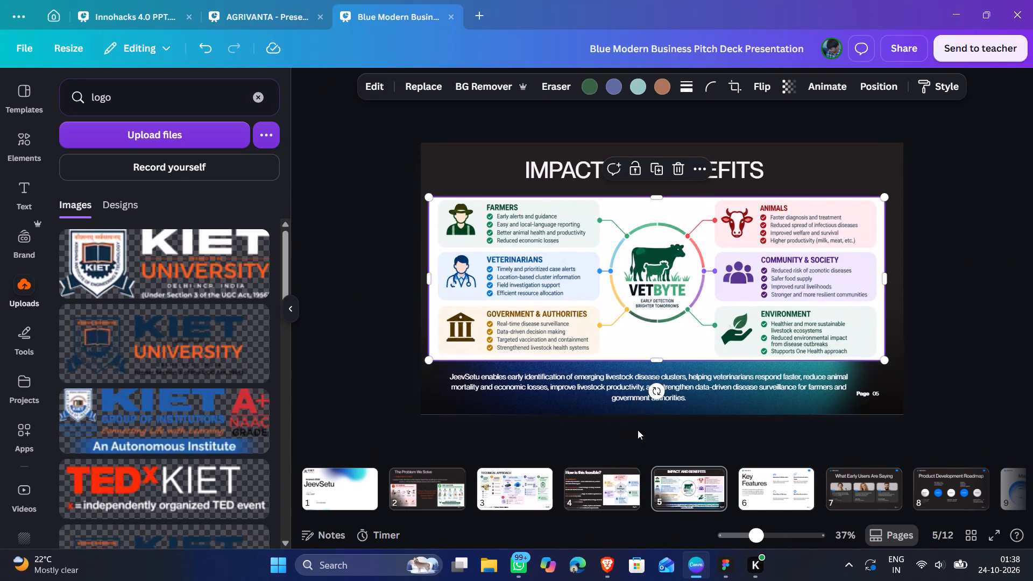
Review the layout and content of slides 1 to 5 of the pitch deck, ending on the Key Features slide.
{"action": "left_click", "coordinate": [604, 488]}
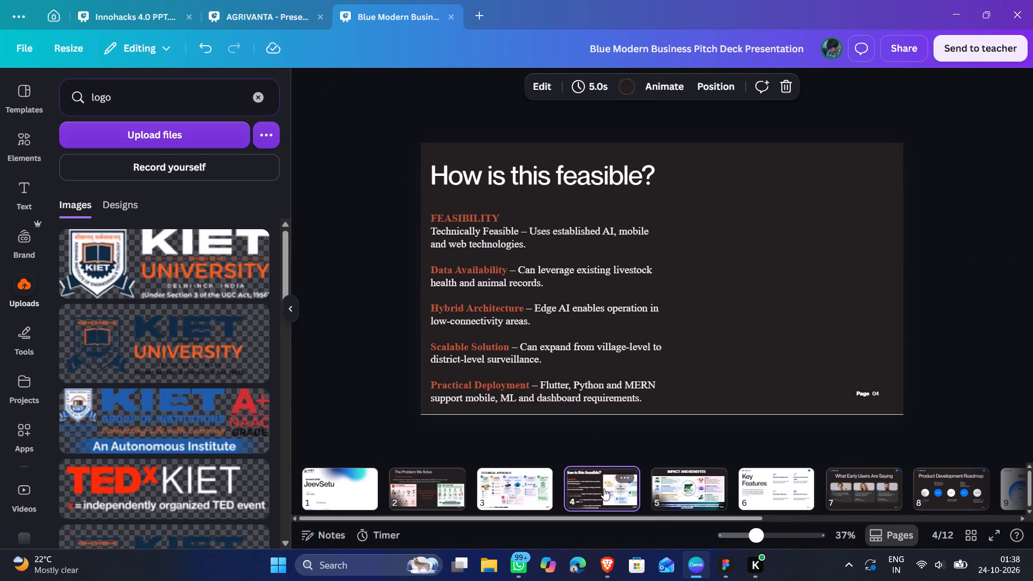
{"action": "left_click", "coordinate": [520, 494]}
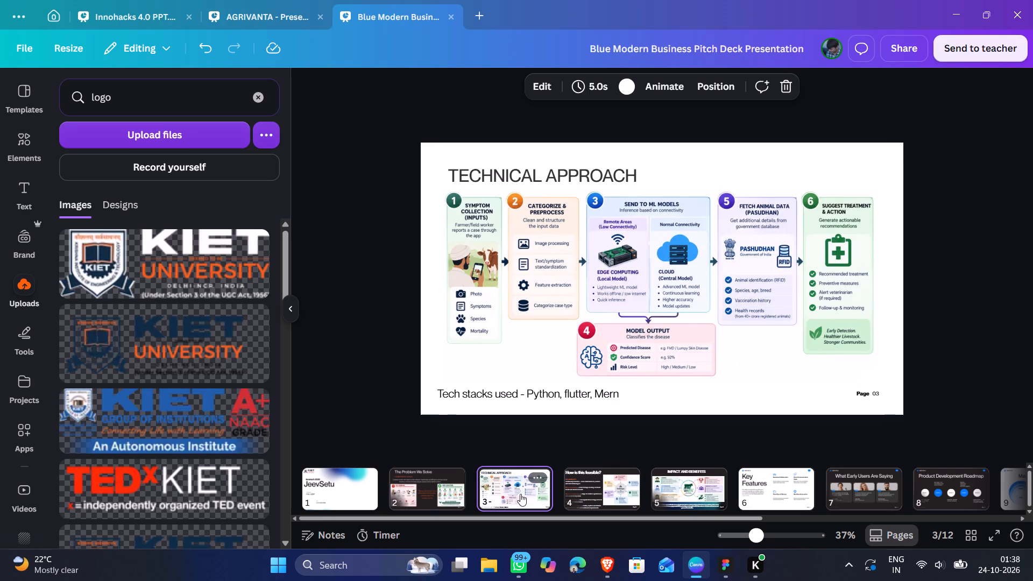
{"action": "left_click", "coordinate": [454, 493]}
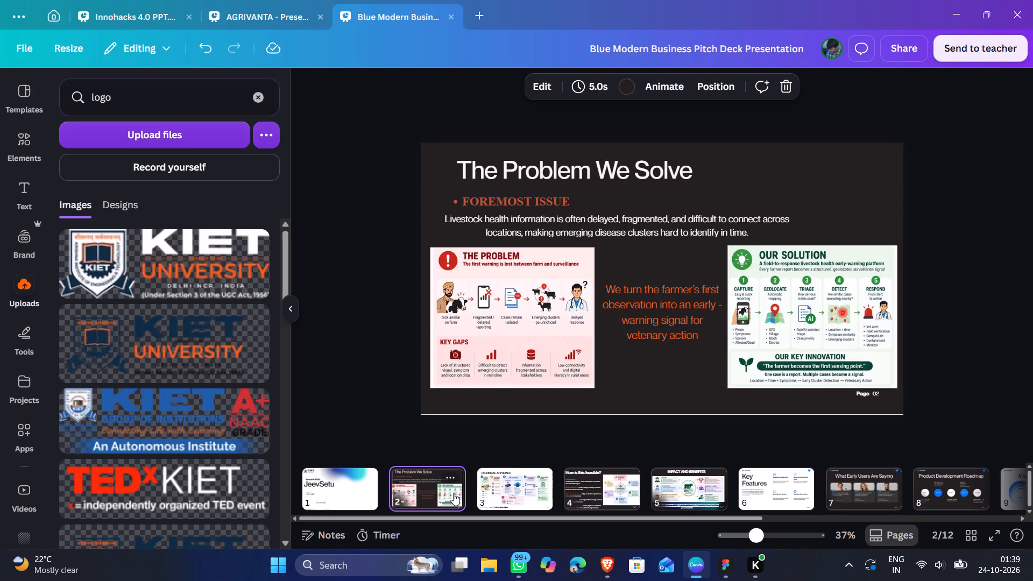
{"action": "left_click", "coordinate": [454, 493]}
{"action": "left_click", "coordinate": [360, 492]}
{"action": "left_click", "coordinate": [601, 480]}
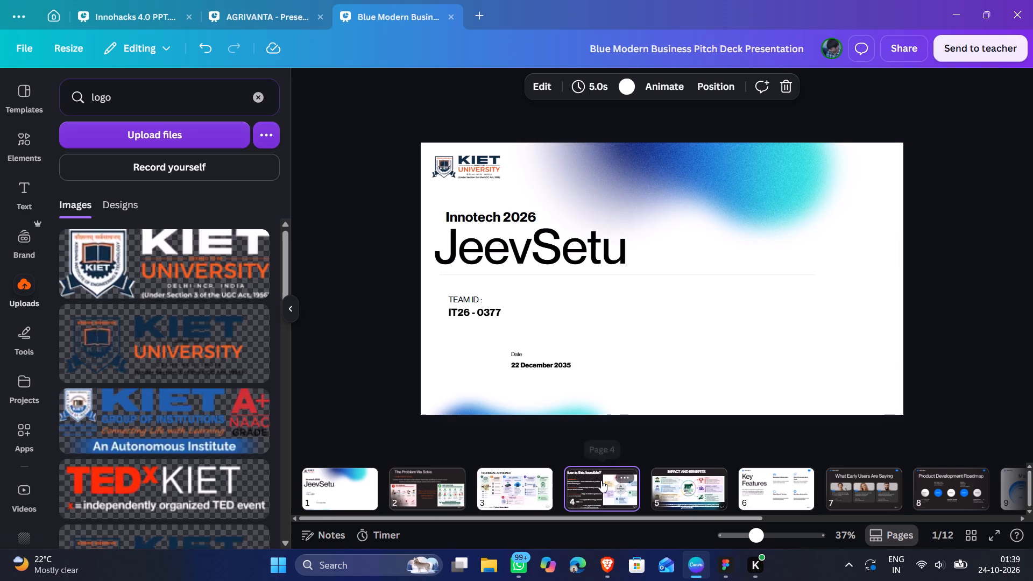
{"action": "left_click", "coordinate": [677, 490]}
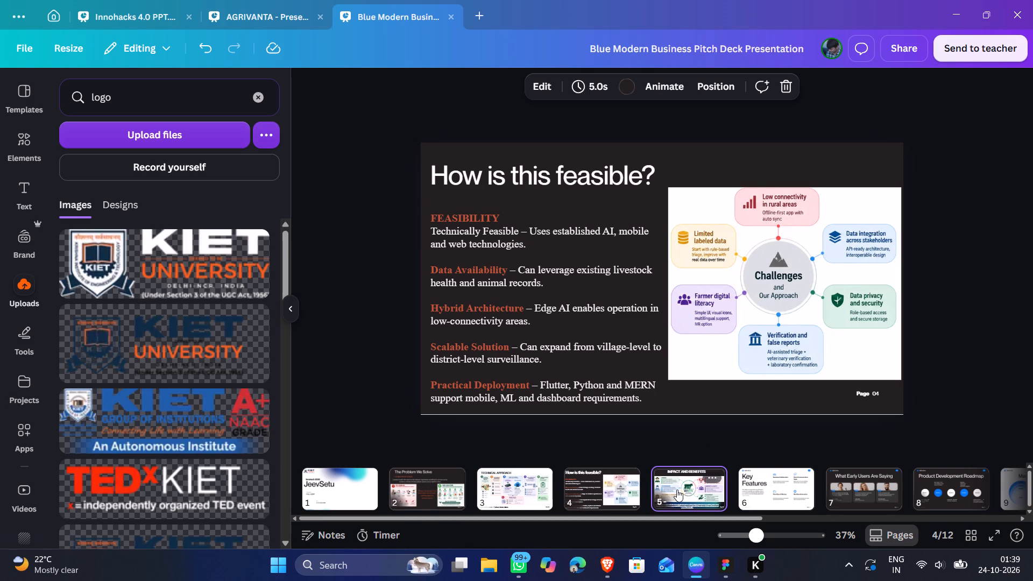
{"action": "left_click", "coordinate": [779, 492]}
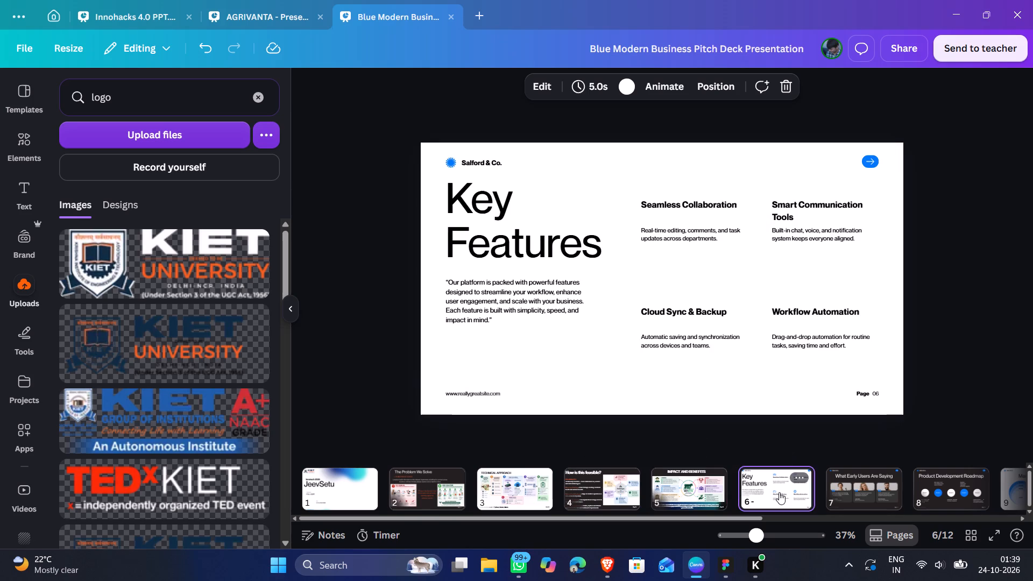
Copy the three research statements and their reference links from AGRIVANTA slide 6 and return to the pitch deck.
{"action": "key", "text": "alt+Tab"}
{"action": "key", "text": "alt+Tab"}
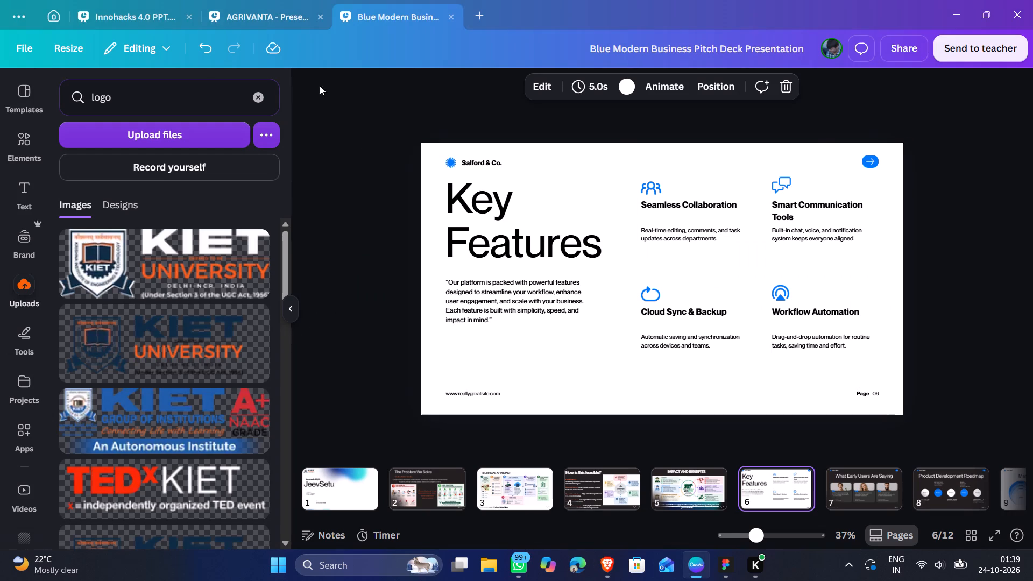
{"action": "left_click", "coordinate": [250, 18]}
{"action": "left_click", "coordinate": [713, 499]}
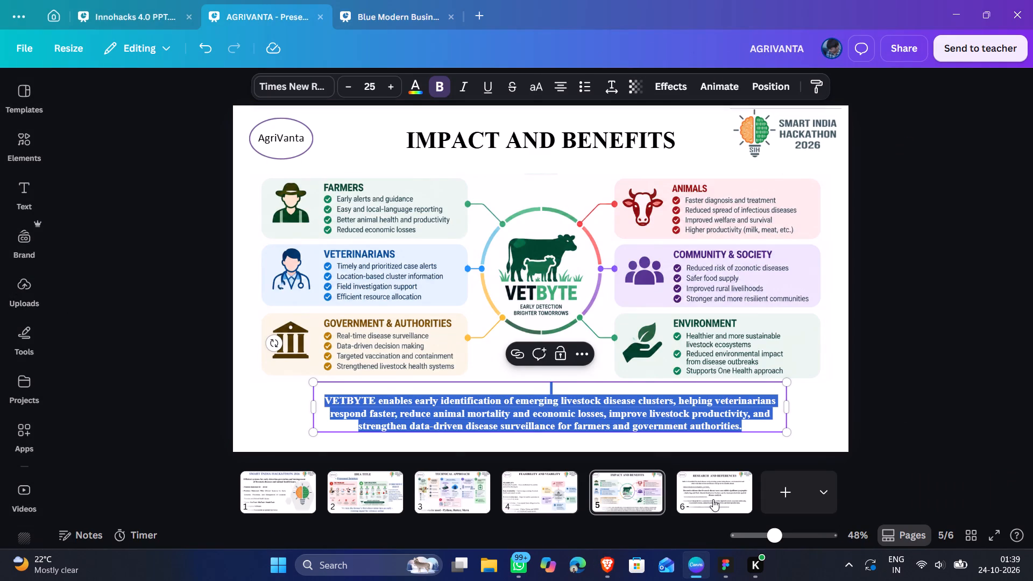
{"action": "left_click_drag", "start_coordinate": [730, 414], "coordinate": [512, 221]}
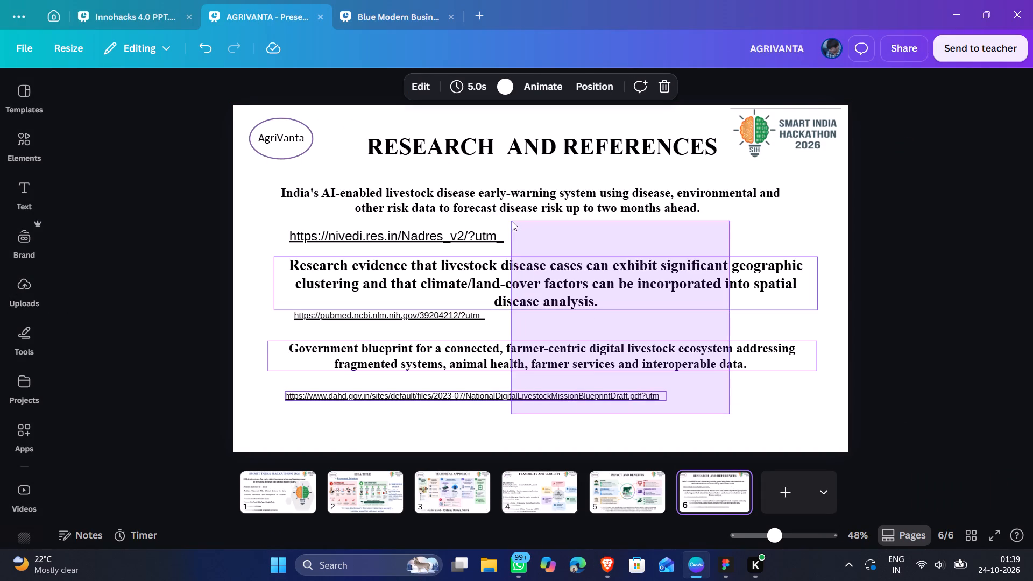
{"action": "left_click_drag", "start_coordinate": [512, 221], "coordinate": [455, 188]}
{"action": "key", "text": "ctrl+c"}
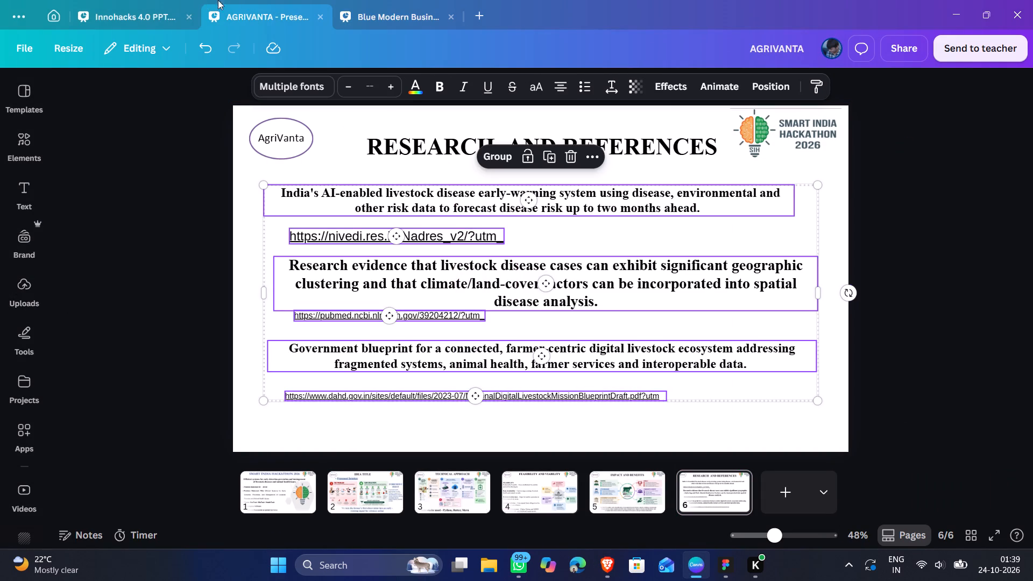
{"action": "left_click", "coordinate": [373, 11]}
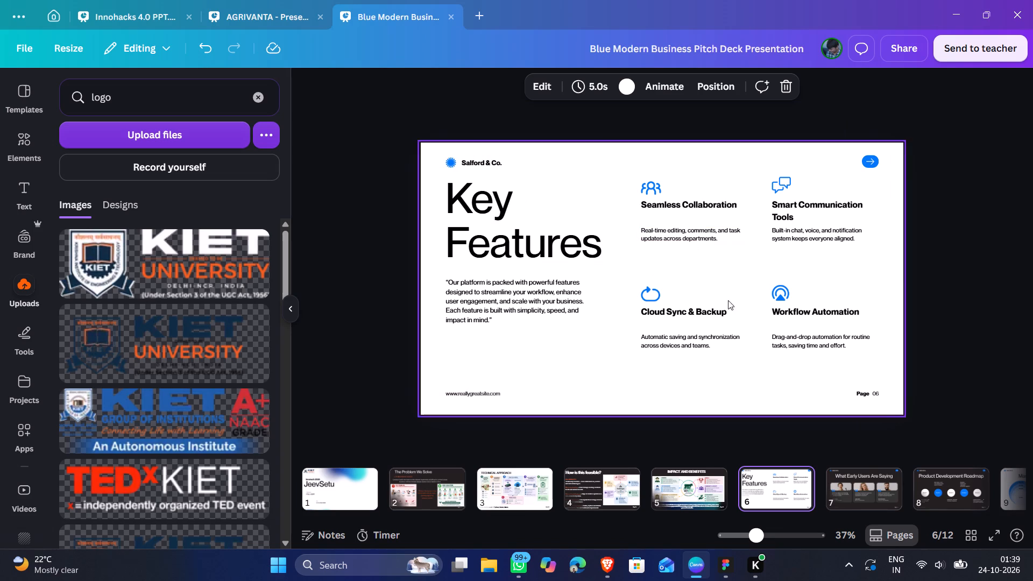
Delete the four feature blocks with their icons, the platform quote and the footer website address from slide 6.
{"action": "left_click_drag", "start_coordinate": [683, 175], "coordinate": [818, 355]}
{"action": "key", "text": "Delete"}
{"action": "left_click_drag", "start_coordinate": [818, 355], "coordinate": [647, 176]}
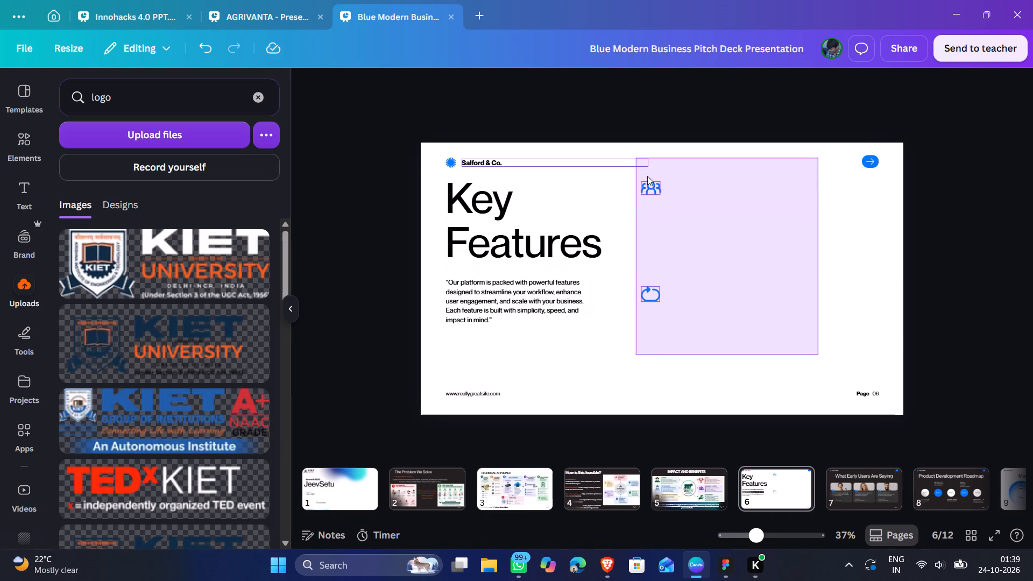
{"action": "left_click_drag", "start_coordinate": [647, 176], "coordinate": [648, 184]}
{"action": "key", "text": "Delete"}
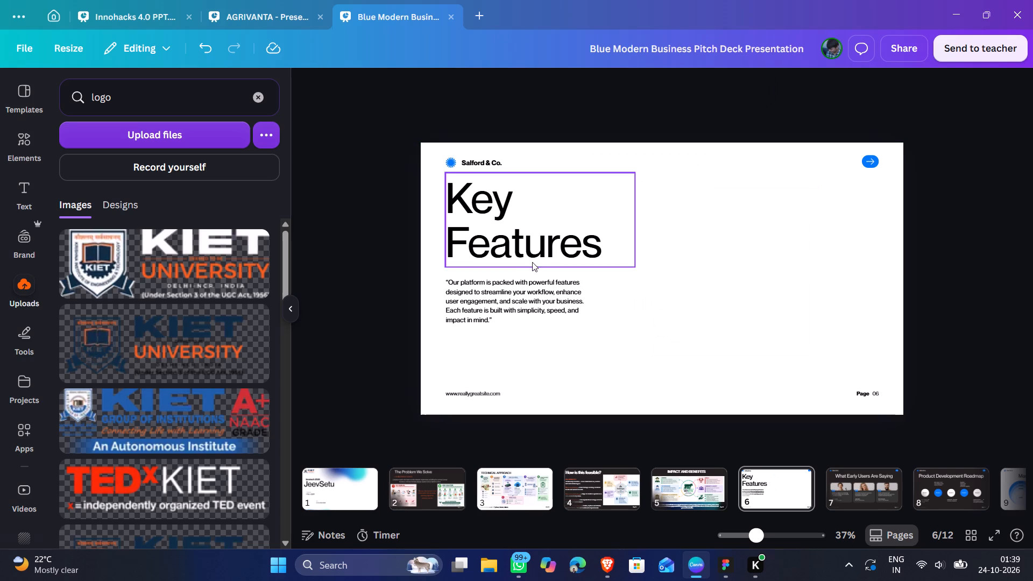
{"action": "left_click", "coordinate": [535, 287]}
{"action": "key", "text": "Delete"}
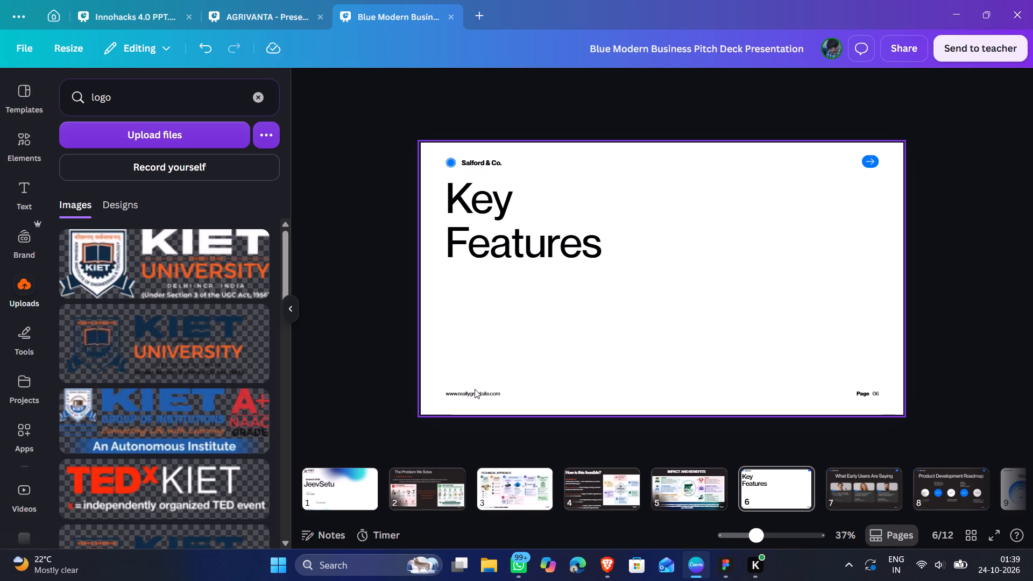
{"action": "left_click", "coordinate": [475, 389]}
{"action": "left_click", "coordinate": [472, 389]}
{"action": "key", "text": "Delete"}
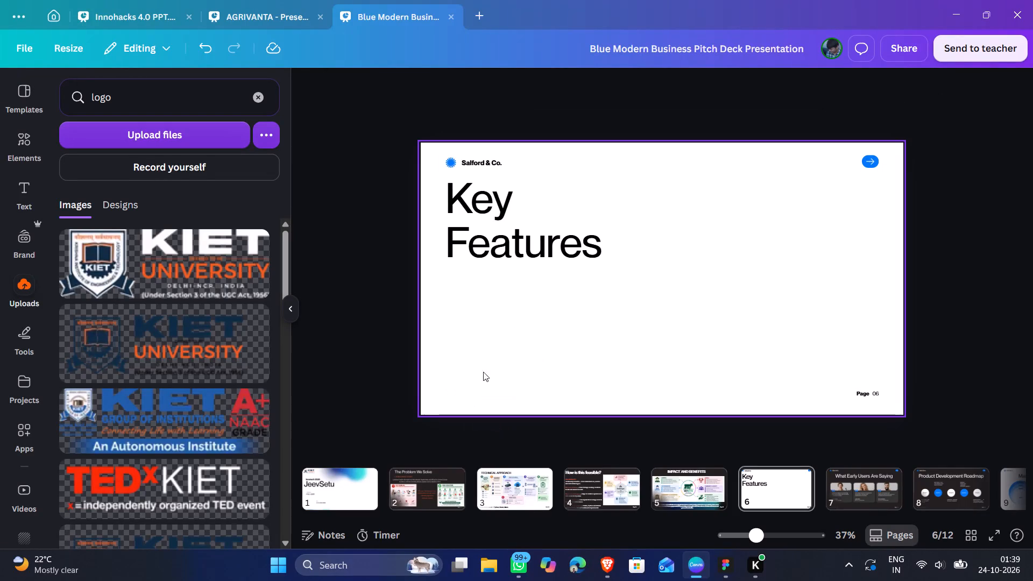
Widen the "Key Features" heading's text box and remove its line break so it fits on one line.
{"action": "left_click", "coordinate": [575, 210]}
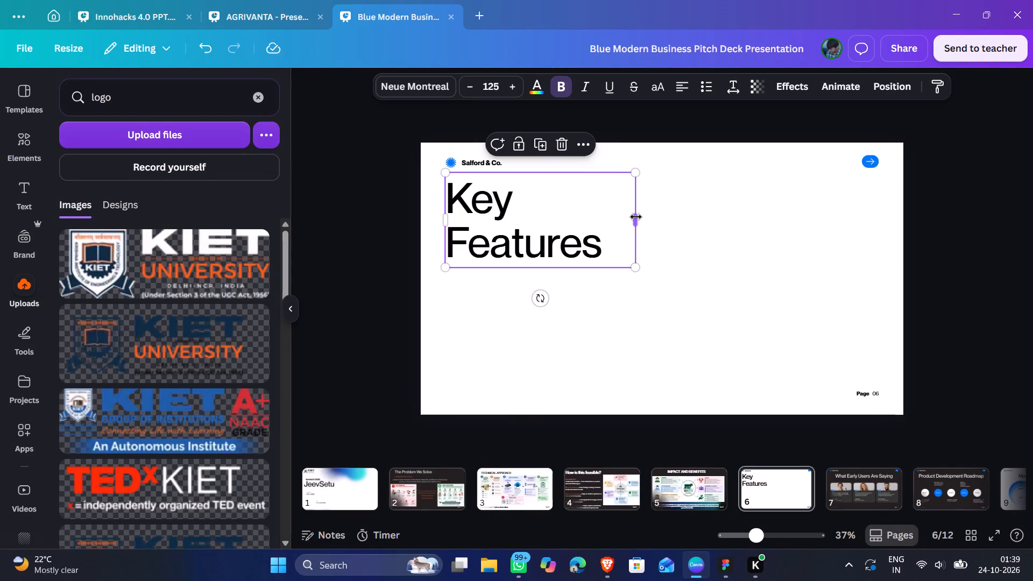
{"action": "left_click_drag", "start_coordinate": [636, 217], "coordinate": [733, 199]}
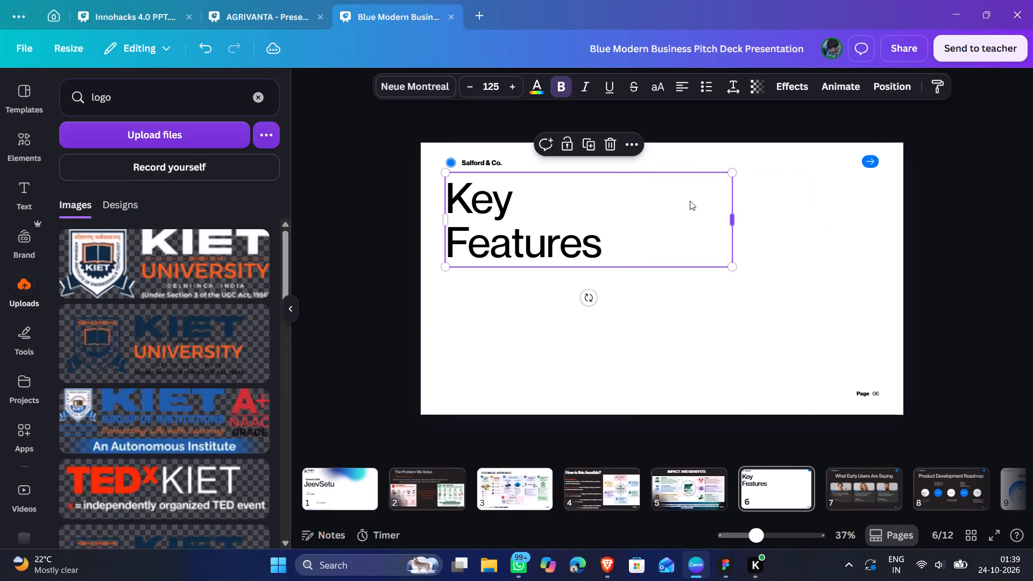
{"action": "double_click", "coordinate": [455, 241]}
{"action": "left_click", "coordinate": [449, 241]}
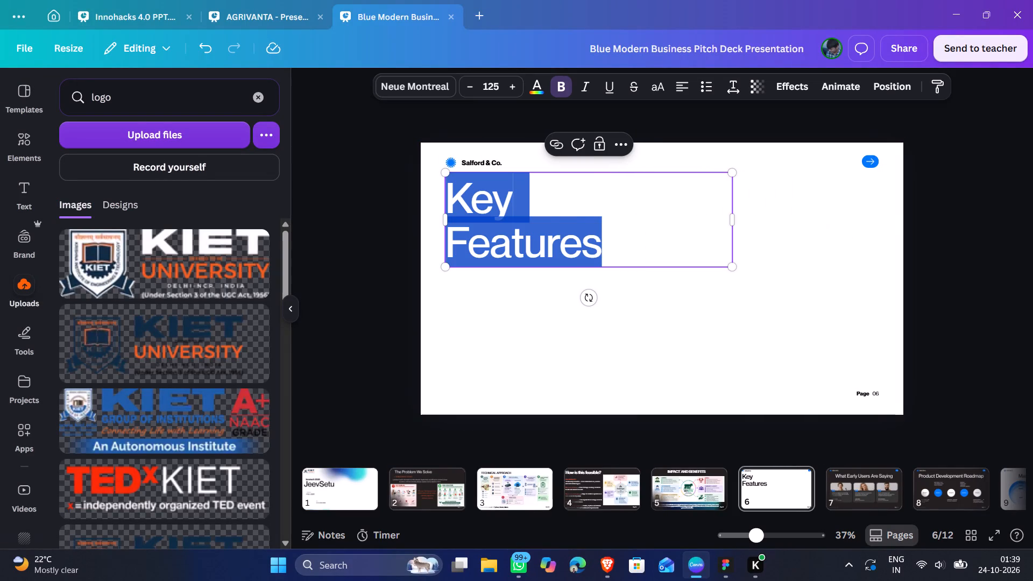
{"action": "key", "text": "BackSpace"}
{"action": "key", "text": "space"}
{"action": "key", "text": "BackSpace"}
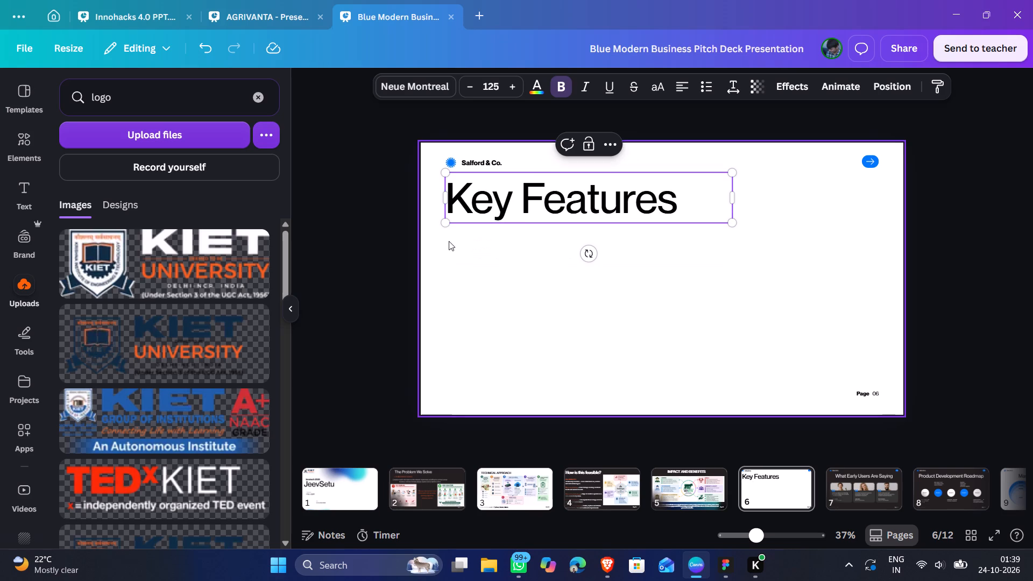
Paste the copied research statements and links onto slide 6 and position them just below the heading.
{"action": "left_click", "coordinate": [520, 300]}
{"action": "key", "text": "ctrl+v"}
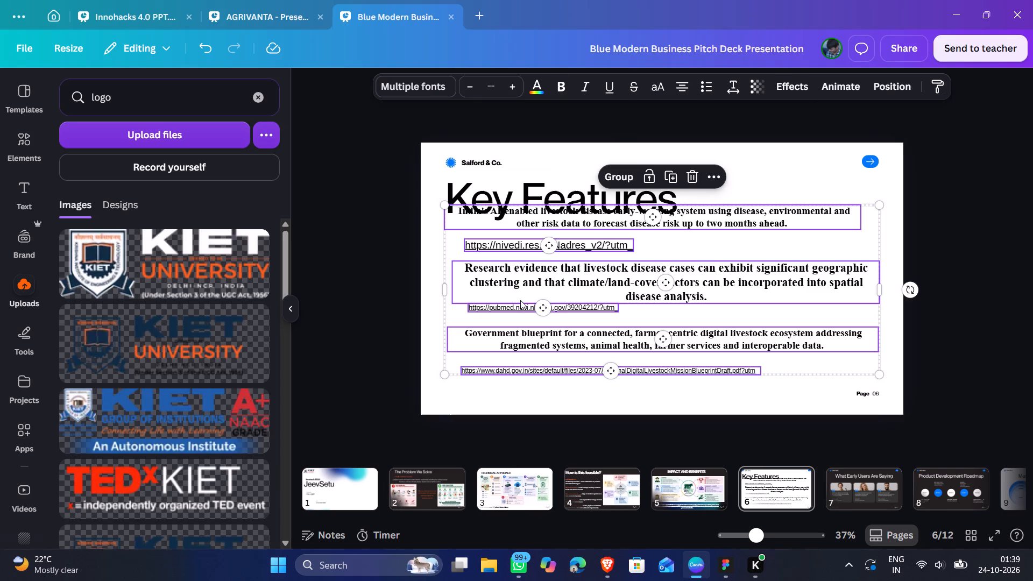
{"action": "left_click_drag", "start_coordinate": [727, 293], "coordinate": [726, 310]}
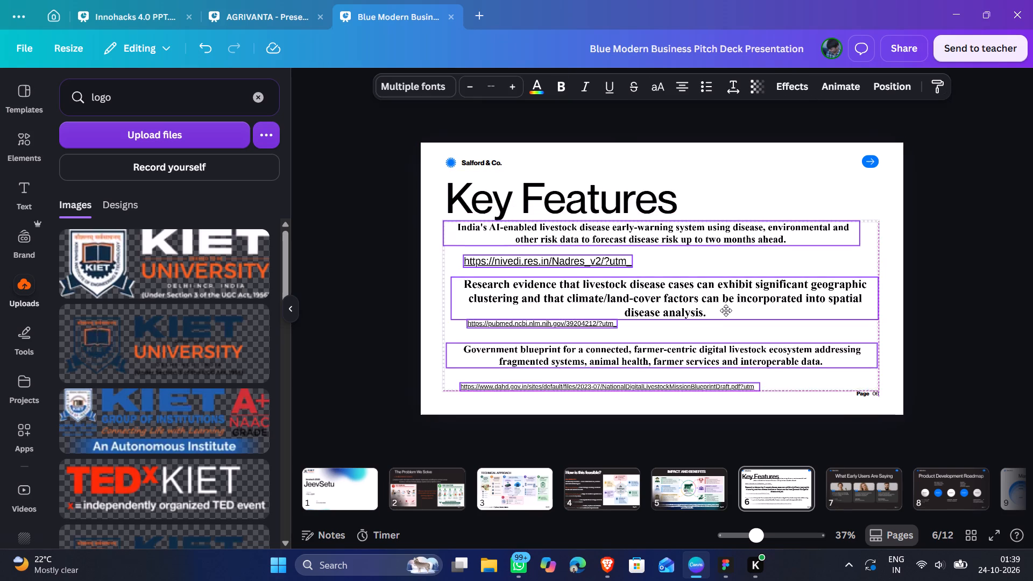
{"action": "left_click_drag", "start_coordinate": [726, 310], "coordinate": [722, 313]}
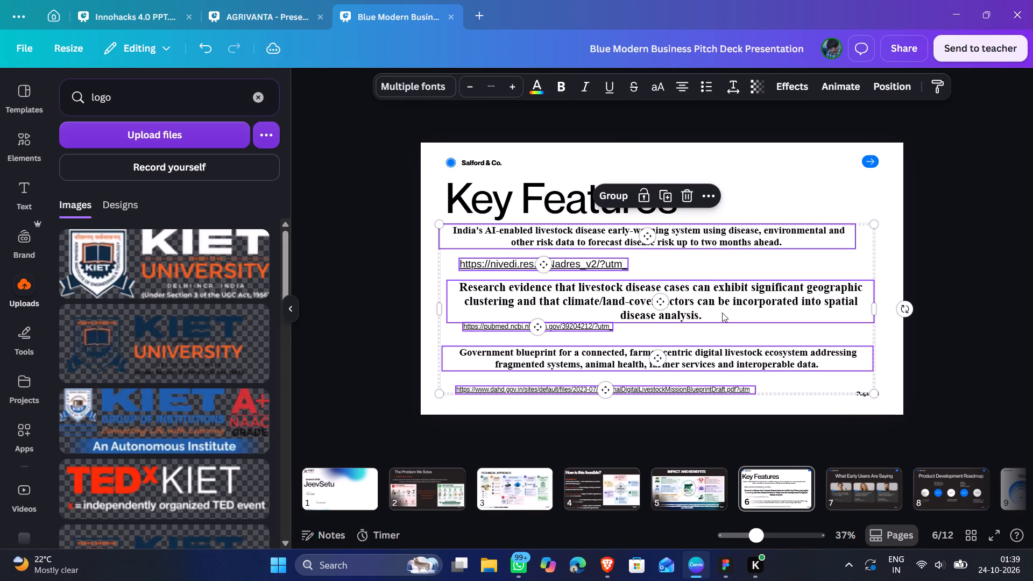
{"action": "left_click", "coordinate": [981, 262]}
Delete the blue arrow badge, the "Salford & Co." company name and the blue dot logo from slide 6.
{"action": "left_click", "coordinate": [628, 206]}
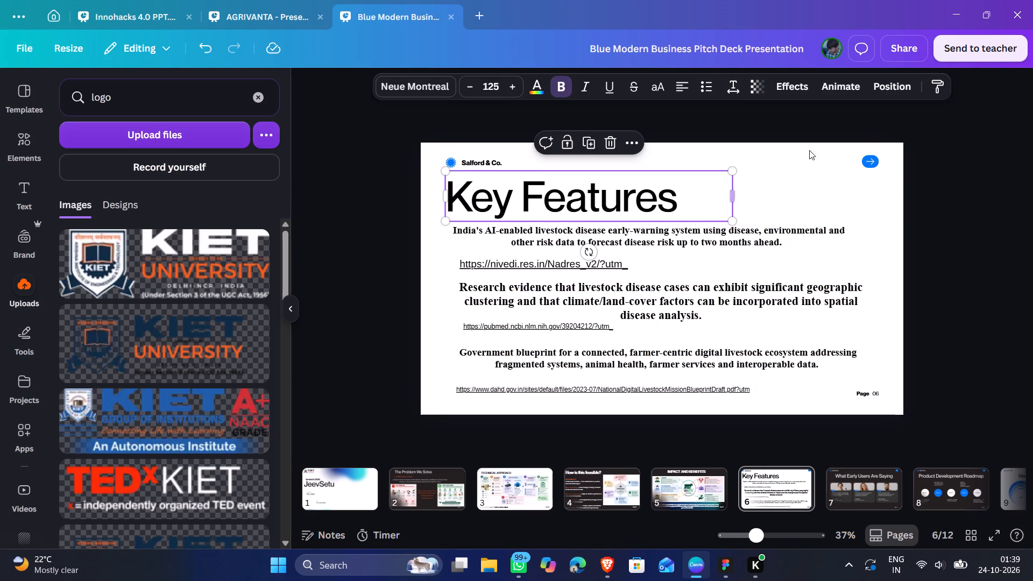
{"action": "left_click", "coordinate": [871, 155]}
{"action": "key", "text": "Delete"}
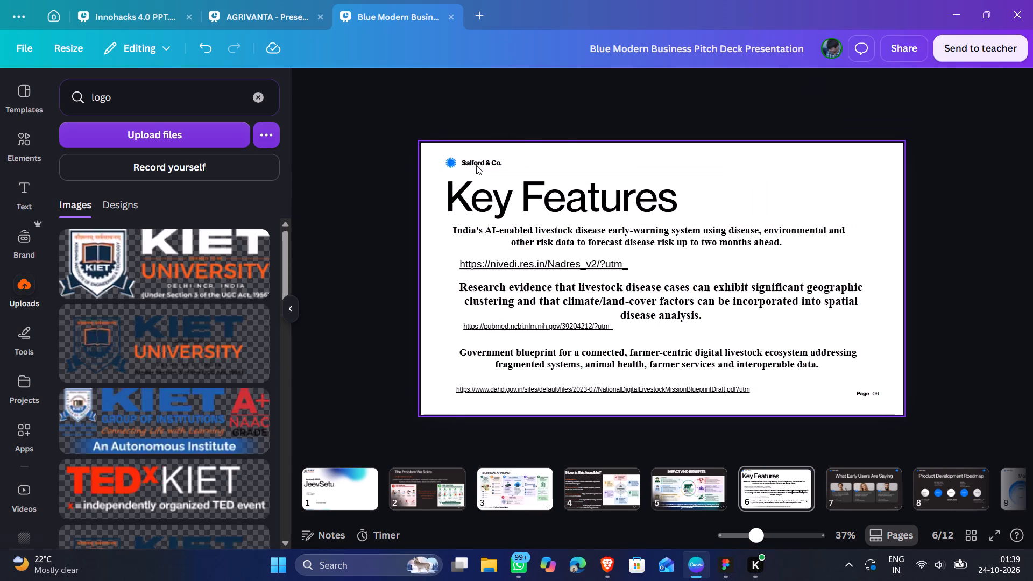
{"action": "left_click", "coordinate": [478, 166]}
{"action": "key", "text": "Delete"}
{"action": "left_click", "coordinate": [449, 162]}
{"action": "key", "text": "Delete"}
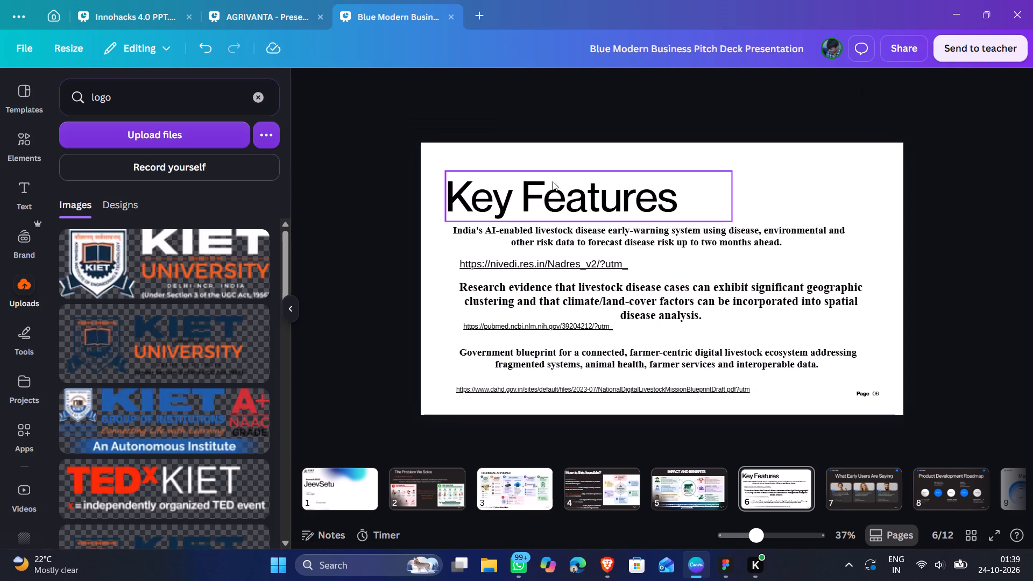
Move the "Key Features" heading slightly up, clear of the first research statement.
{"action": "left_click_drag", "start_coordinate": [560, 189], "coordinate": [557, 183]}
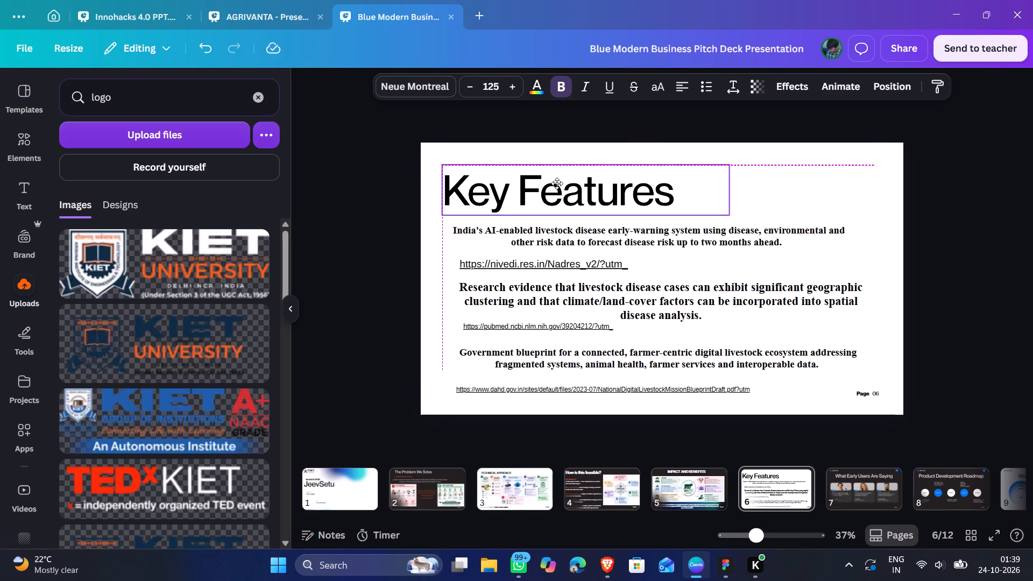
{"action": "left_click_drag", "start_coordinate": [557, 183], "coordinate": [556, 183]}
Replace slide 6's "Key Features" heading with the "RESEARCH AND REFERENCES" heading copied from AGRIVANTA's slide 6.
{"action": "key", "text": "alt+Tab"}
{"action": "key", "text": "alt+Tab"}
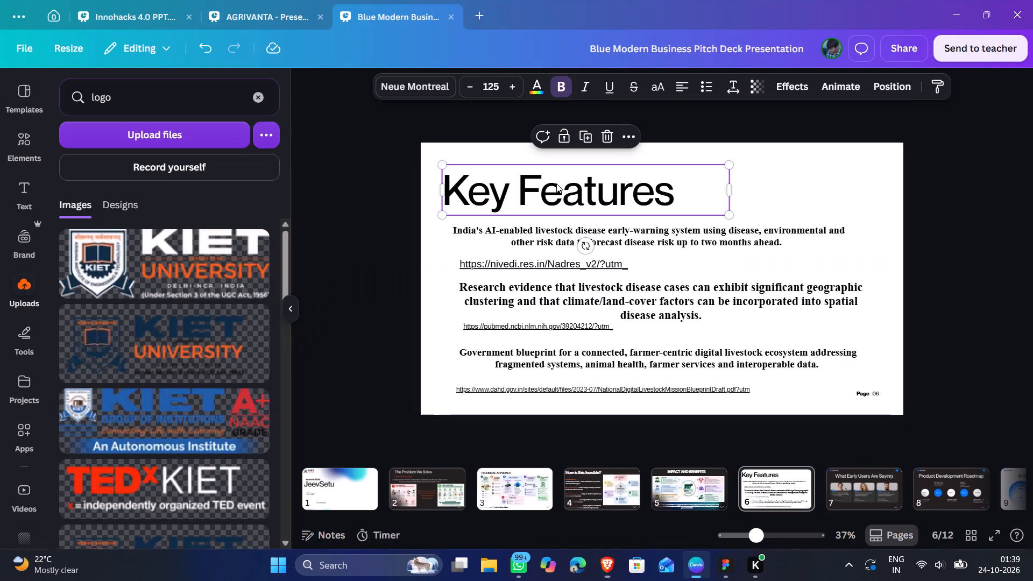
{"action": "left_click", "coordinate": [277, 12]}
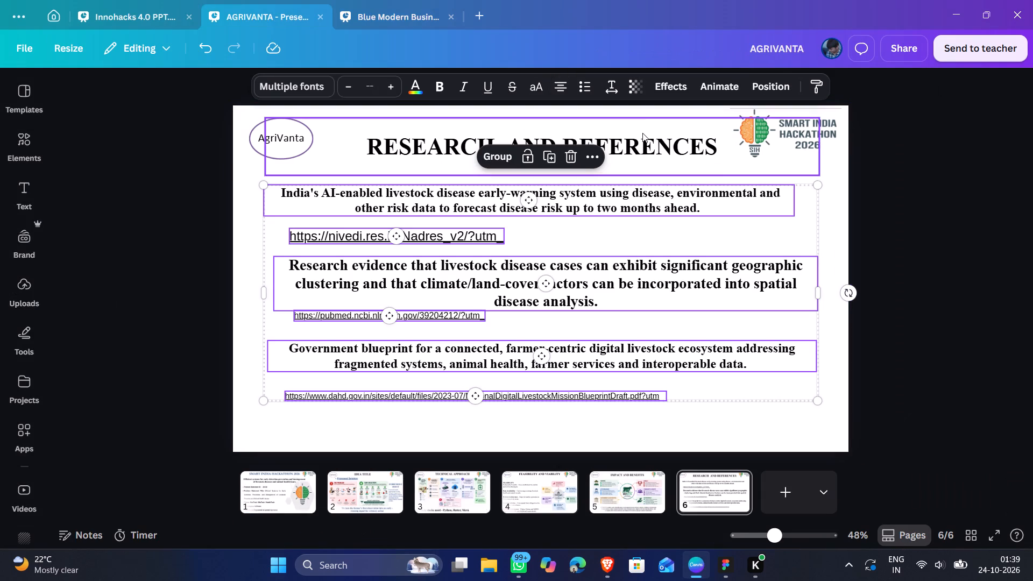
{"action": "double_click", "coordinate": [643, 136]}
{"action": "key", "text": "ctrl+a"}
{"action": "key", "text": "ctrl+c"}
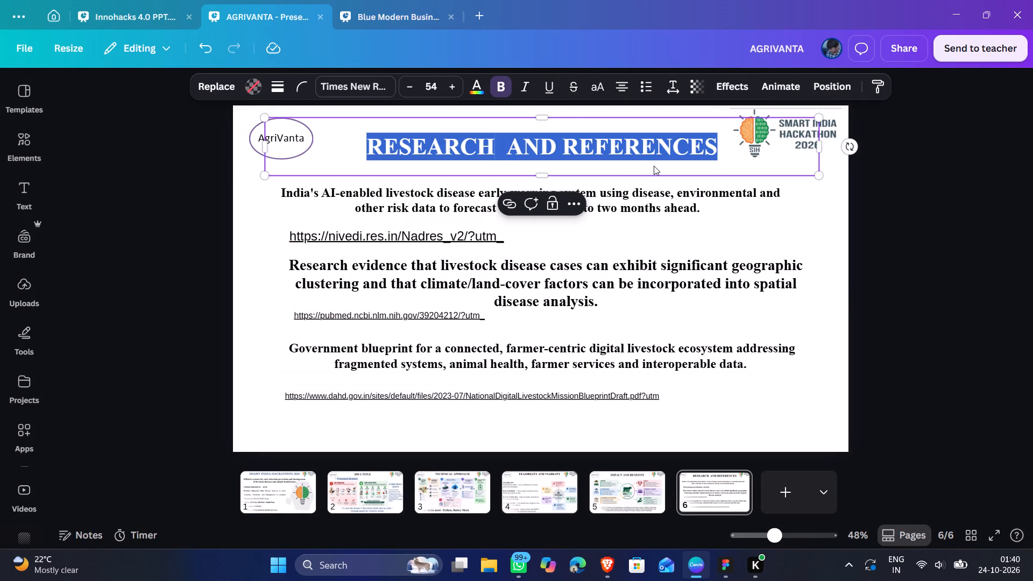
{"action": "key", "text": "ctrl+c"}
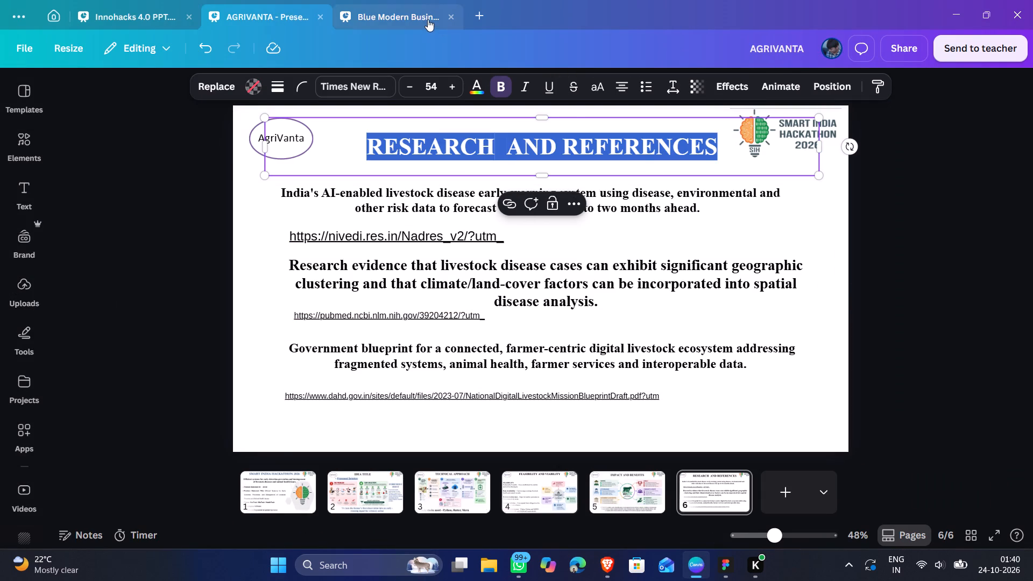
{"action": "left_click", "coordinate": [426, 19]}
{"action": "double_click", "coordinate": [518, 188]}
{"action": "key", "text": "ctrl+a"}
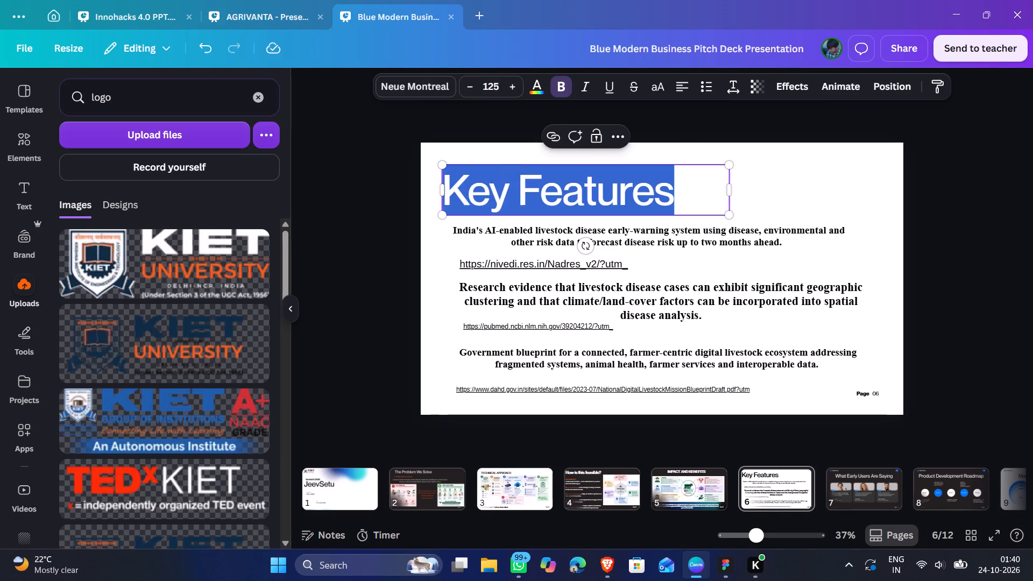
{"action": "key", "text": "ctrl+v"}
Scale the "RESEARCH AND REFERENCES" heading down to font size 76.8 and widen its text box so it fits on one line.
{"action": "left_click_drag", "start_coordinate": [735, 235], "coordinate": [887, 206]}
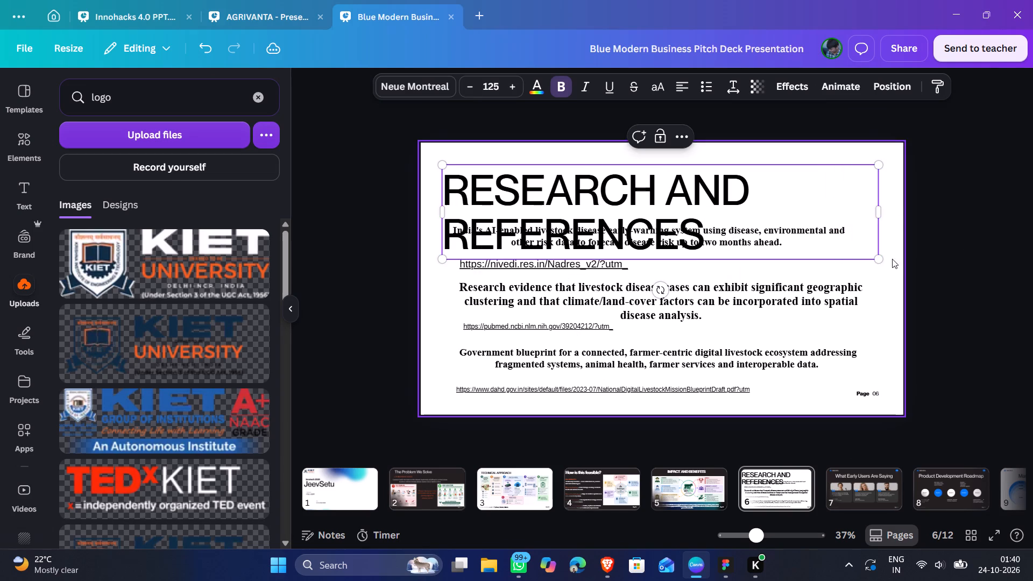
{"action": "left_click_drag", "start_coordinate": [883, 259], "coordinate": [721, 192]}
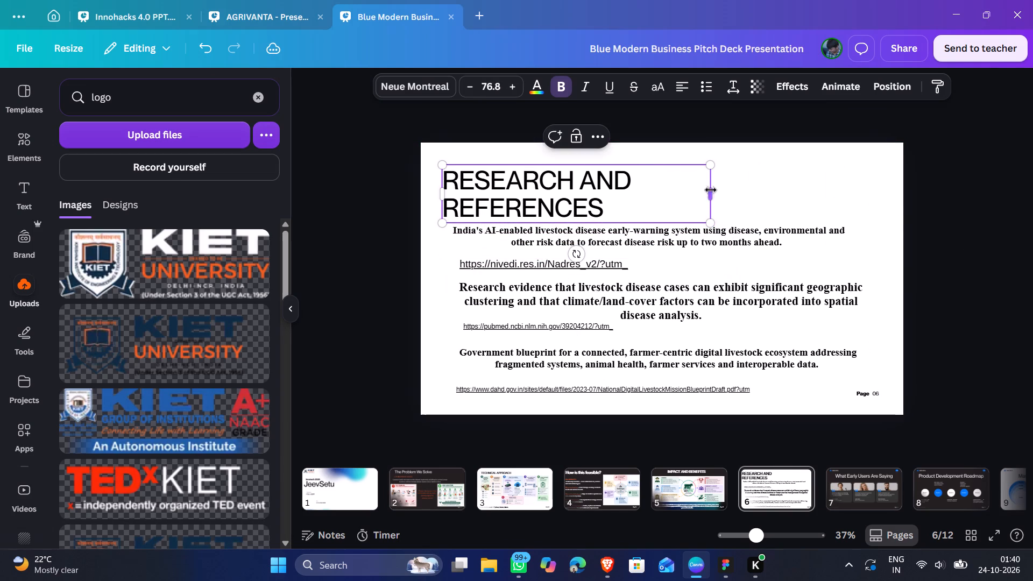
{"action": "left_click", "coordinate": [706, 190]}
{"action": "left_click_drag", "start_coordinate": [711, 194], "coordinate": [753, 195]}
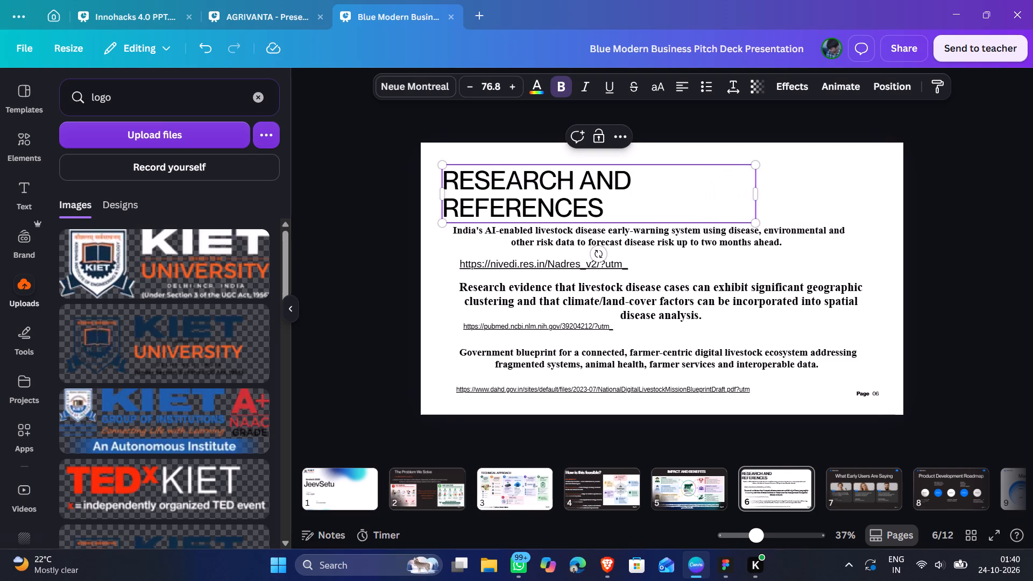
{"action": "left_click", "coordinate": [767, 193]}
{"action": "left_click", "coordinate": [747, 195]}
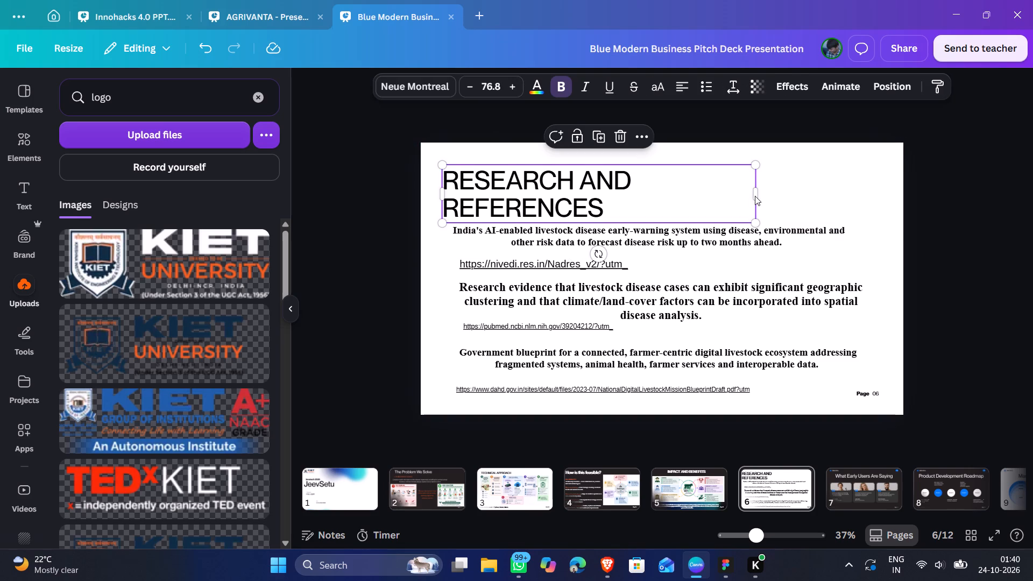
{"action": "left_click_drag", "start_coordinate": [755, 196], "coordinate": [770, 190]}
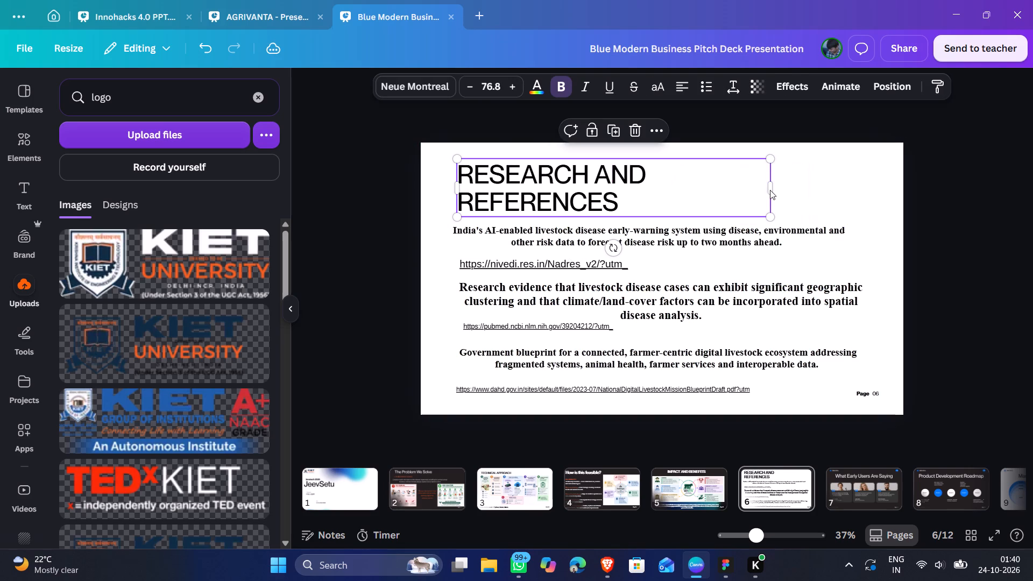
{"action": "left_click_drag", "start_coordinate": [773, 190], "coordinate": [843, 189]}
{"action": "left_click", "coordinate": [935, 208]}
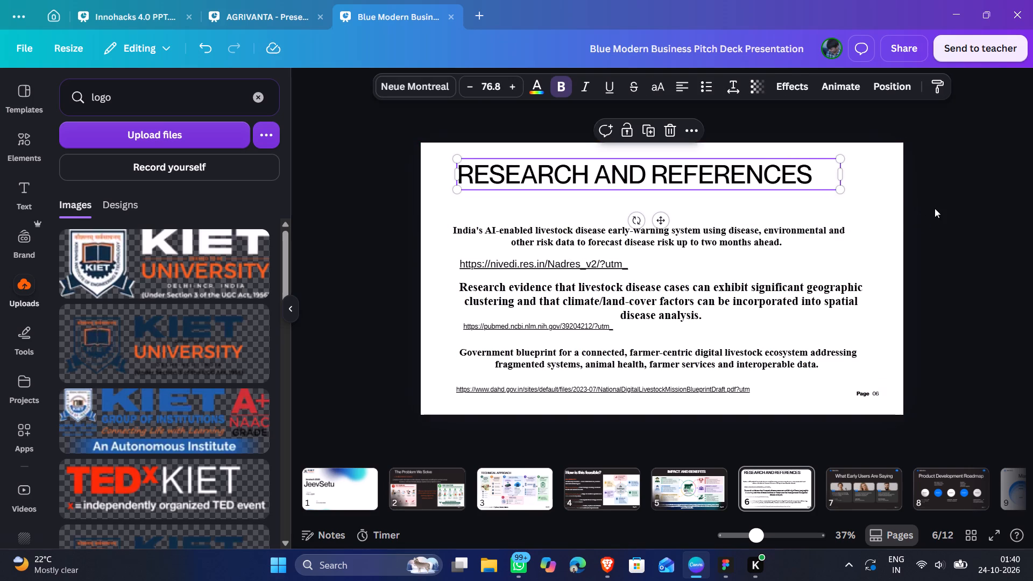
Move the "RESEARCH AND REFERENCES" heading slightly down and roughly centre it above the research statements.
{"action": "left_click_drag", "start_coordinate": [799, 181], "coordinate": [803, 193]}
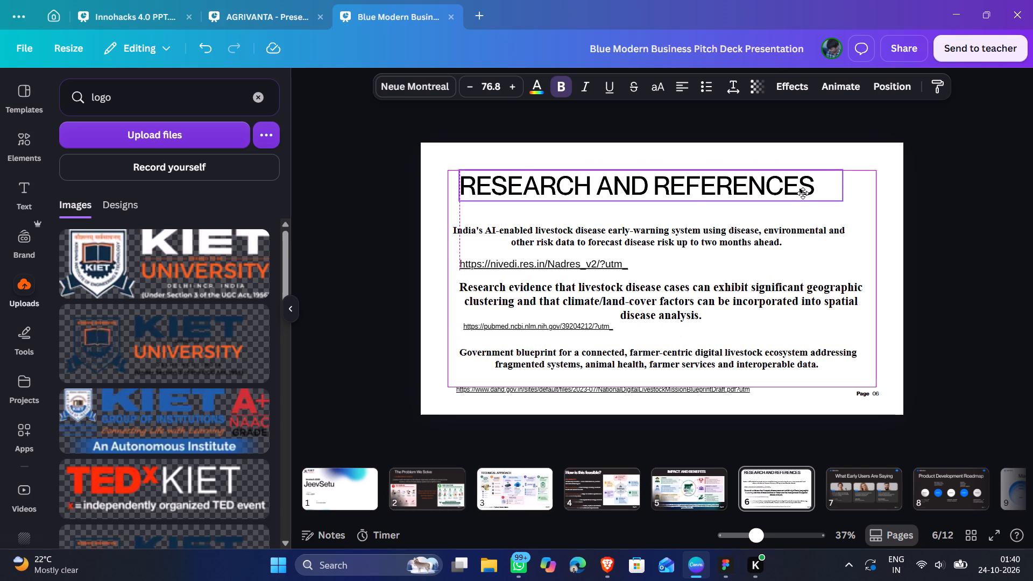
{"action": "left_click_drag", "start_coordinate": [803, 193], "coordinate": [811, 192]}
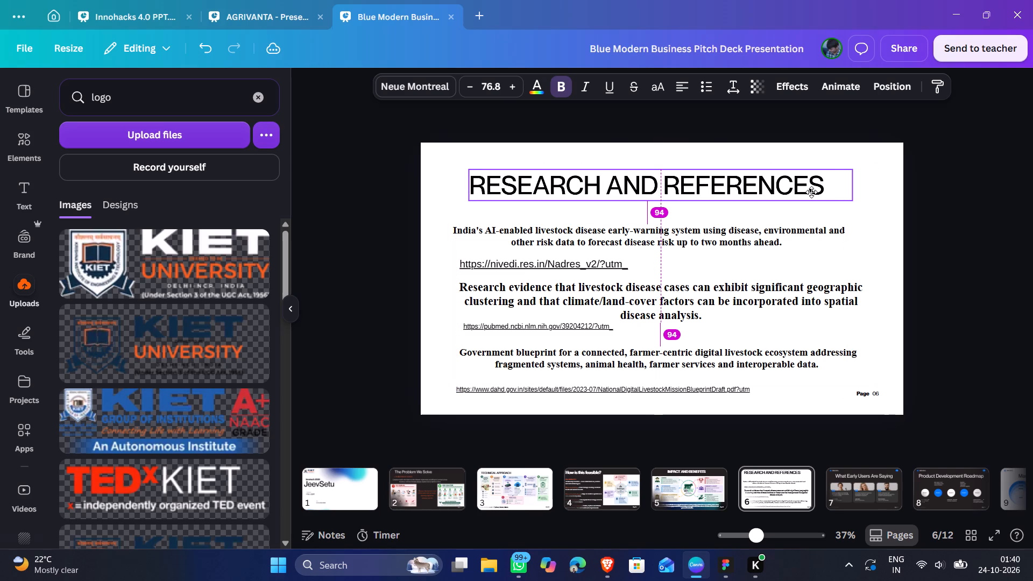
{"action": "left_click_drag", "start_coordinate": [811, 192], "coordinate": [809, 191]}
{"action": "left_click", "coordinate": [986, 247]}
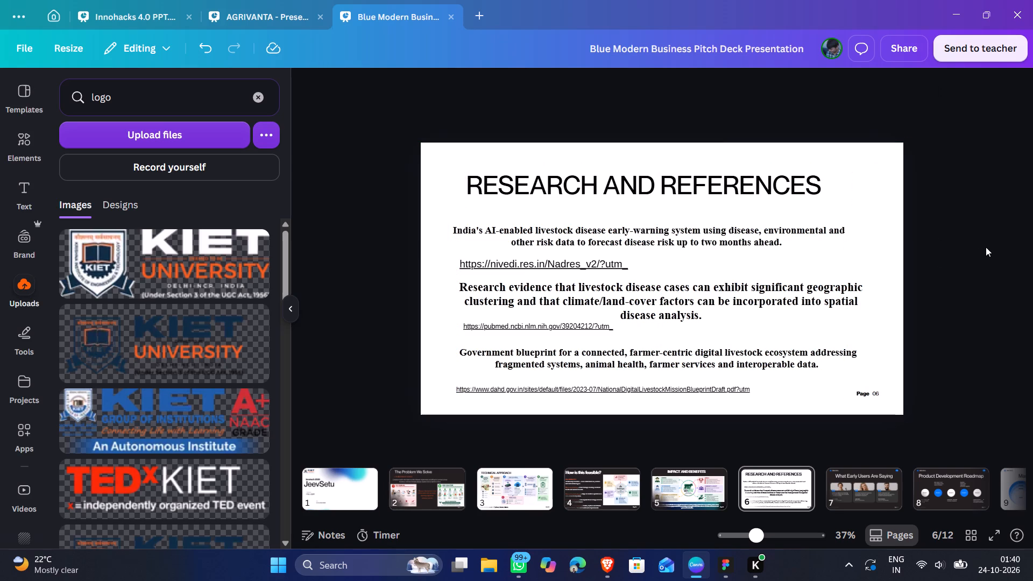
Go back through slides 4 and 2 to the JeevSetu title slide to check them.
{"action": "left_click", "coordinate": [593, 495]}
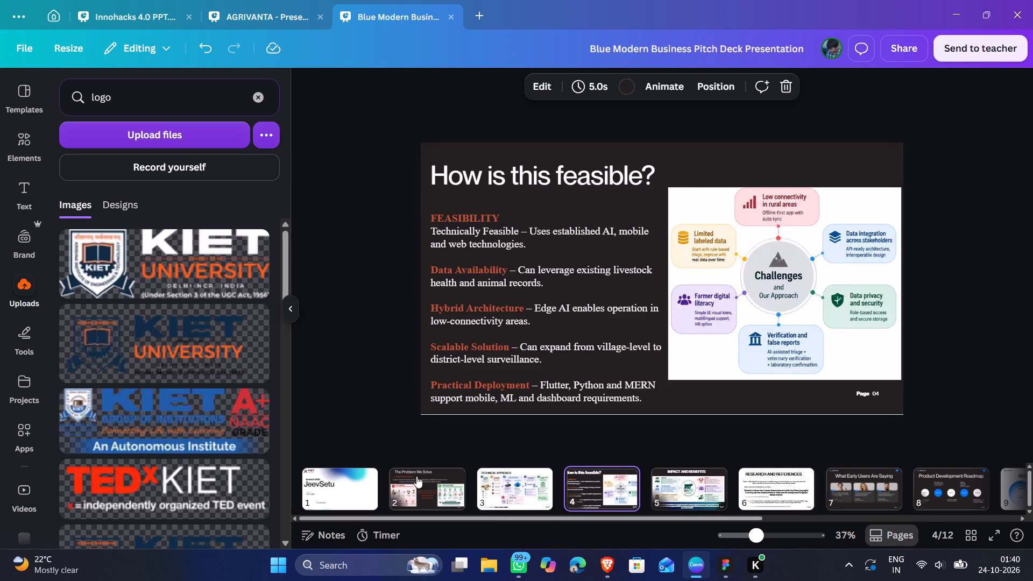
{"action": "left_click", "coordinate": [409, 487]}
{"action": "left_click", "coordinate": [329, 488]}
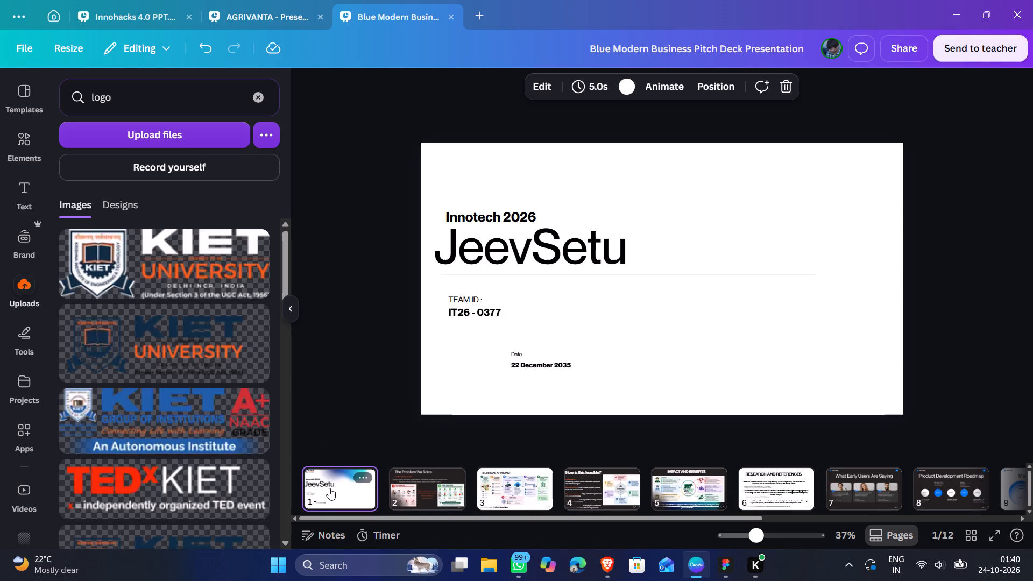
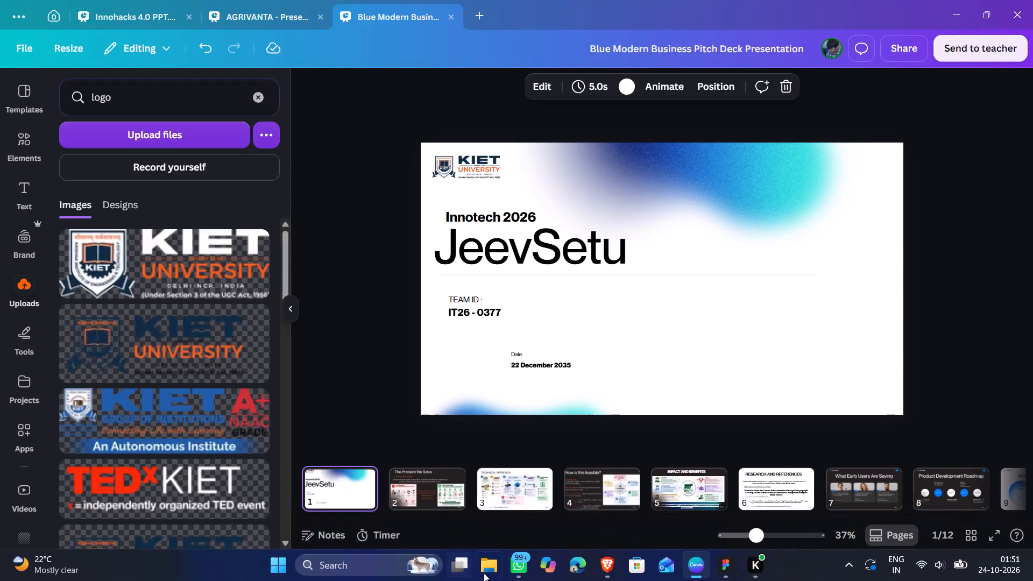
Delete the six unused template slides that follow "RESEARCH AND REFERENCES", from "What Early Users Are Saying" through "Let's Build the Future Together".
{"action": "left_click", "coordinate": [834, 496]}
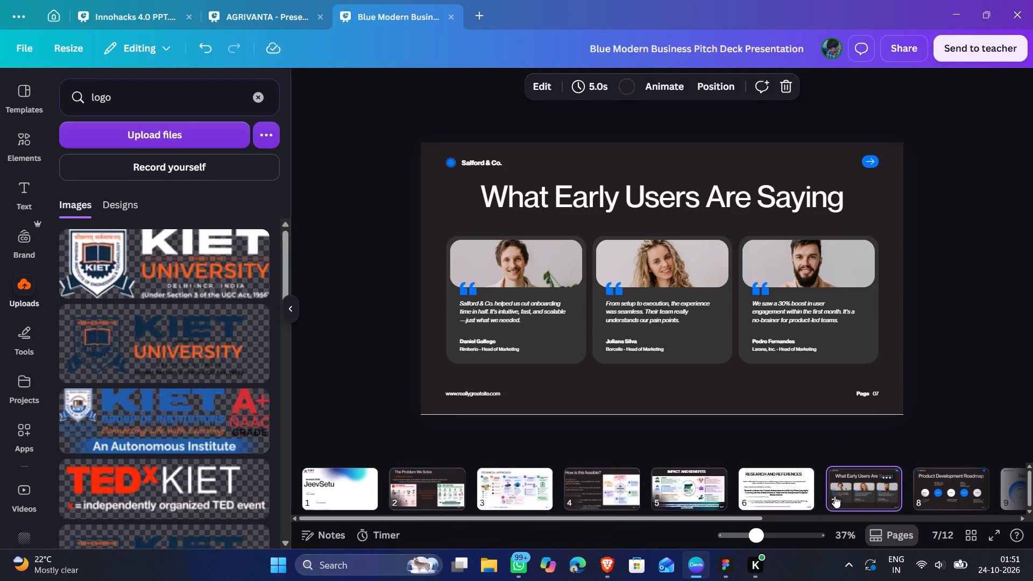
{"action": "key", "text": "Delete"}
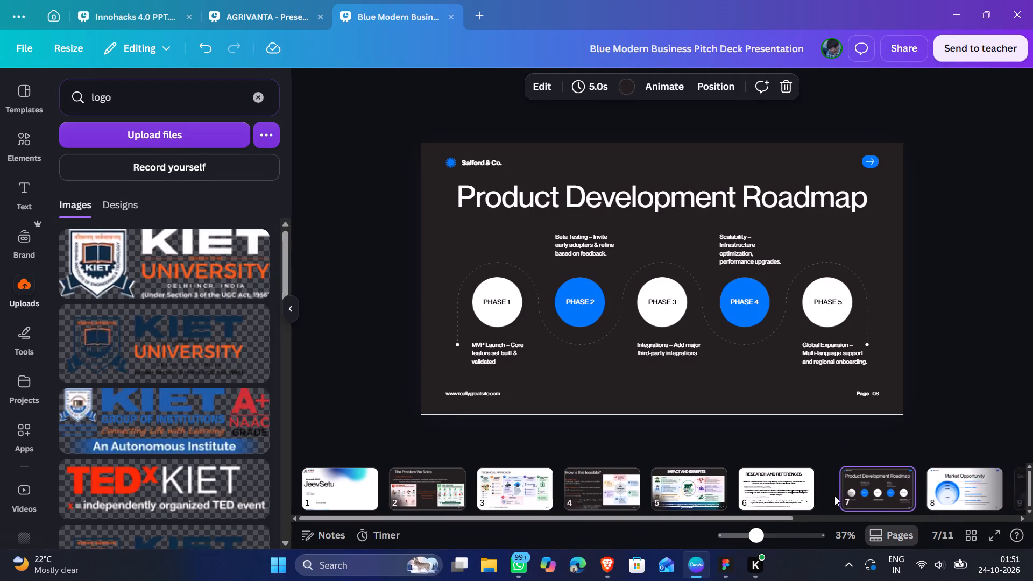
{"action": "left_click", "coordinate": [852, 494]}
{"action": "key", "text": "Delete"}
{"action": "left_click", "coordinate": [852, 494]}
{"action": "key", "text": "Delete"}
{"action": "left_click", "coordinate": [852, 494]}
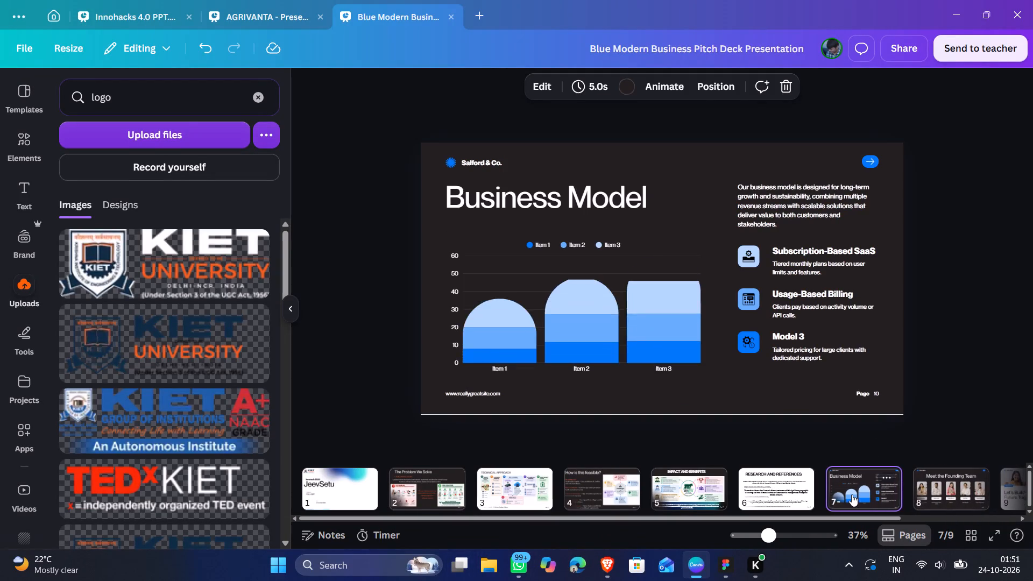
{"action": "key", "text": "Delete"}
{"action": "left_click", "coordinate": [852, 494]}
{"action": "key", "text": "Delete"}
{"action": "left_click", "coordinate": [852, 494]}
{"action": "key", "text": "Delete"}
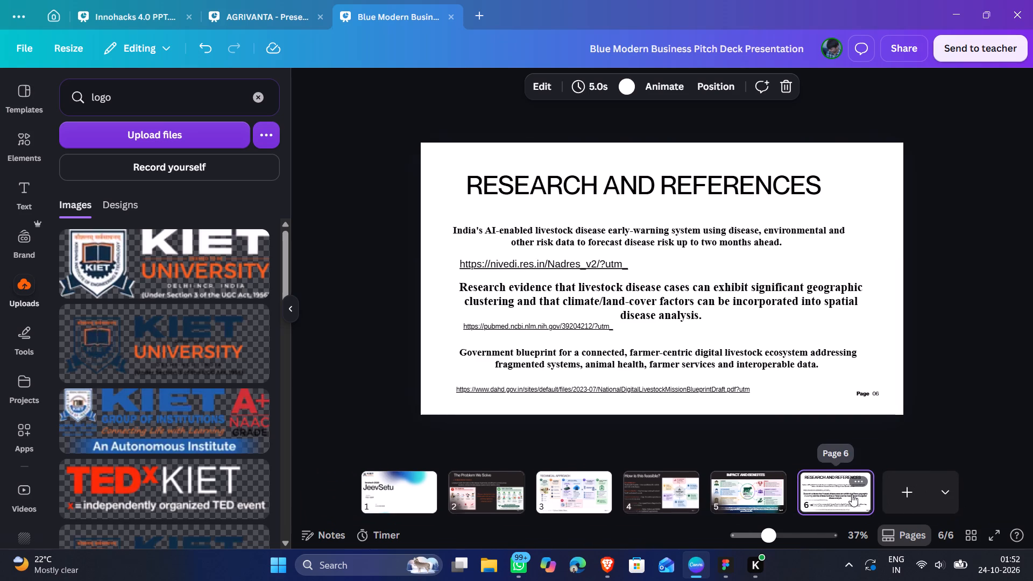
Restore the deleted "Meet the Founding Team" slide as slide 7, leaving the "Let's Build the Future Together" slide out of the deck.
{"action": "left_click", "coordinate": [826, 494]}
{"action": "left_click", "coordinate": [757, 492]}
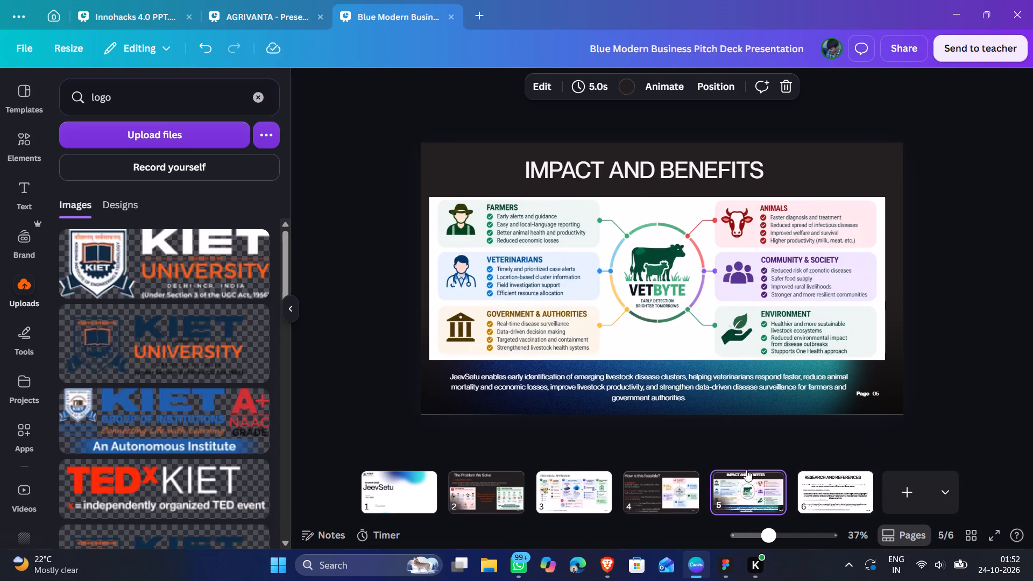
{"action": "left_click", "coordinate": [822, 499]}
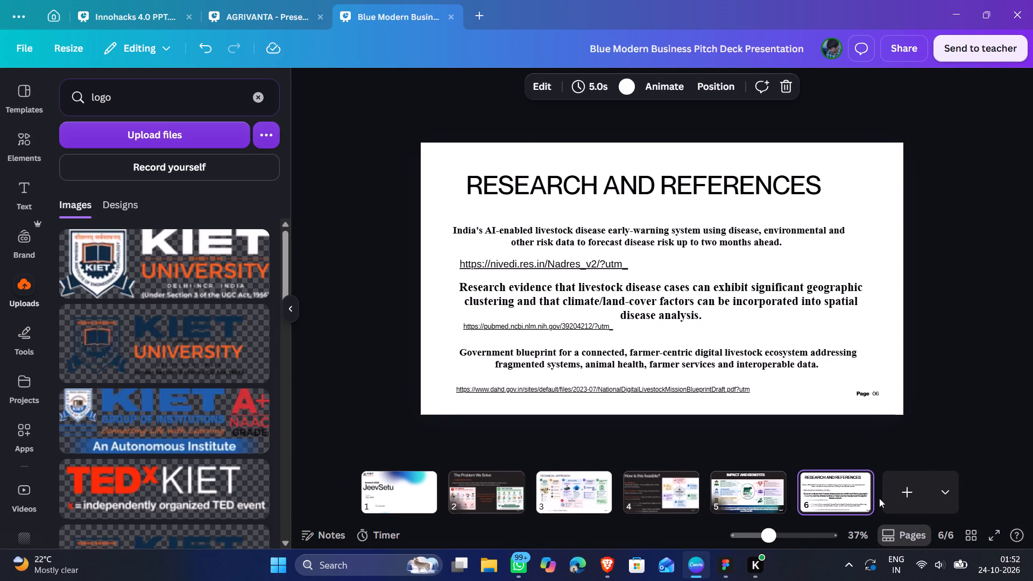
{"action": "key", "text": "ctrl+z"}
{"action": "left_click", "coordinate": [879, 498]}
{"action": "key", "text": "ctrl+z"}
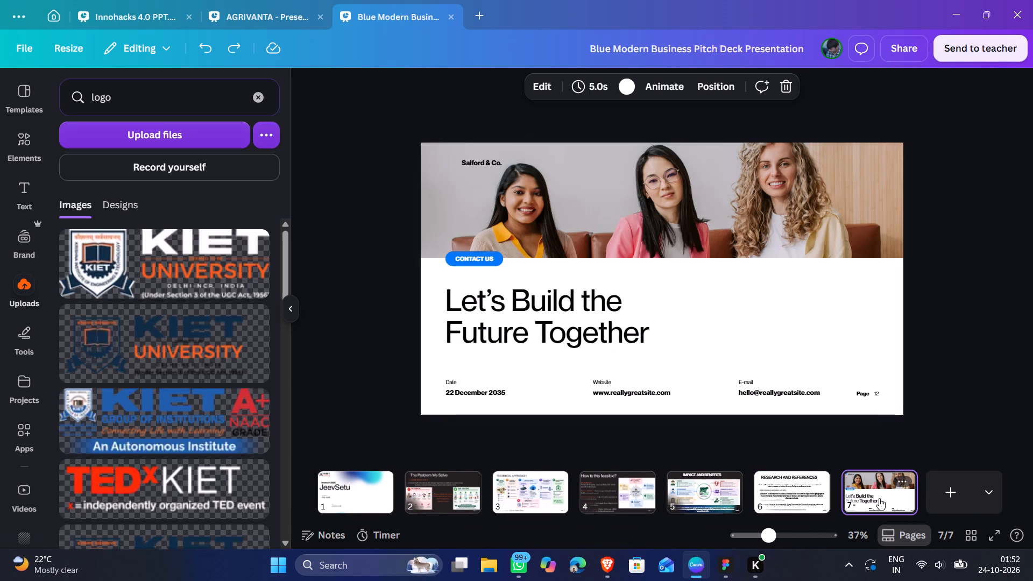
{"action": "left_click", "coordinate": [922, 486]}
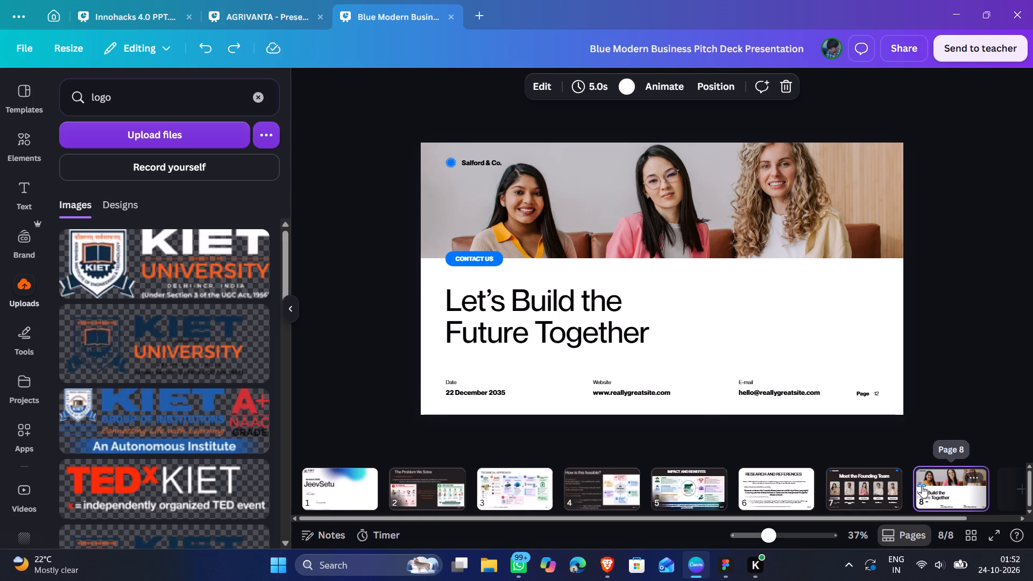
{"action": "key", "text": "Delete"}
Delete all the team photos, name labels and role captions from the "Meet the Founding Team" slide.
{"action": "left_click", "coordinate": [885, 481]}
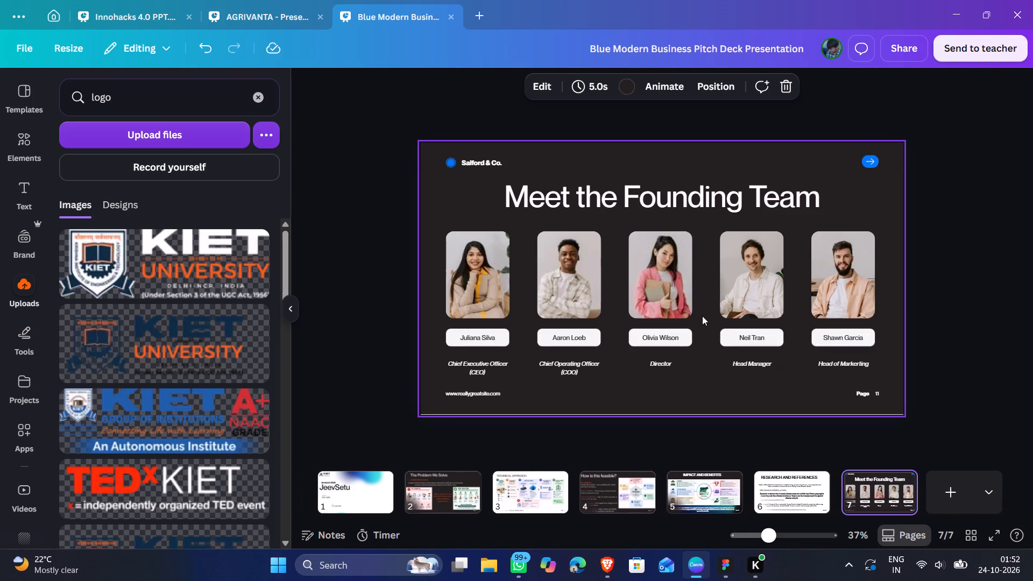
{"action": "left_click", "coordinate": [455, 214]}
{"action": "left_click_drag", "start_coordinate": [439, 221], "coordinate": [853, 378]}
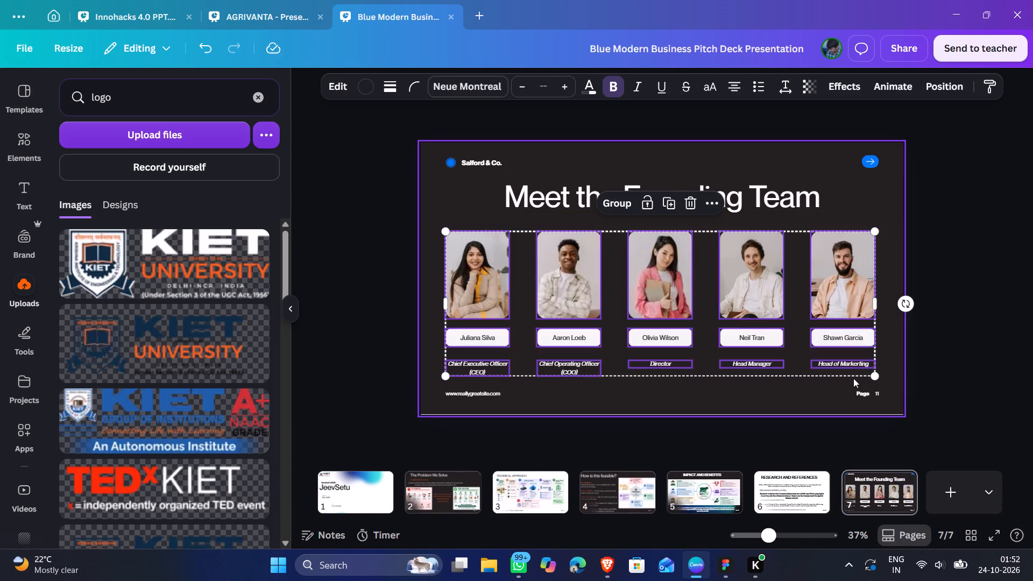
{"action": "key", "text": "Delete"}
Replace slide 7's "Meet the Founding Team" heading with "THE END" and move it down to about the slide's centre.
{"action": "left_click_drag", "start_coordinate": [748, 195], "coordinate": [758, 241]}
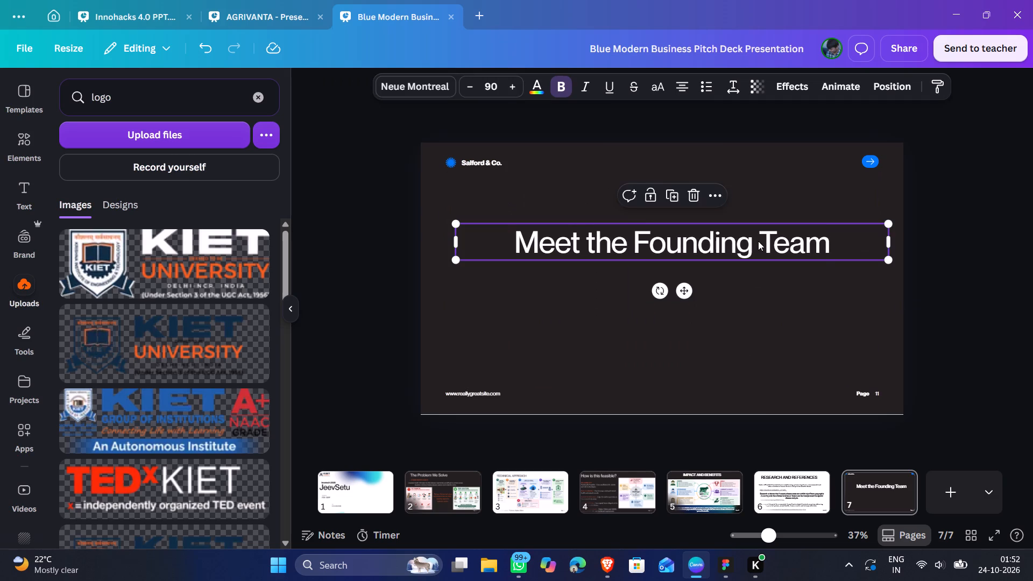
{"action": "double_click", "coordinate": [758, 241]}
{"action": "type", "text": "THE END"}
{"action": "left_click", "coordinate": [758, 247]}
{"action": "left_click", "coordinate": [737, 334]}
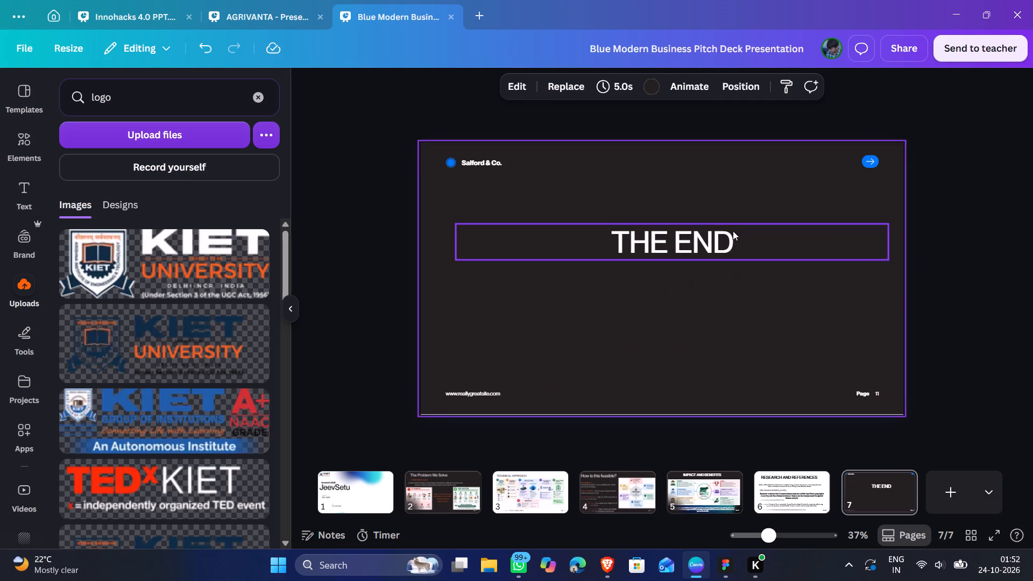
{"action": "left_click_drag", "start_coordinate": [729, 244], "coordinate": [723, 278]}
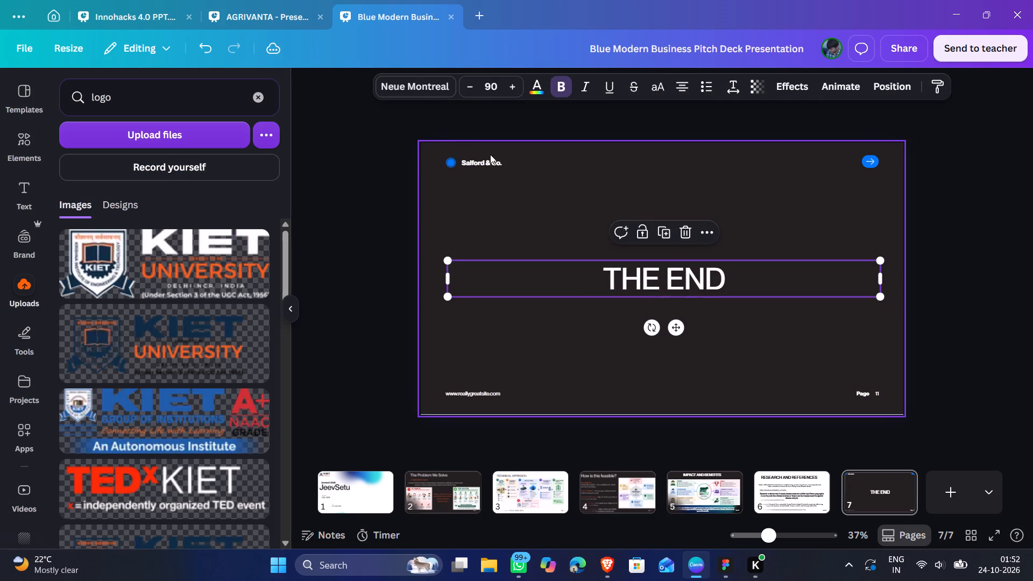
Remove the "Salford & Co." name, blue dot, blue arrow badge and website address from the "THE END" slide.
{"action": "left_click", "coordinate": [473, 161]}
{"action": "key", "text": "Delete"}
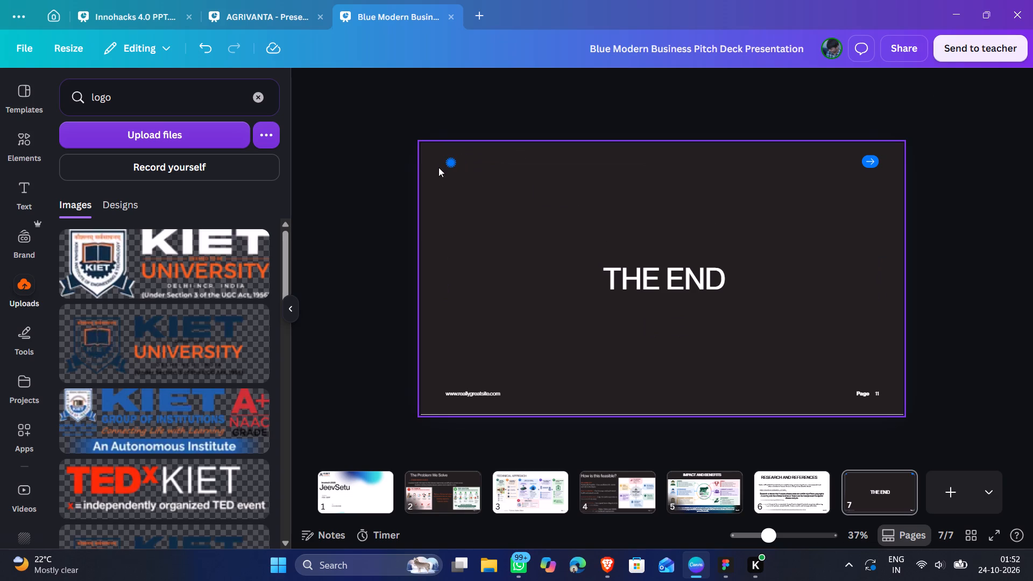
{"action": "left_click", "coordinate": [448, 160]}
{"action": "key", "text": "Delete"}
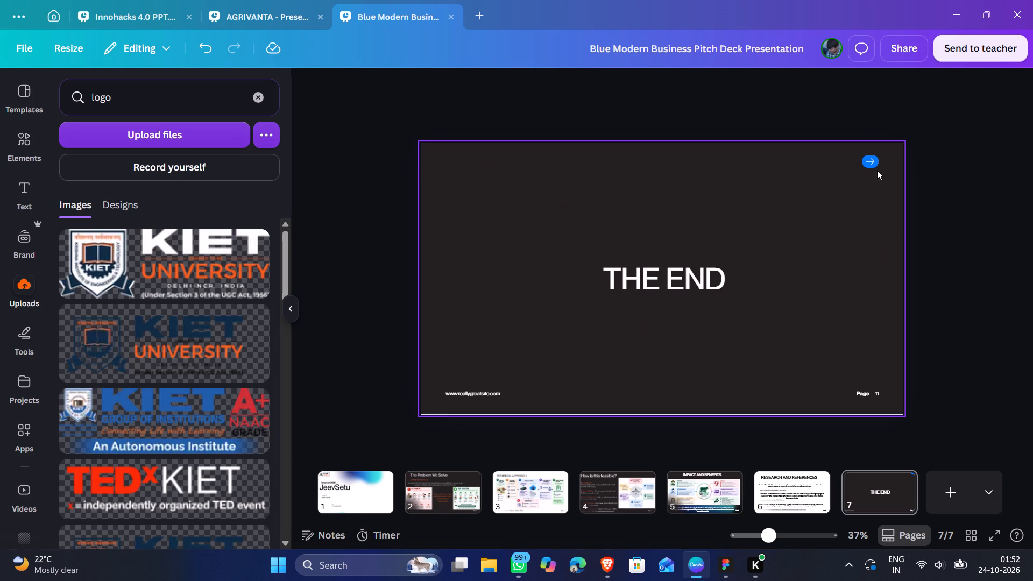
{"action": "left_click", "coordinate": [871, 164]}
{"action": "key", "text": "Delete"}
{"action": "left_click", "coordinate": [871, 164]}
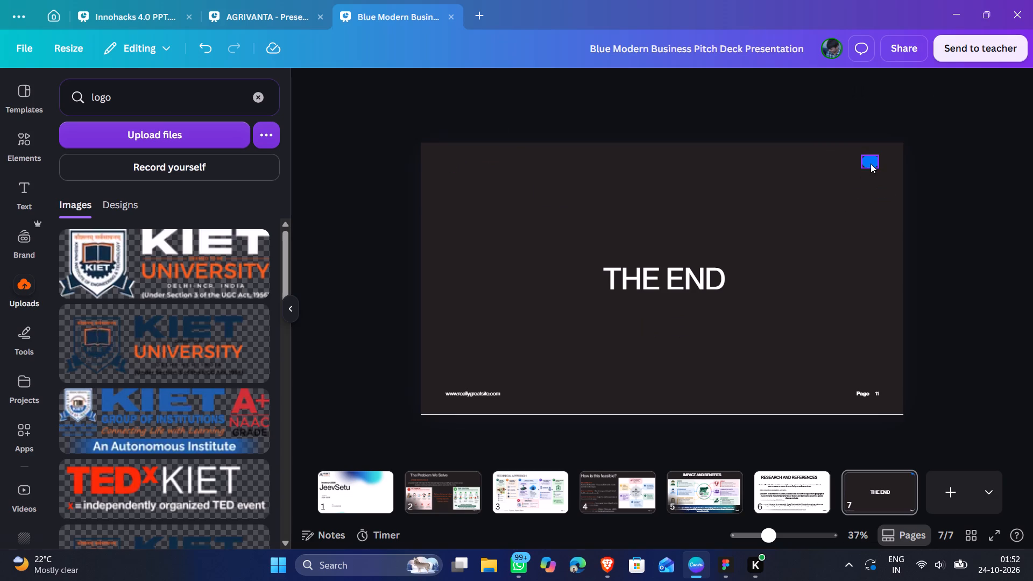
{"action": "key", "text": "Delete"}
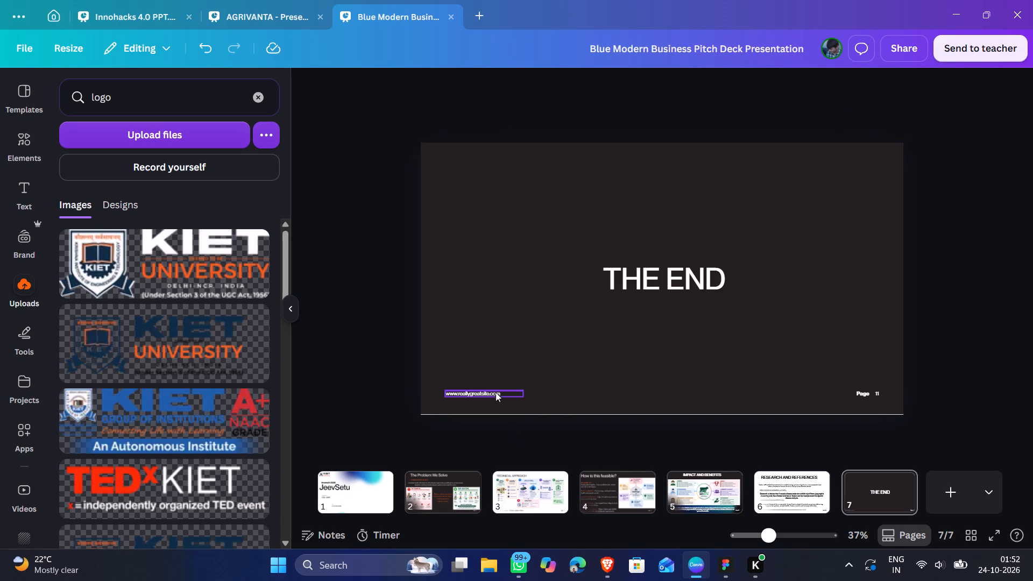
{"action": "left_click", "coordinate": [494, 389]}
{"action": "left_click", "coordinate": [494, 389]}
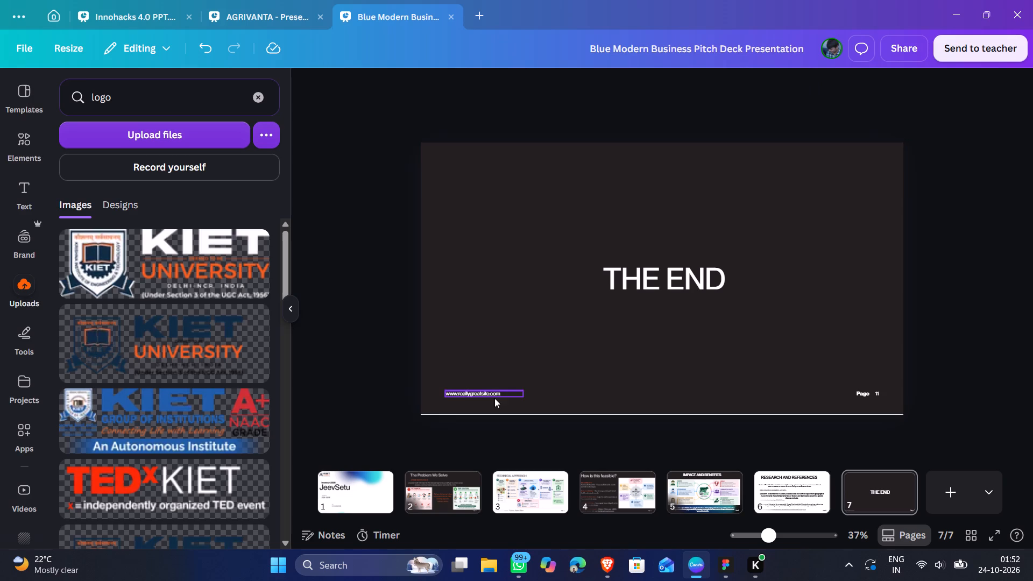
{"action": "left_click", "coordinate": [494, 399]}
{"action": "left_click", "coordinate": [492, 391]}
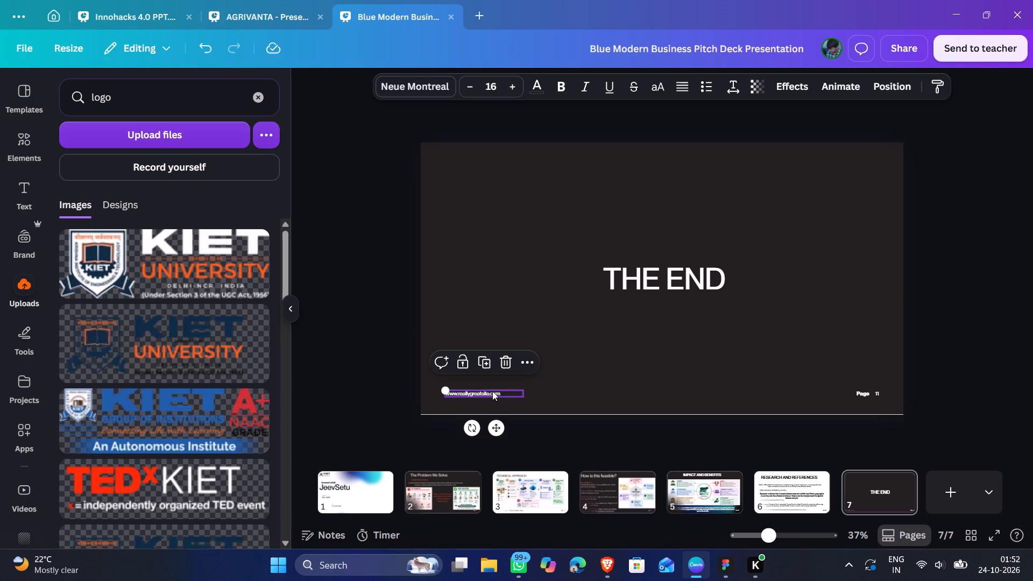
{"action": "key", "text": "Delete"}
Replace the placeholder date on the JeevSetu title slide with the team member's full name in capitals.
{"action": "left_click", "coordinate": [696, 489]}
{"action": "left_click", "coordinate": [366, 483]}
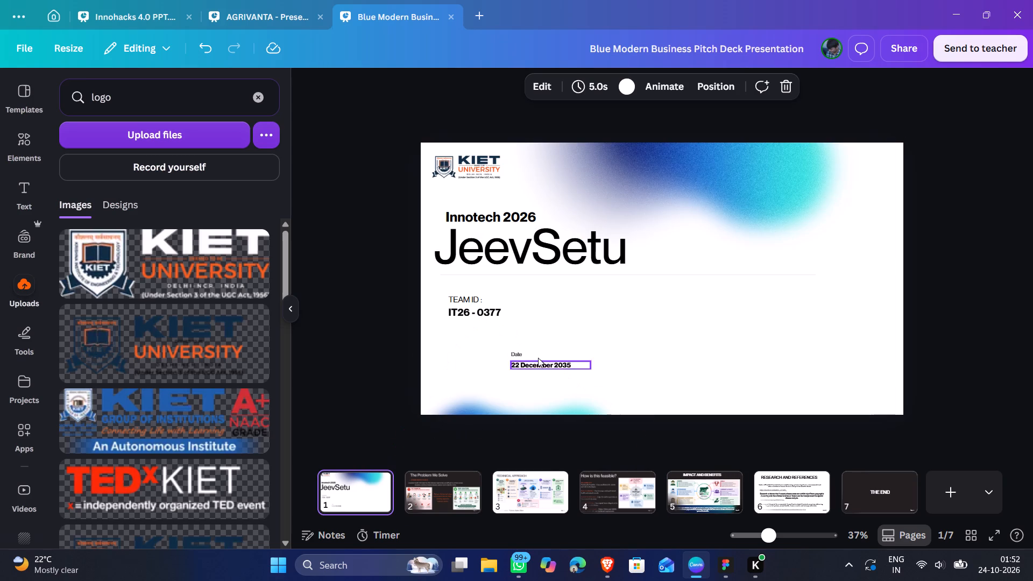
{"action": "double_click", "coordinate": [552, 365]}
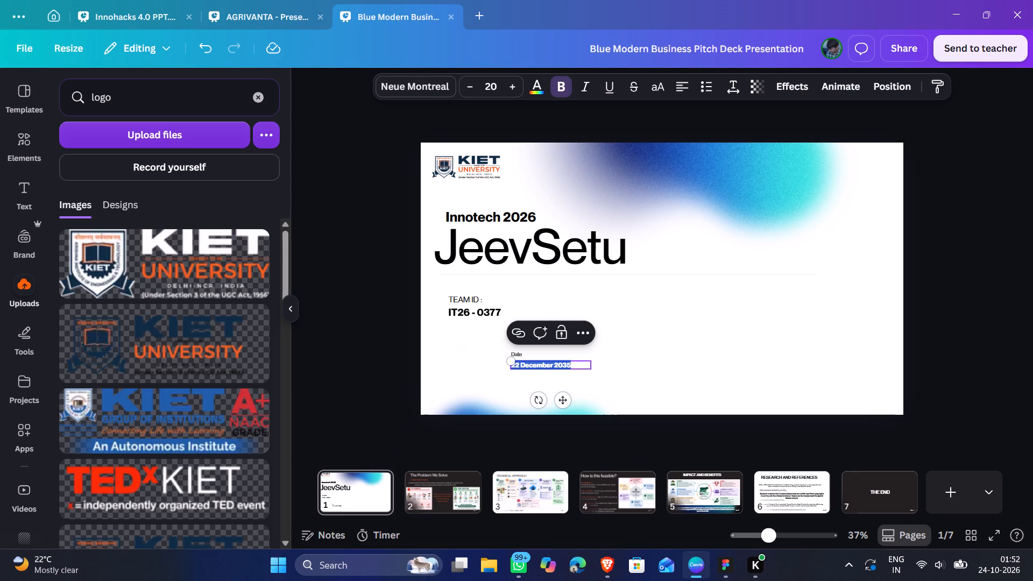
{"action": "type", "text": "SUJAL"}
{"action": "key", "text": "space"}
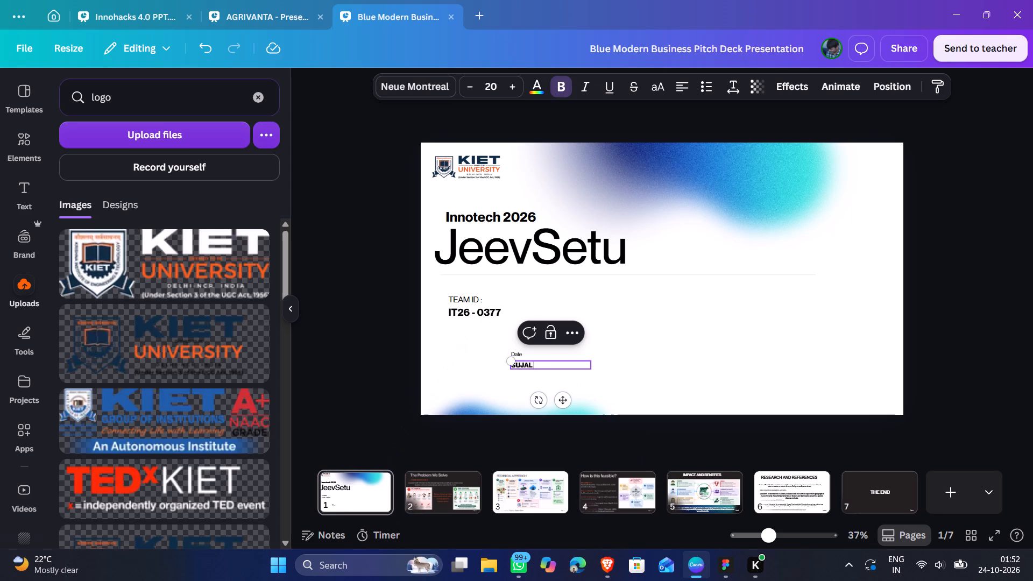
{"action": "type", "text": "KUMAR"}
{"action": "left_click", "coordinate": [638, 350]}
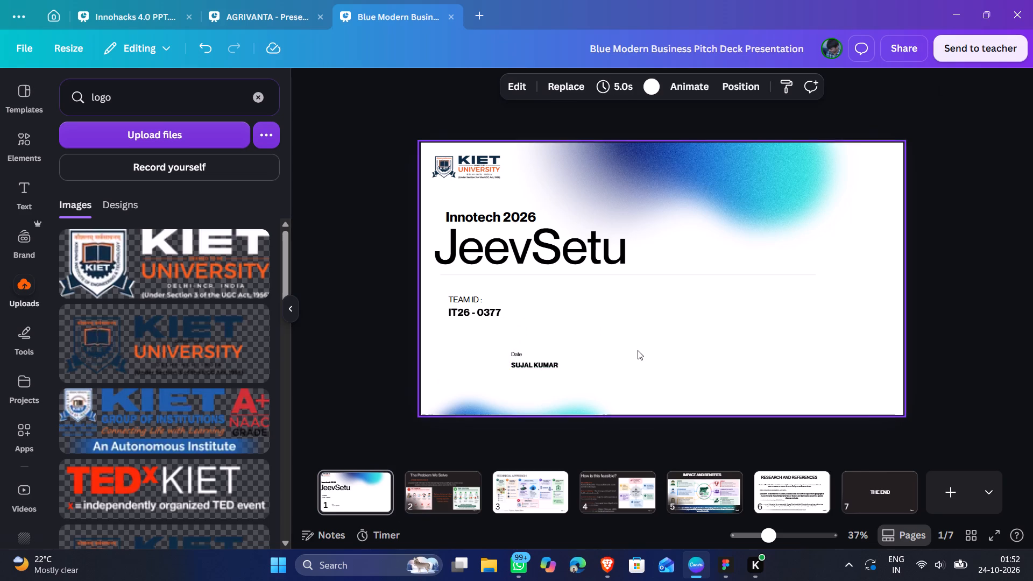
Replace the "Date" label above the team member's name with the member's ID number.
{"action": "double_click", "coordinate": [514, 350]}
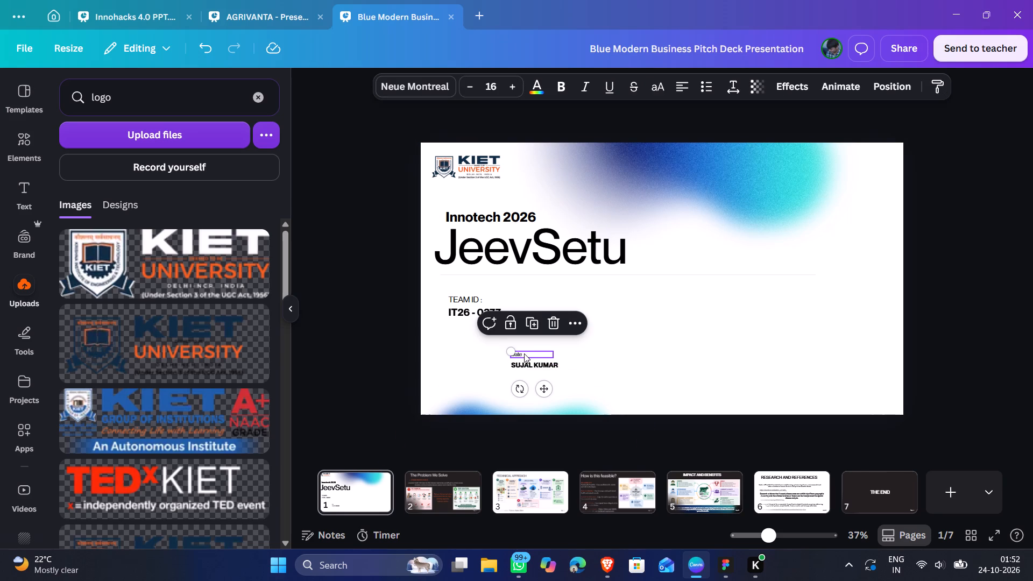
{"action": "double_click", "coordinate": [525, 353]}
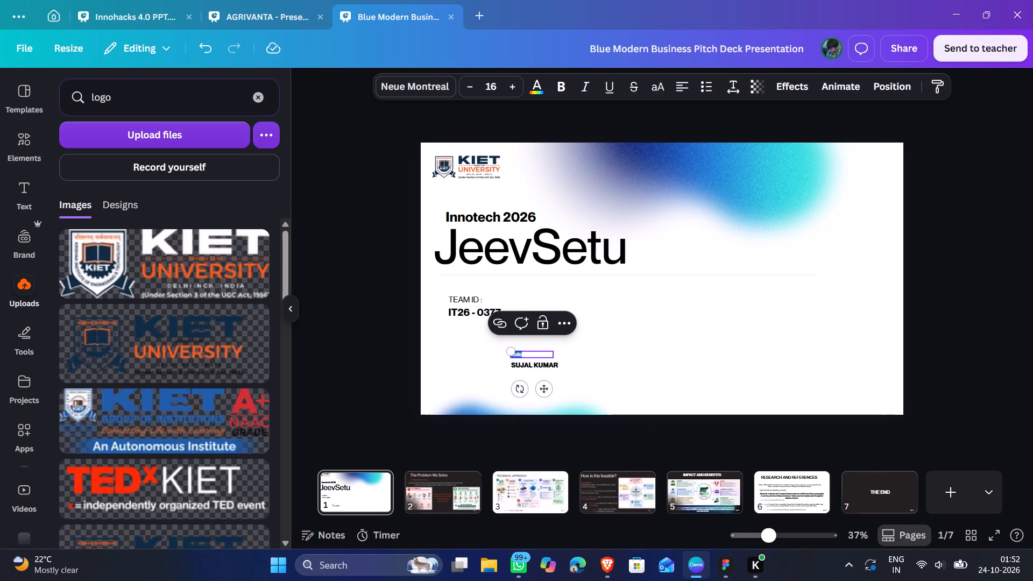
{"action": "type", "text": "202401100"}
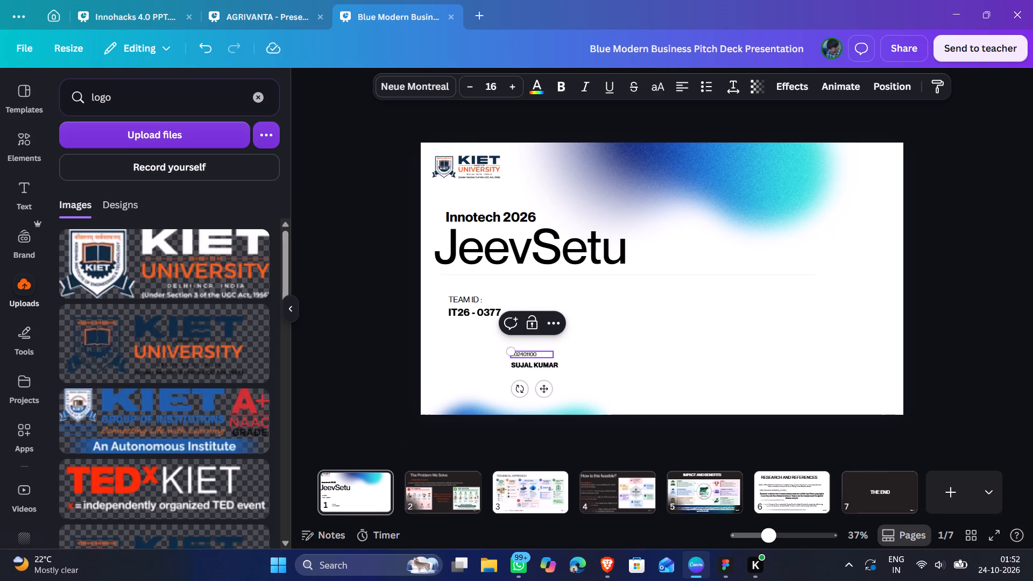
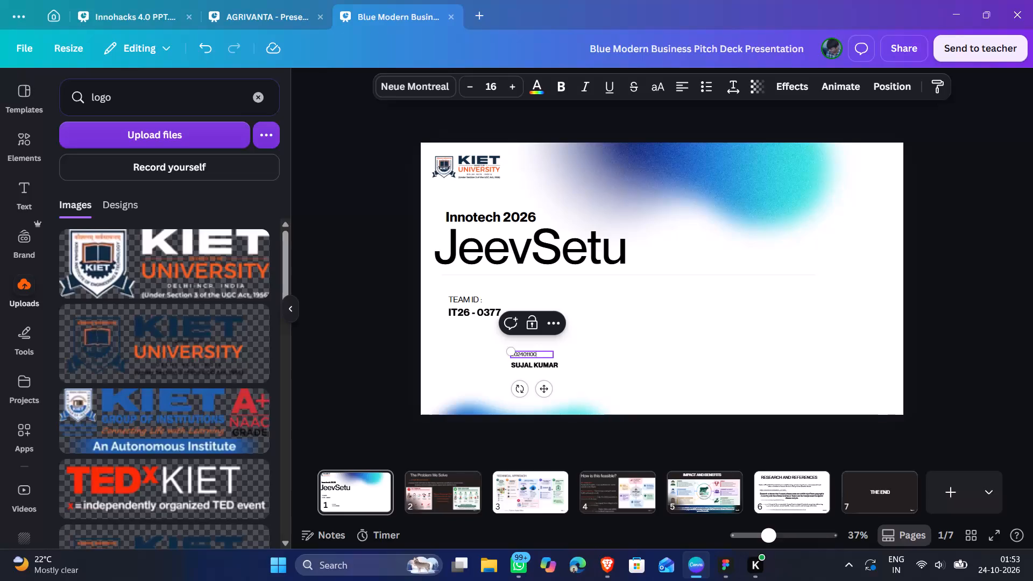
Delete the member's ID number above the team member's name on the JeevSetu title slide.
{"action": "double_click", "coordinate": [537, 355]}
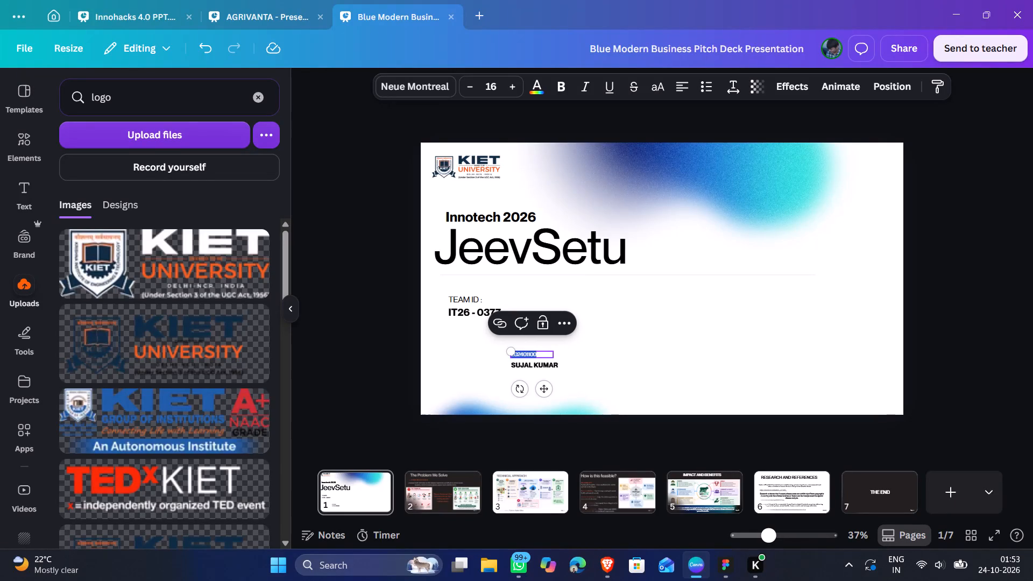
{"action": "left_click", "coordinate": [618, 365]}
{"action": "left_click", "coordinate": [618, 365]}
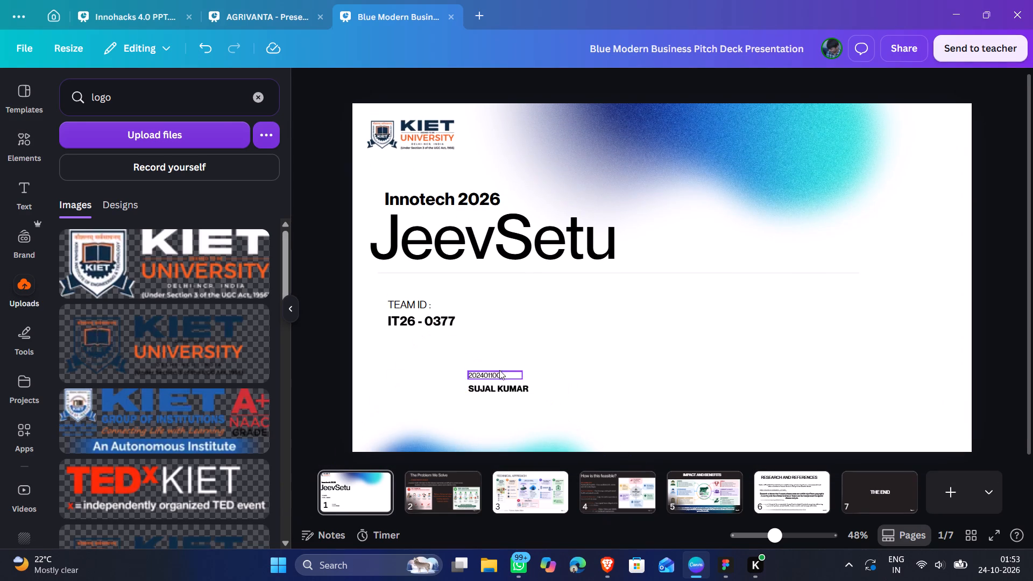
{"action": "left_click", "coordinate": [500, 372]}
{"action": "key", "text": "Delete"}
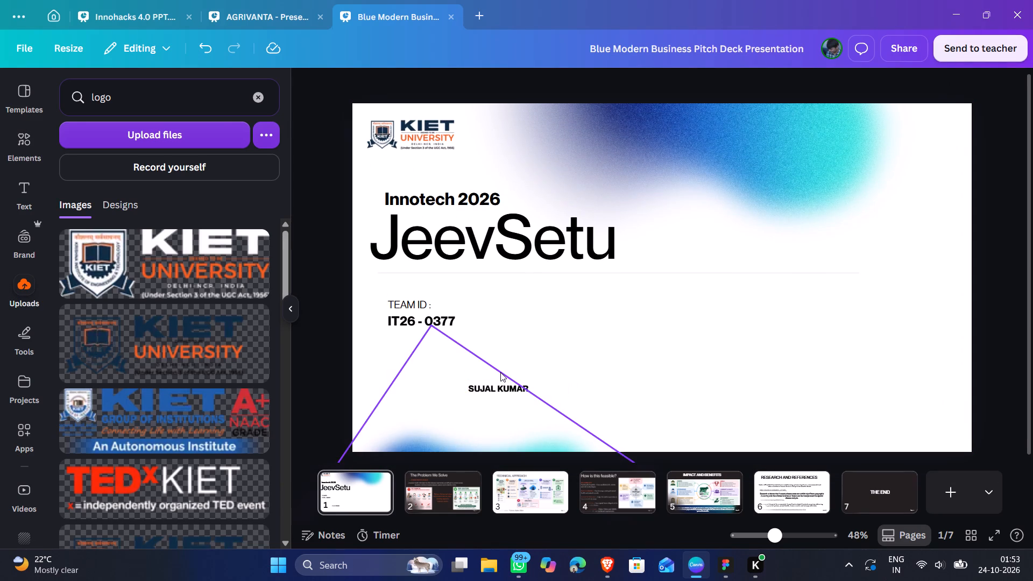
Enlarge the team member's name to font size 36.4 and place it in the slide's right half, level with the team ID number.
{"action": "left_click_drag", "start_coordinate": [518, 391], "coordinate": [581, 345]}
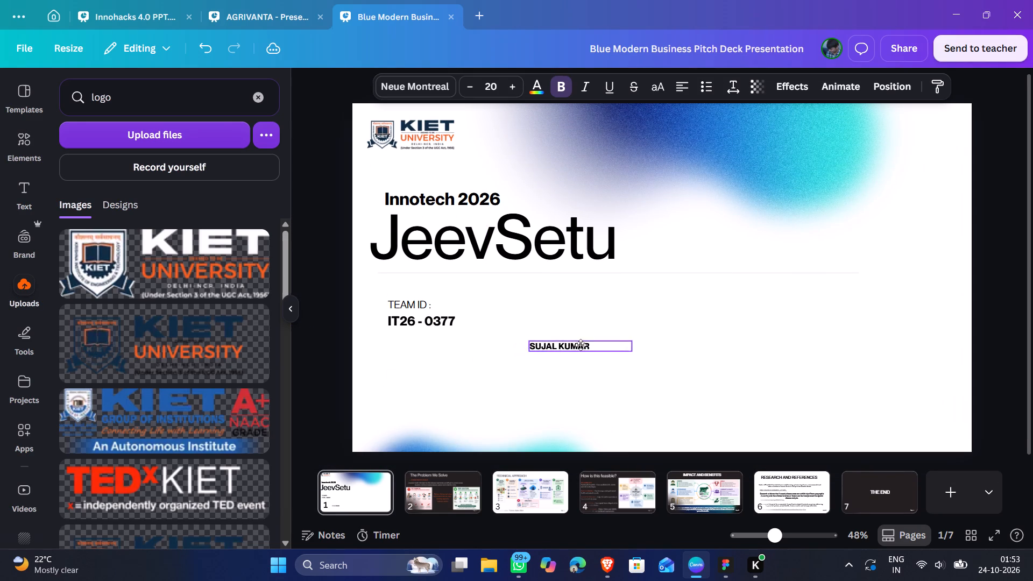
{"action": "left_click_drag", "start_coordinate": [581, 345], "coordinate": [590, 320]}
{"action": "double_click", "coordinate": [607, 315]}
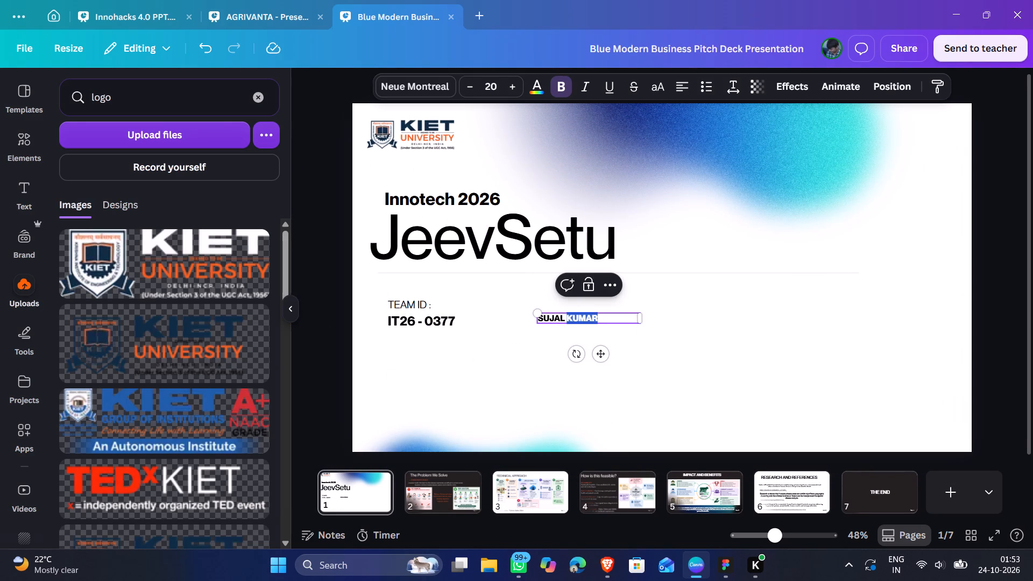
{"action": "left_click", "coordinate": [632, 339]}
{"action": "left_click", "coordinate": [544, 315]}
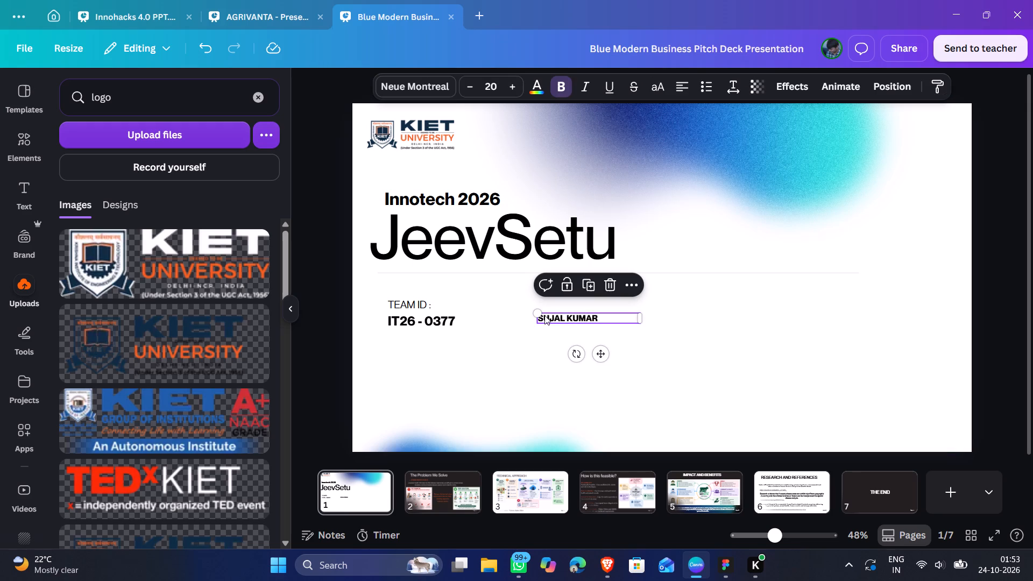
{"action": "left_click_drag", "start_coordinate": [539, 313], "coordinate": [460, 256]}
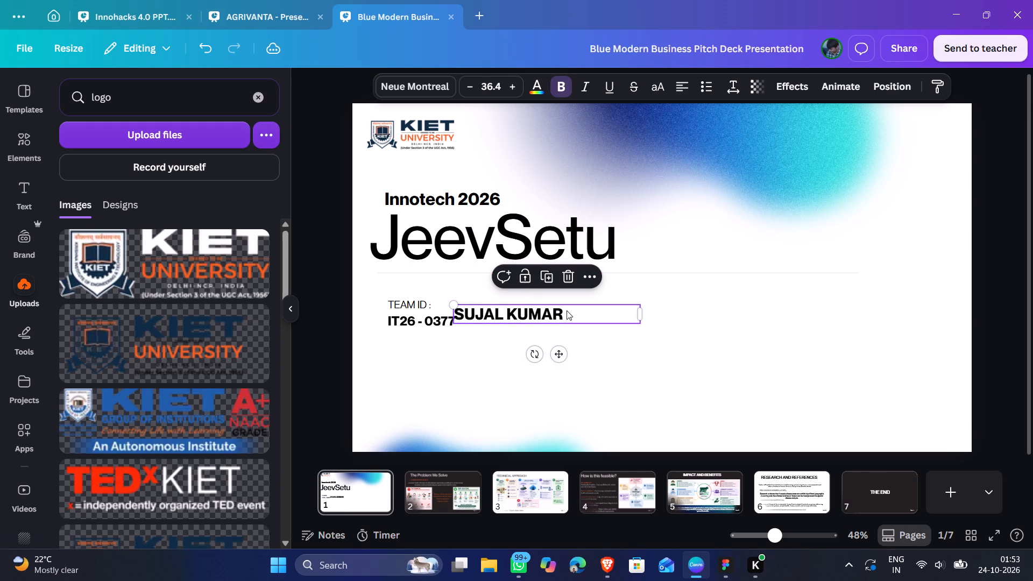
{"action": "left_click_drag", "start_coordinate": [567, 311], "coordinate": [732, 310]}
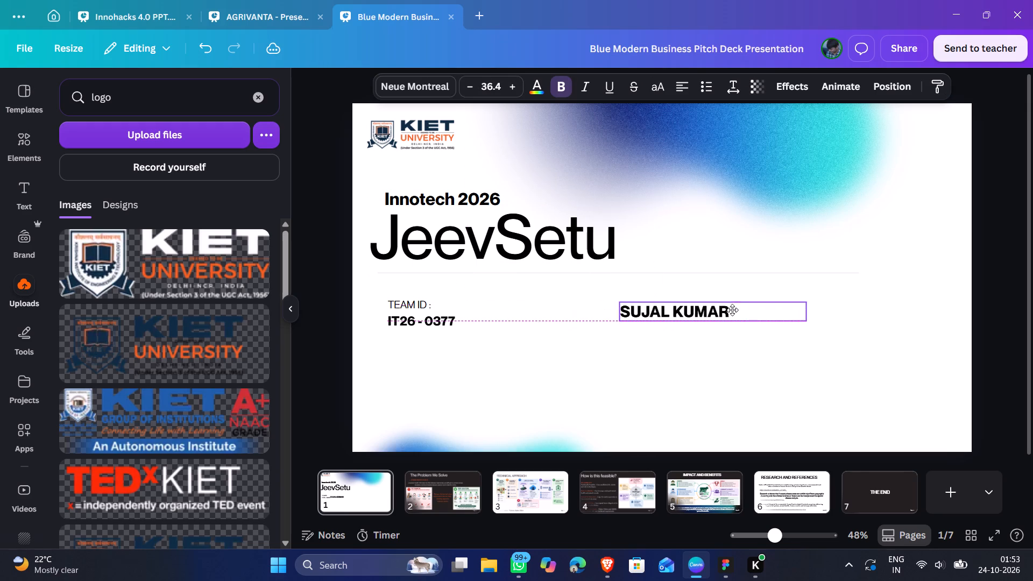
{"action": "left_click_drag", "start_coordinate": [732, 310], "coordinate": [732, 317]}
{"action": "left_click", "coordinate": [569, 333]}
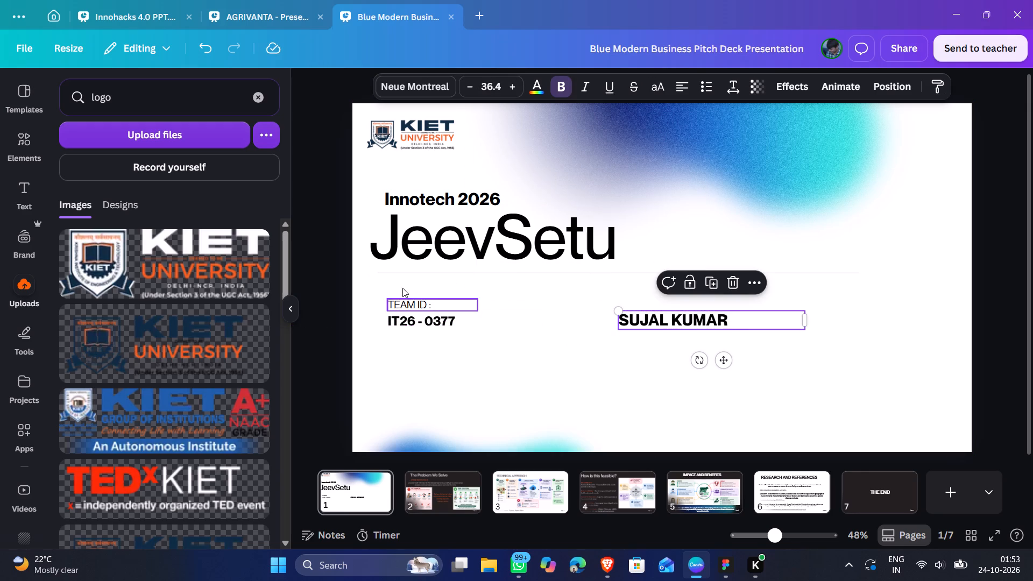
Enlarge the "TEAM ID :" label and the team ID number together by roughly two-thirds, keeping their upper-left corner in place.
{"action": "left_click_drag", "start_coordinate": [391, 291], "coordinate": [428, 329]}
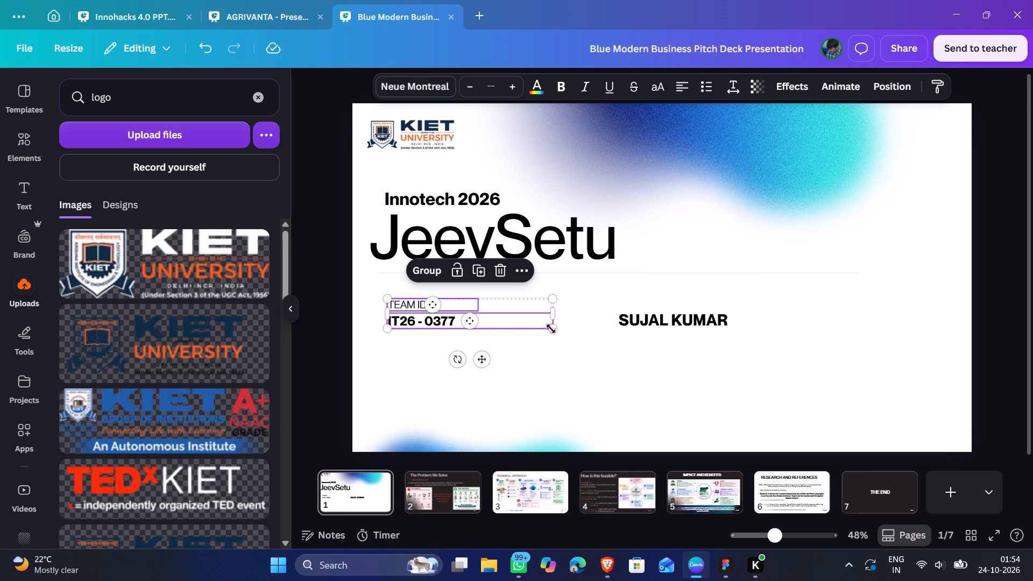
{"action": "left_click", "coordinate": [561, 332]}
{"action": "left_click", "coordinate": [395, 300]}
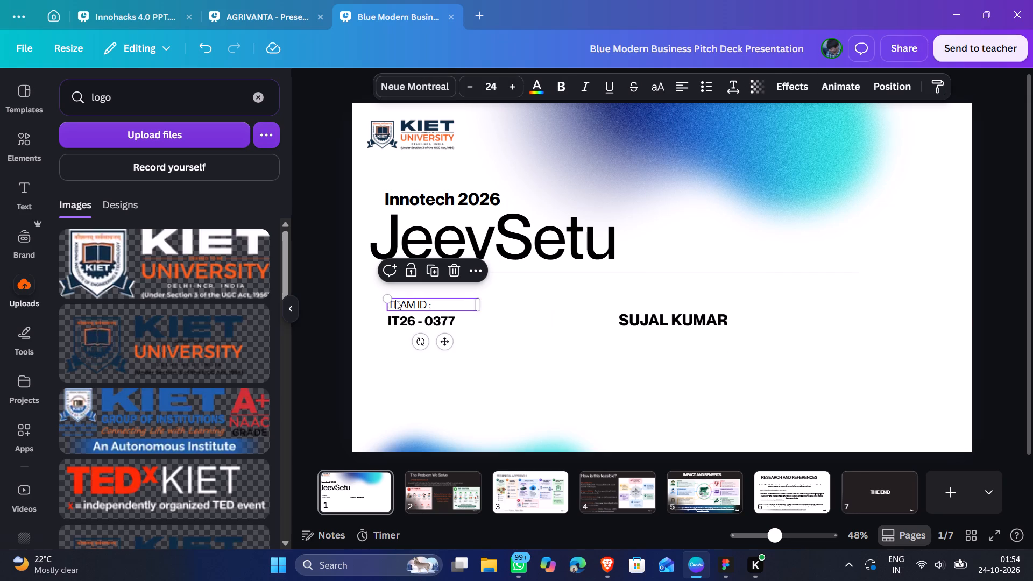
{"action": "left_click", "coordinate": [371, 289]}
{"action": "left_click_drag", "start_coordinate": [371, 289], "coordinate": [447, 334]}
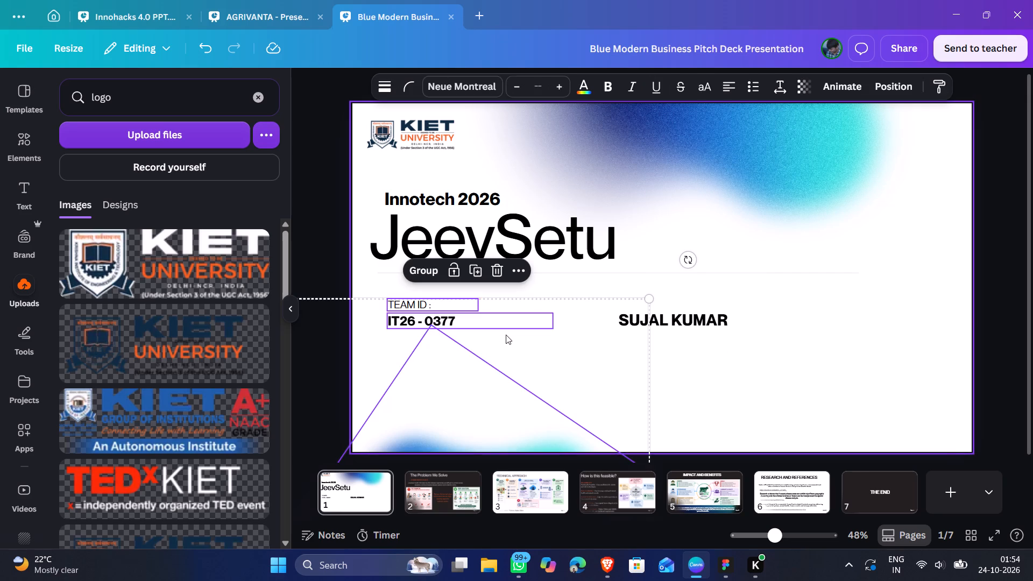
{"action": "left_click", "coordinate": [506, 335]}
{"action": "left_click_drag", "start_coordinate": [405, 288], "coordinate": [431, 320]}
{"action": "left_click_drag", "start_coordinate": [553, 329], "coordinate": [649, 377]}
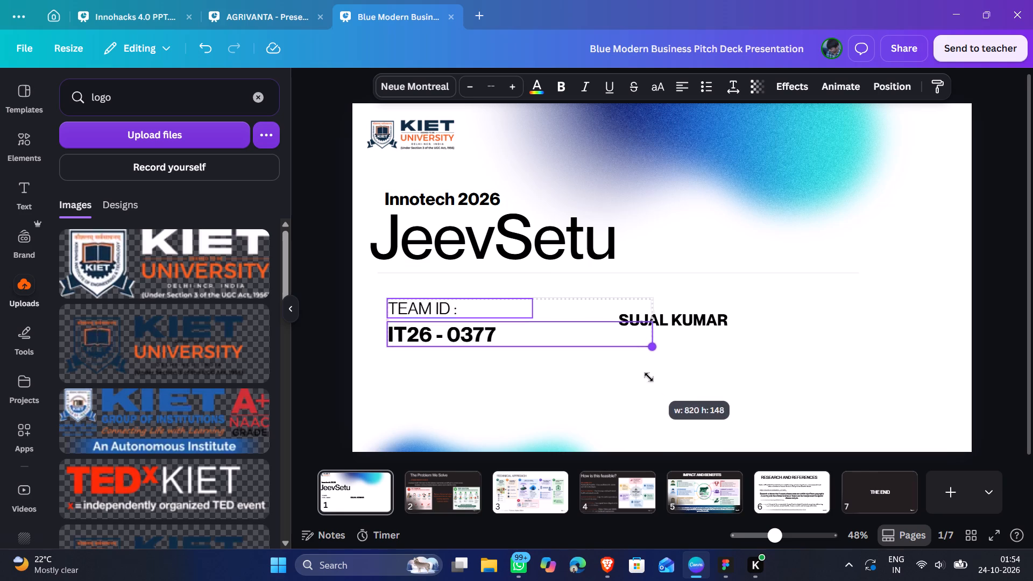
{"action": "left_click_drag", "start_coordinate": [649, 377], "coordinate": [655, 381]}
{"action": "left_click", "coordinate": [728, 390]}
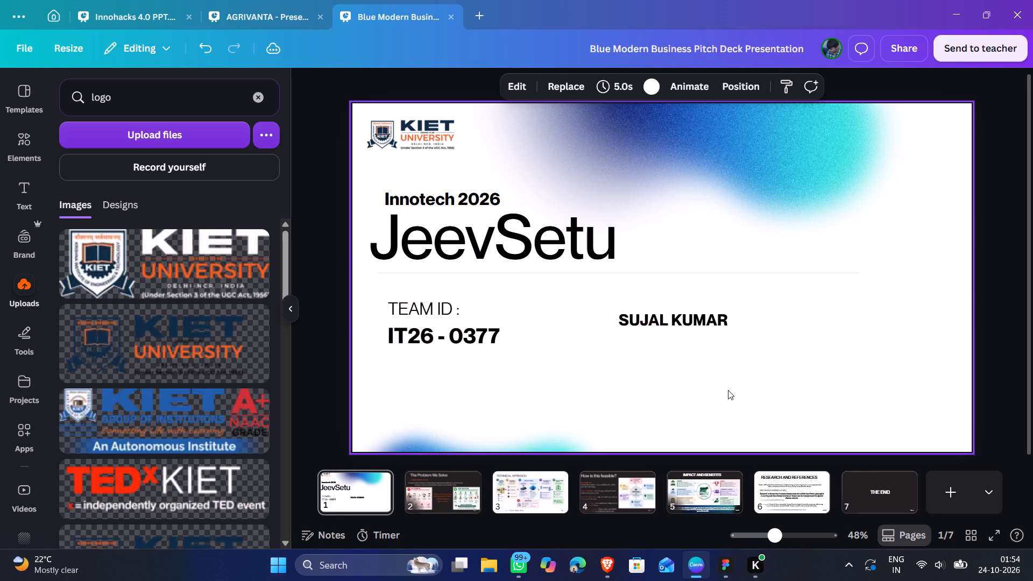
Duplicate the team member's name directly below the original and replace the copy with the second member's full name in capitals.
{"action": "left_click", "coordinate": [704, 324]}
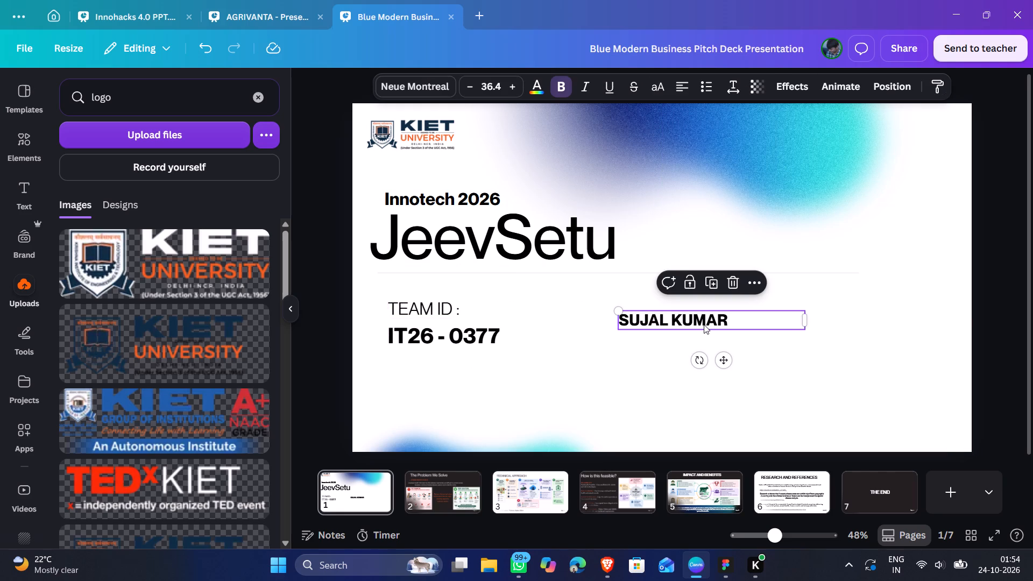
{"action": "key", "text": "ctrl+d"}
{"action": "left_click_drag", "start_coordinate": [704, 324], "coordinate": [702, 353]}
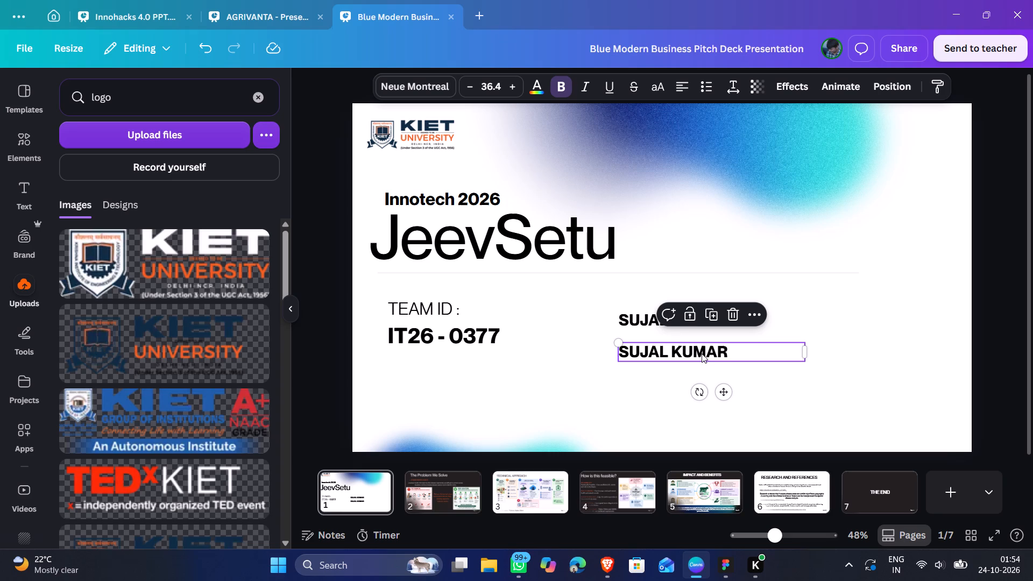
{"action": "double_click", "coordinate": [702, 353]}
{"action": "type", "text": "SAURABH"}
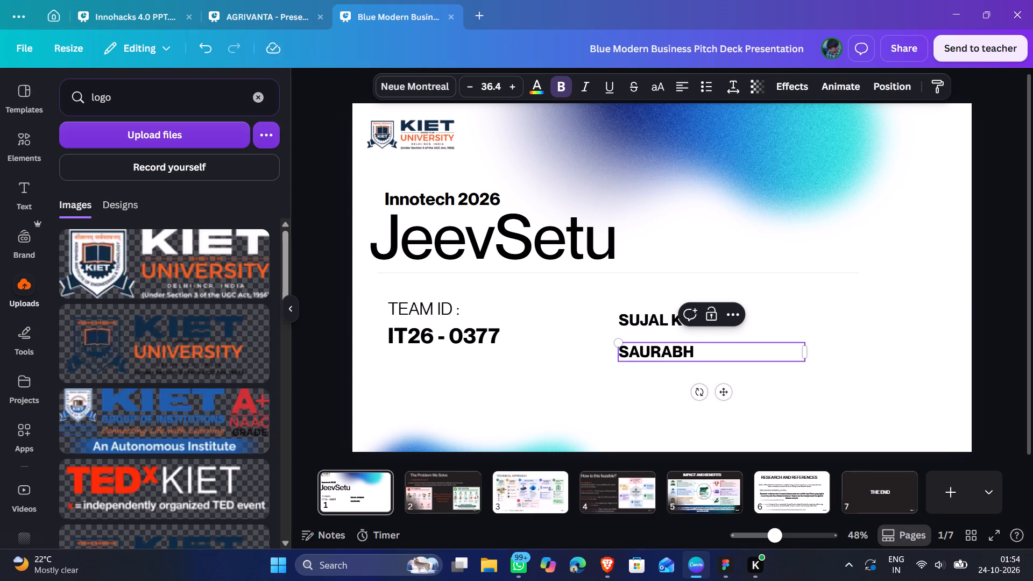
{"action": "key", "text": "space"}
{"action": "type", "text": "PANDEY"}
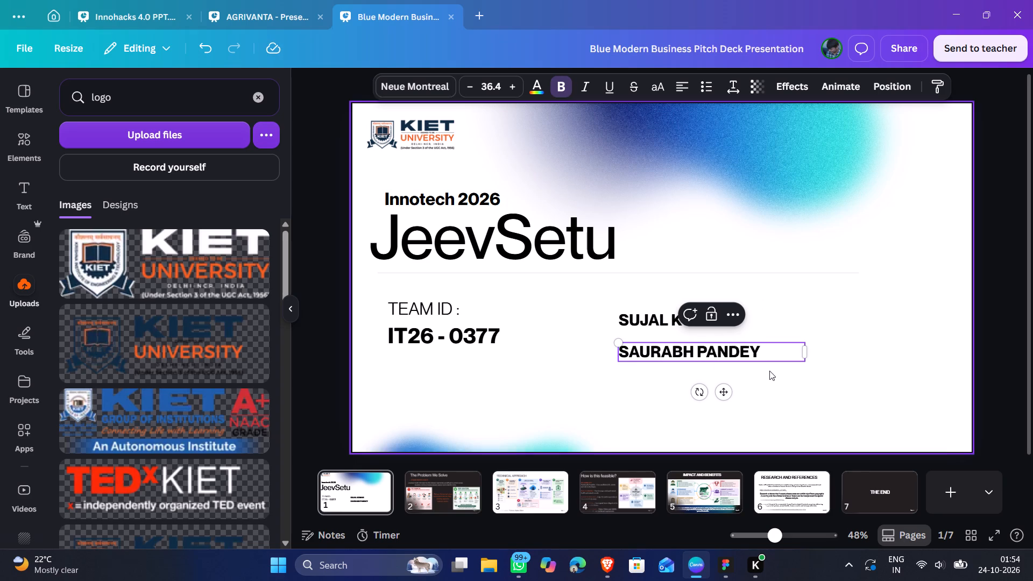
{"action": "left_click", "coordinate": [770, 373]}
Duplicate the second member's name as a third row and replace the copy with the third member's full name in capitals.
{"action": "left_click", "coordinate": [739, 346]}
{"action": "key", "text": "ctrl+d"}
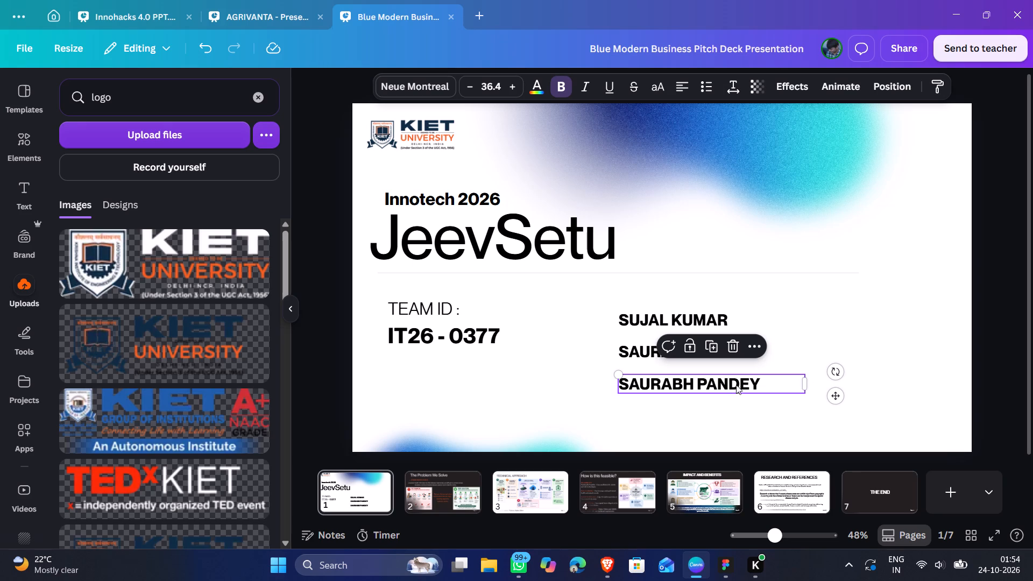
{"action": "double_click", "coordinate": [740, 382]}
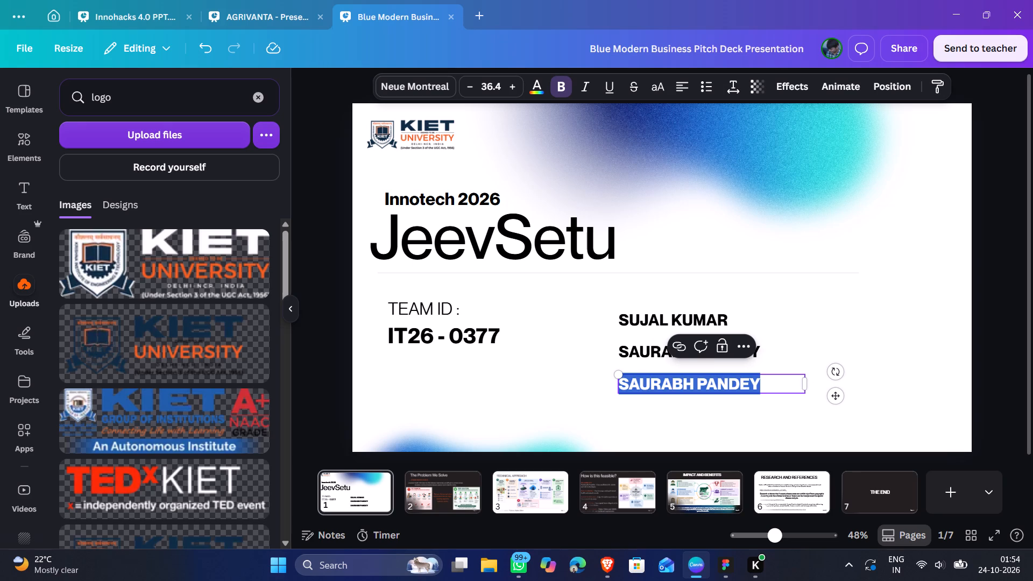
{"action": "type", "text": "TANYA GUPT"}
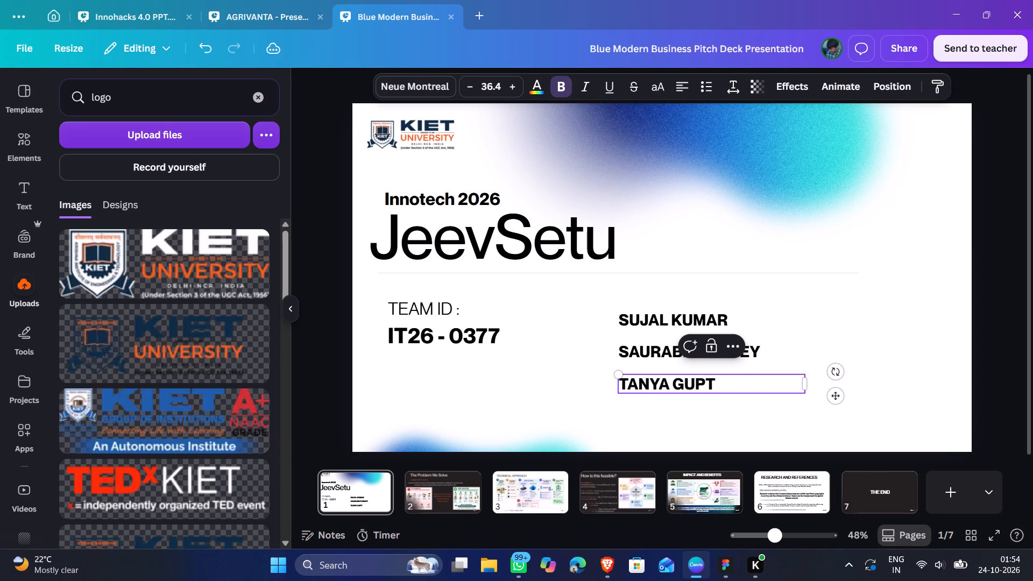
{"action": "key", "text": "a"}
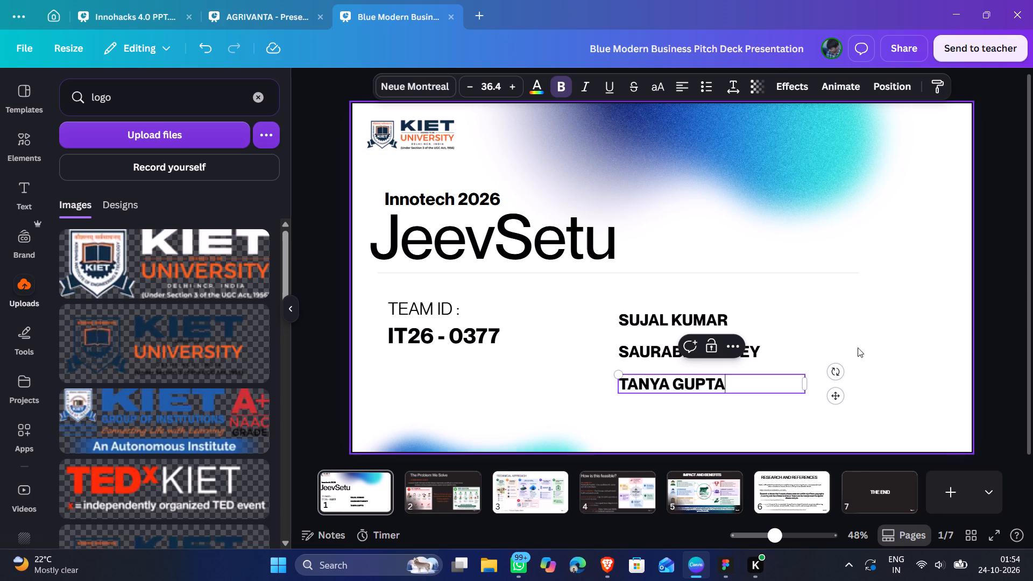
{"action": "left_click", "coordinate": [850, 344]}
Duplicate the third member's name as a fourth row and replace the copy with the fourth member's full name in capitals.
{"action": "left_click", "coordinate": [714, 379]}
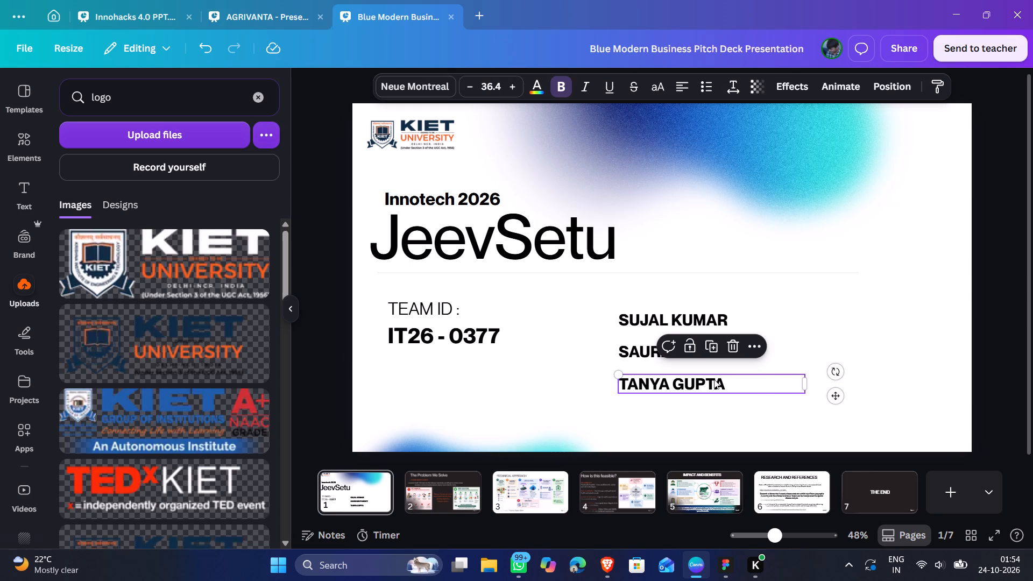
{"action": "key", "text": "ctrl+d"}
{"action": "double_click", "coordinate": [701, 423]}
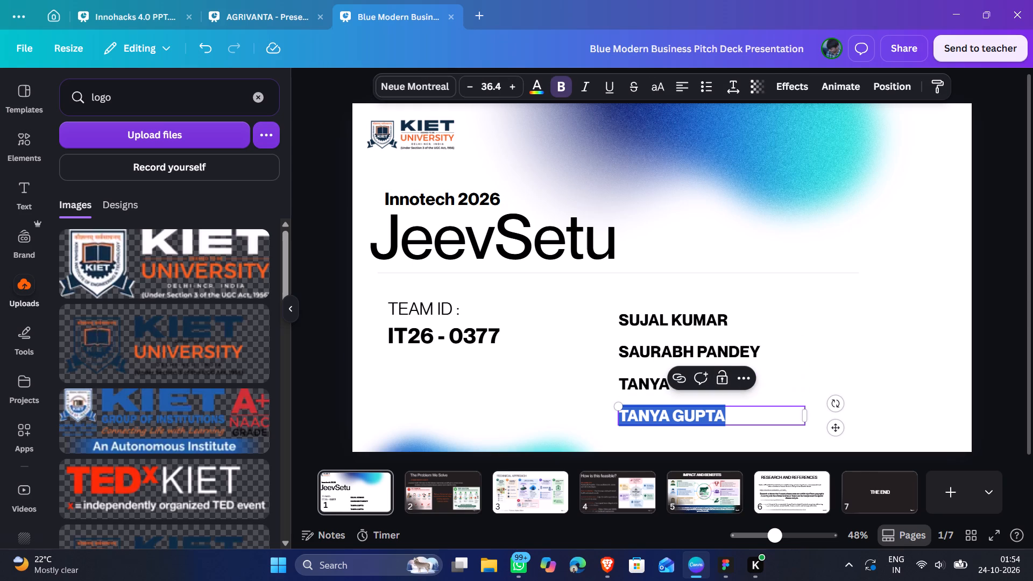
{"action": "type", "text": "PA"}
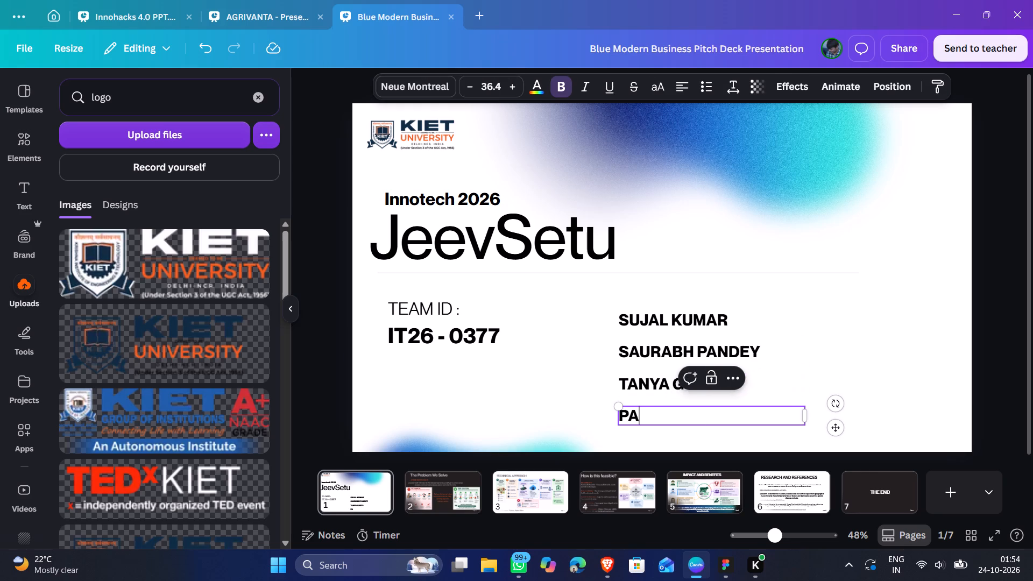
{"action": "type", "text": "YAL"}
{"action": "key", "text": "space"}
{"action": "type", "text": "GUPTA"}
{"action": "left_click", "coordinate": [541, 405]}
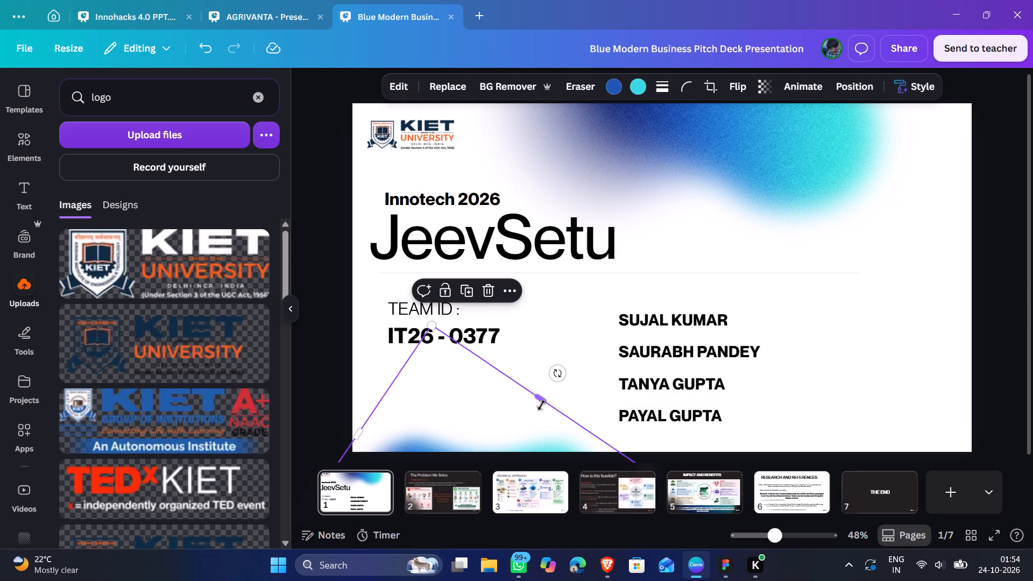
{"action": "left_click", "coordinate": [616, 389]}
{"action": "left_click", "coordinate": [671, 417]}
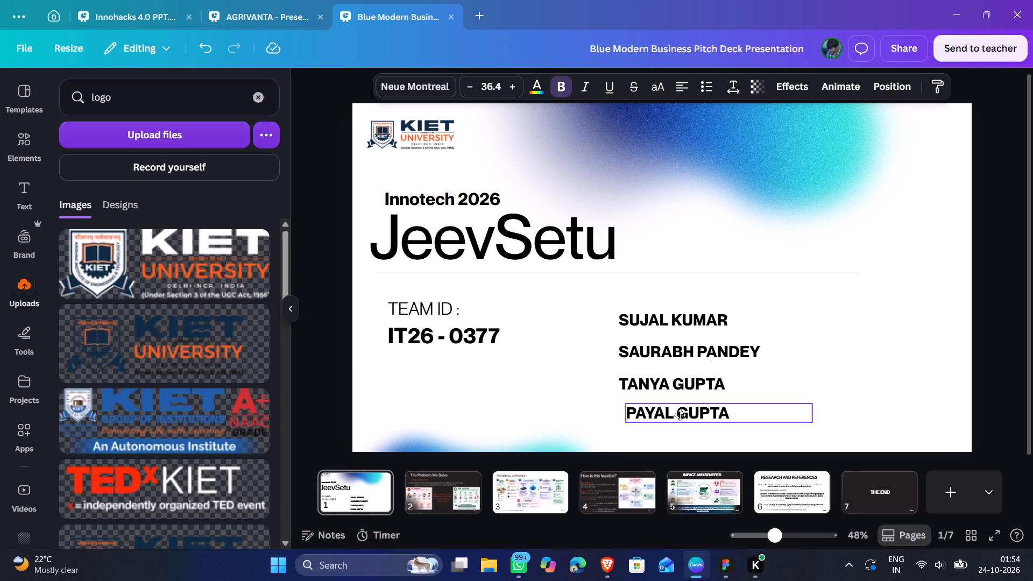
{"action": "left_click", "coordinate": [673, 416]}
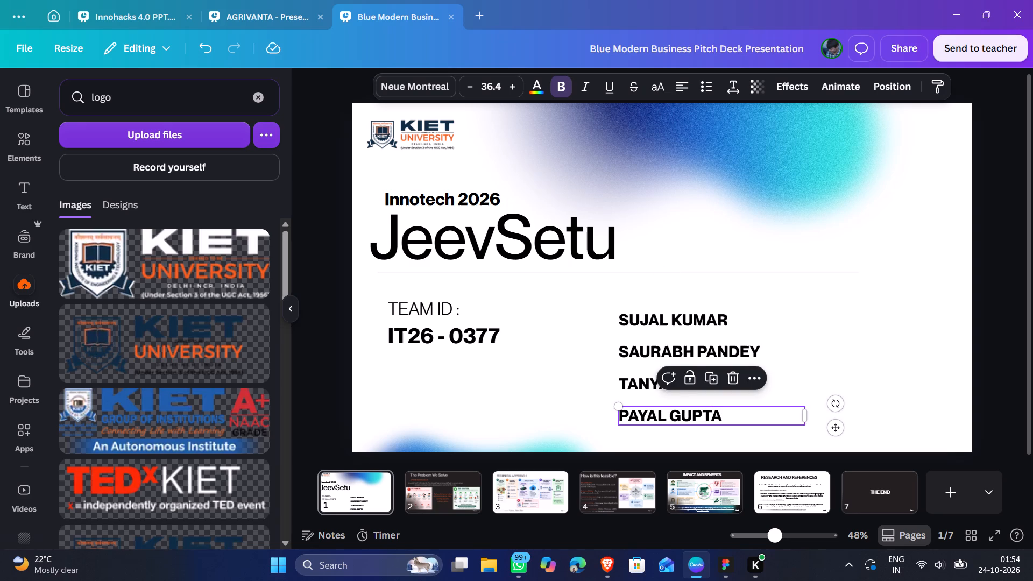
{"action": "left_click", "coordinate": [782, 380]}
Duplicate the first member's name, place the copy above the list, and replace it with the fifth member's full name in capitals.
{"action": "left_click", "coordinate": [696, 313]}
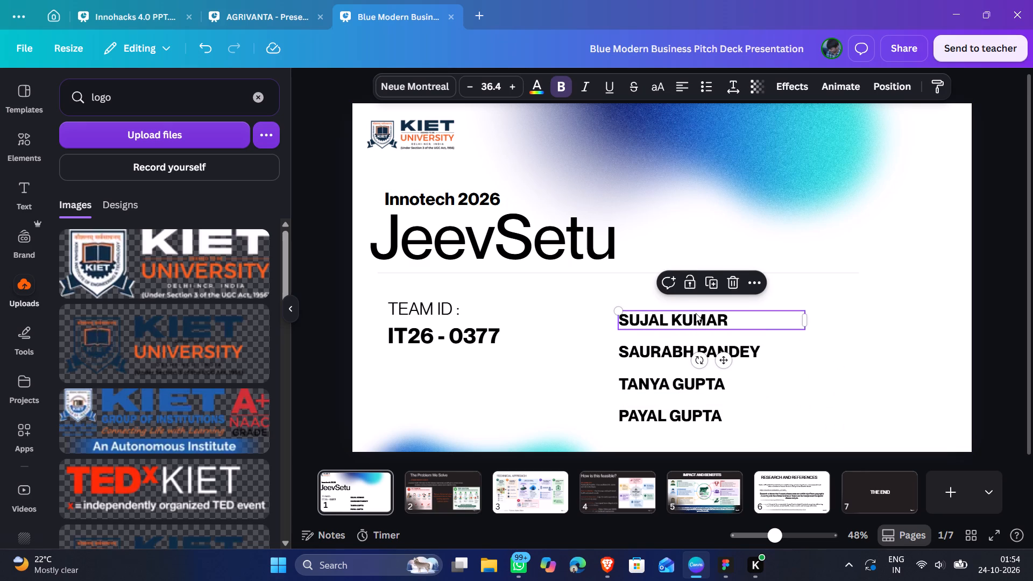
{"action": "key", "text": "ctrl+d"}
{"action": "left_click_drag", "start_coordinate": [696, 313], "coordinate": [752, 284]}
{"action": "double_click", "coordinate": [752, 284]}
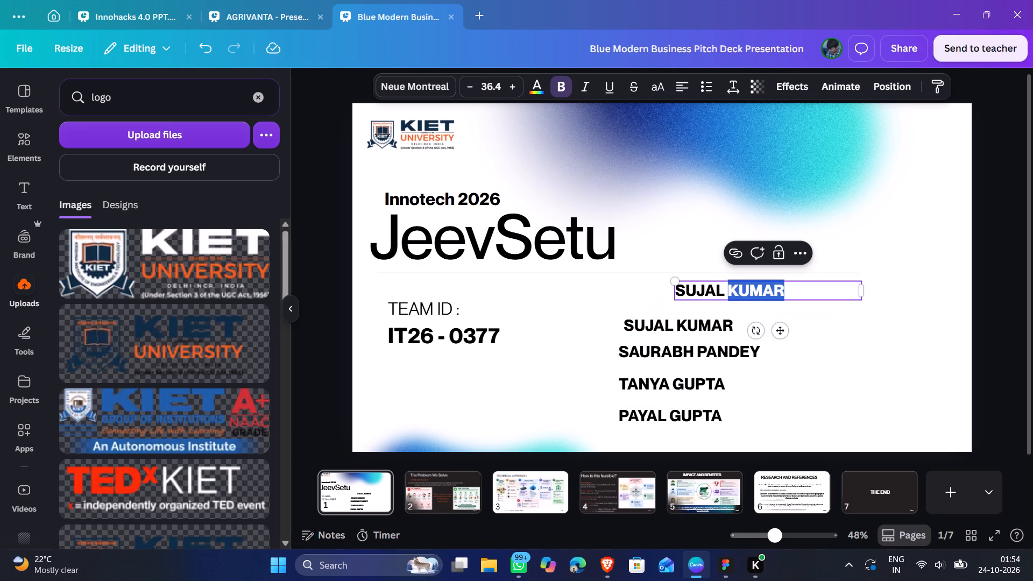
{"action": "key", "text": "ctrl+a"}
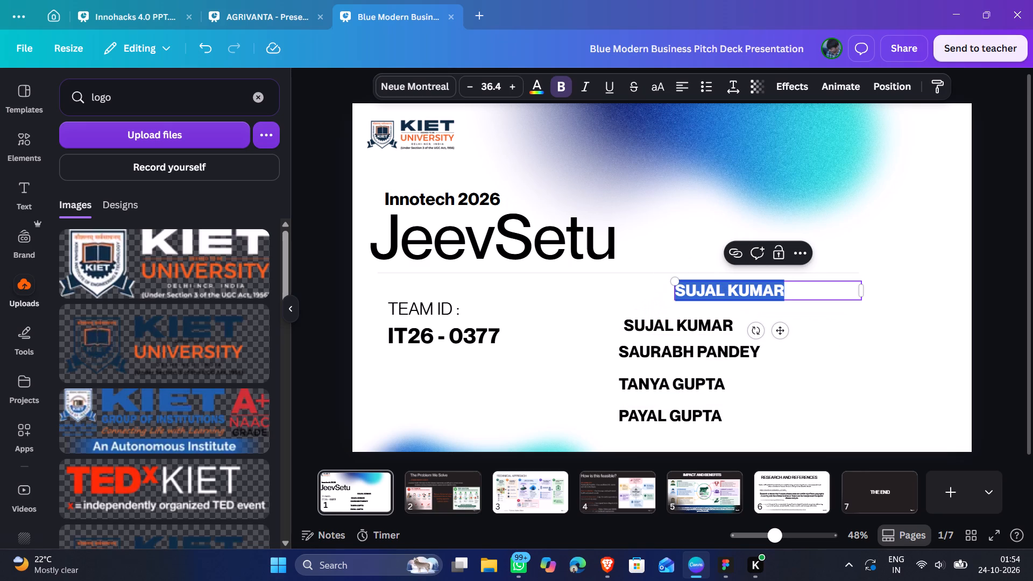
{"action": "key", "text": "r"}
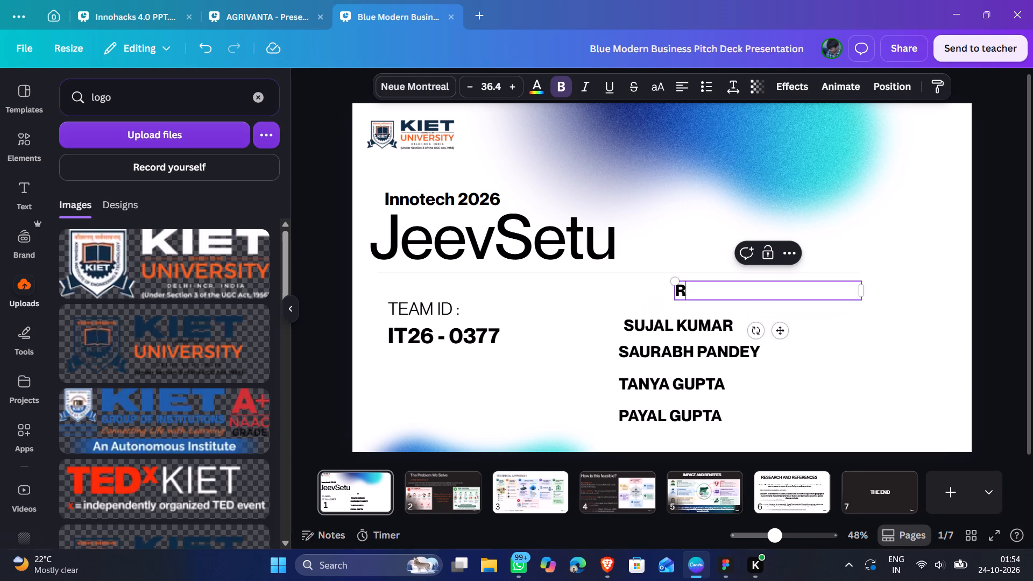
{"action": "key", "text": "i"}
{"action": "key", "text": "BackSpace"}
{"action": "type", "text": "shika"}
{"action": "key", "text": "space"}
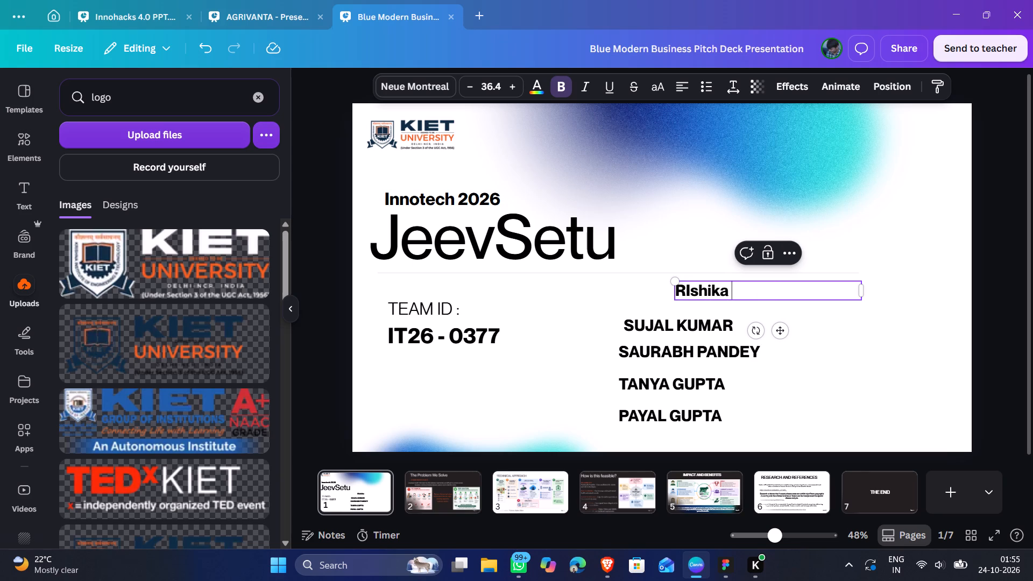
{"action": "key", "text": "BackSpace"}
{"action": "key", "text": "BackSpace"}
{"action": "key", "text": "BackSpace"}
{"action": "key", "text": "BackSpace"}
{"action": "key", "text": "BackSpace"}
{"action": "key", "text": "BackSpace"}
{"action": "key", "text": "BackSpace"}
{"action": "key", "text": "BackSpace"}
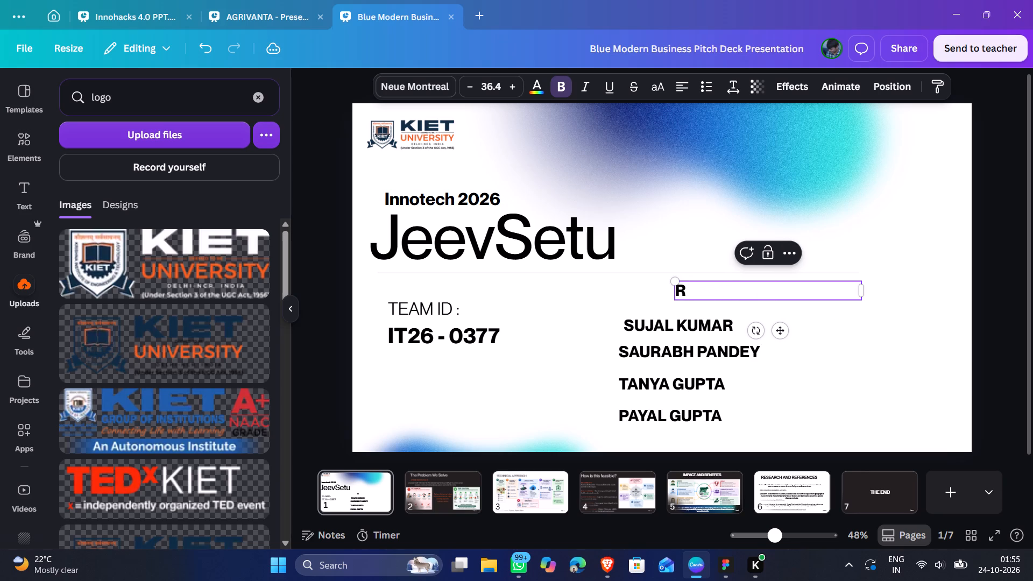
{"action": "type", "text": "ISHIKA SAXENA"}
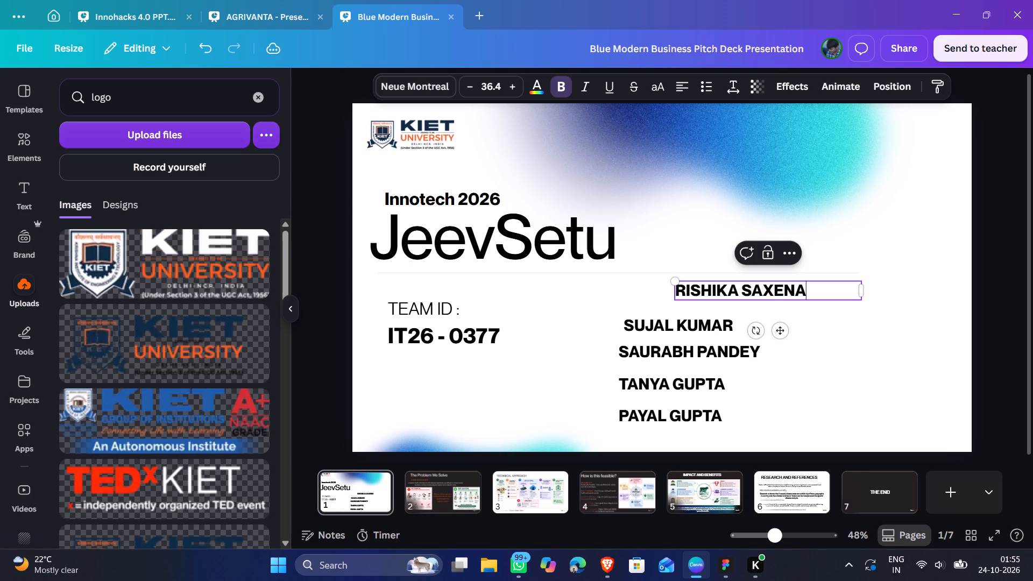
{"action": "left_click", "coordinate": [852, 341]}
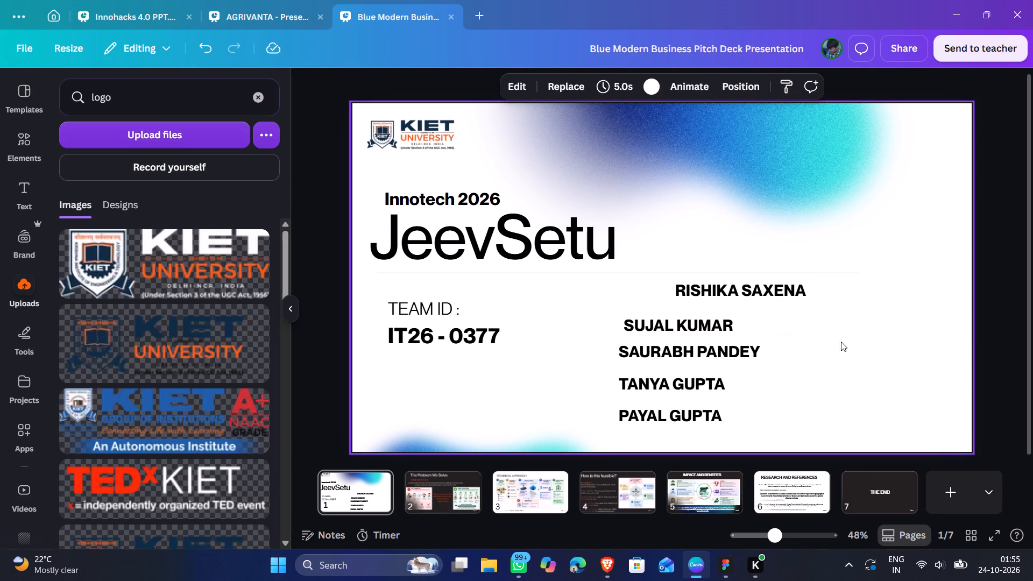
Place the first and second members' names side by side in one row beside the team ID, moving the fifth name out of the way.
{"action": "left_click_drag", "start_coordinate": [777, 288], "coordinate": [870, 348]}
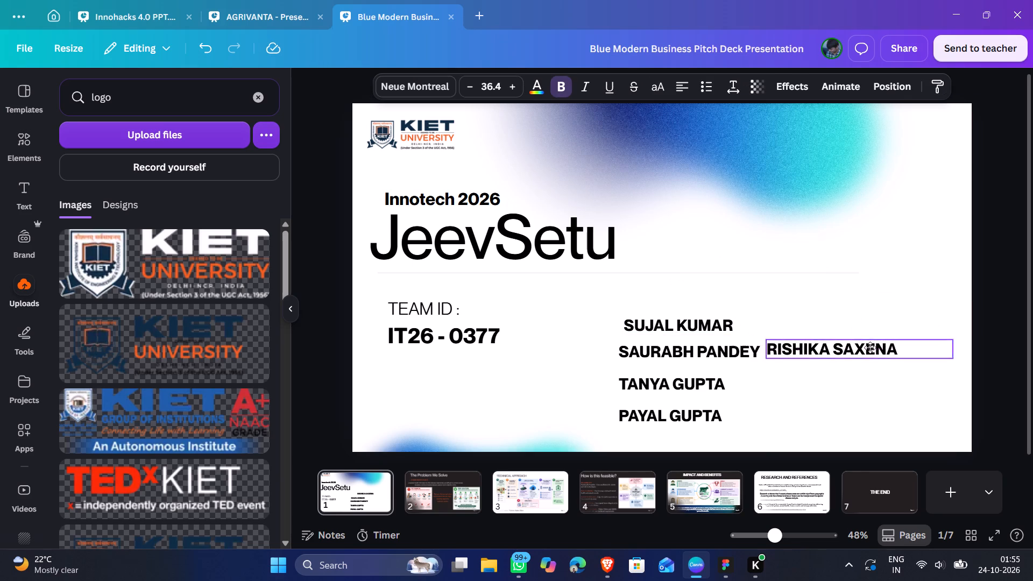
{"action": "left_click_drag", "start_coordinate": [870, 348], "coordinate": [871, 348]}
{"action": "left_click_drag", "start_coordinate": [718, 317], "coordinate": [666, 313]}
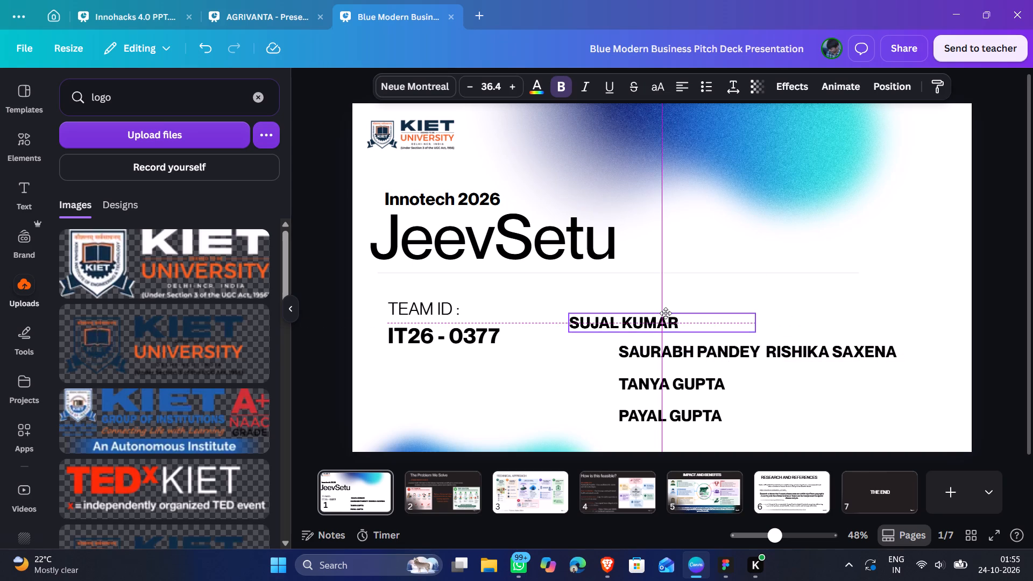
{"action": "left_click_drag", "start_coordinate": [666, 313], "coordinate": [641, 318]}
{"action": "left_click_drag", "start_coordinate": [825, 348], "coordinate": [845, 401]}
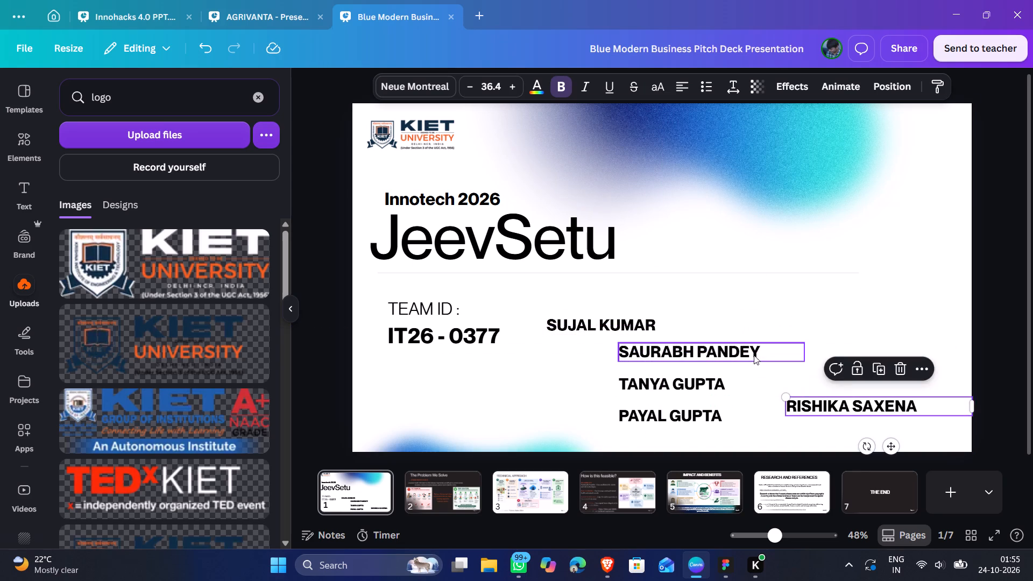
{"action": "left_click_drag", "start_coordinate": [754, 355], "coordinate": [881, 331]}
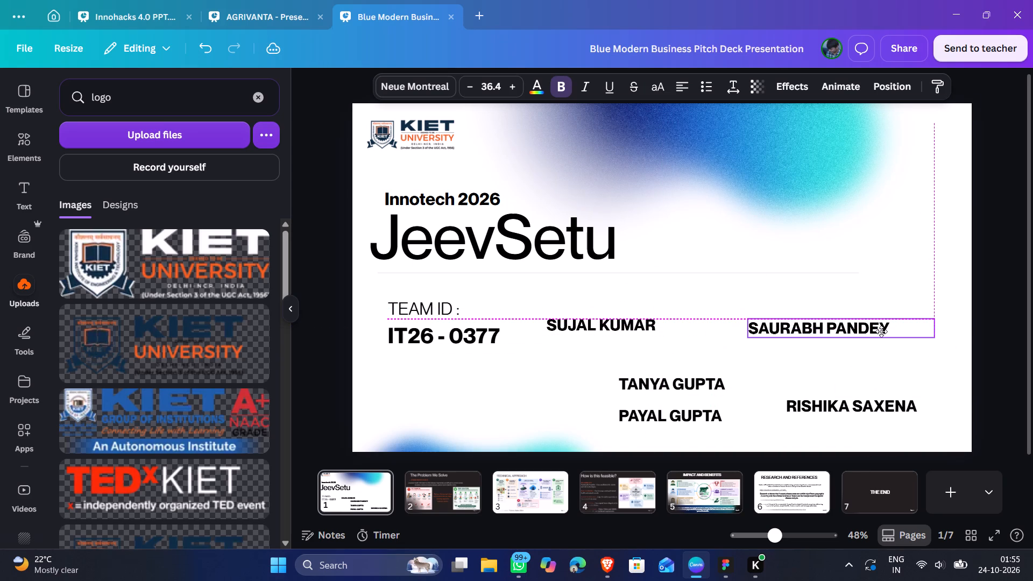
{"action": "left_click_drag", "start_coordinate": [881, 331], "coordinate": [896, 327]}
{"action": "left_click_drag", "start_coordinate": [665, 323], "coordinate": [687, 325]}
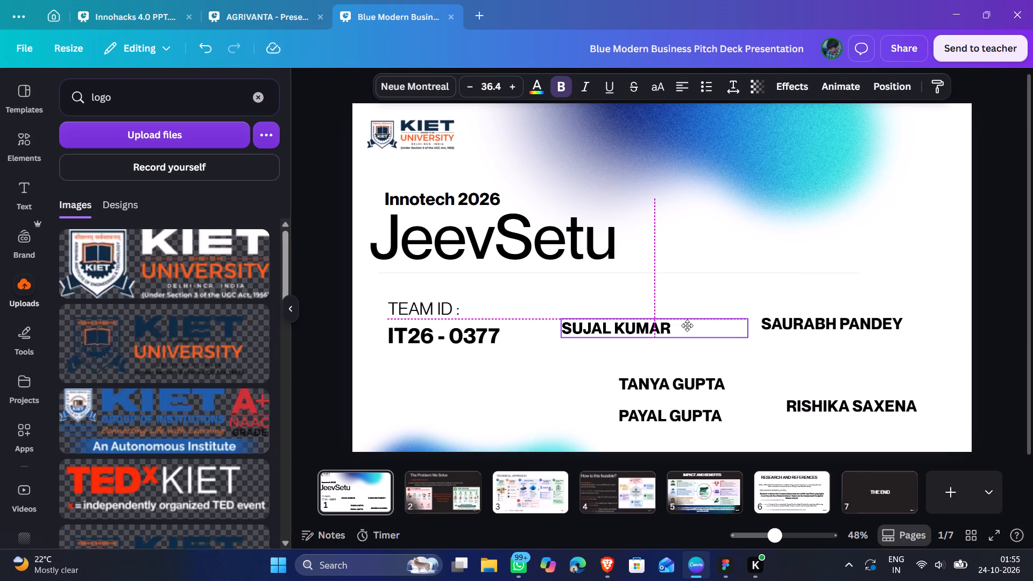
{"action": "left_click_drag", "start_coordinate": [687, 325], "coordinate": [686, 322]}
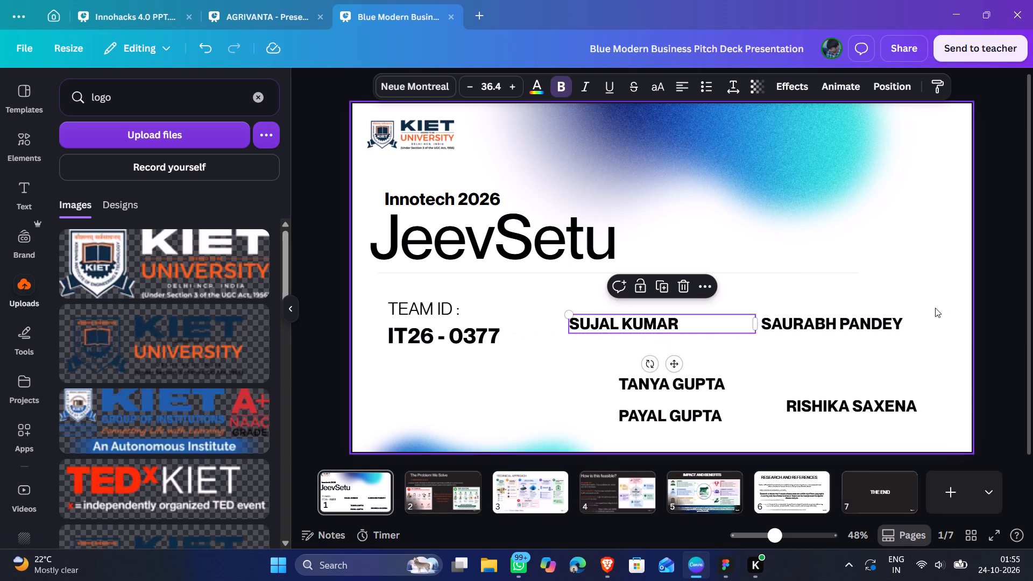
{"action": "left_click", "coordinate": [996, 302]}
Arrange the third and fourth members' names as a second row below the first, with the fifth name centred beneath both columns.
{"action": "left_click_drag", "start_coordinate": [701, 375], "coordinate": [638, 367]}
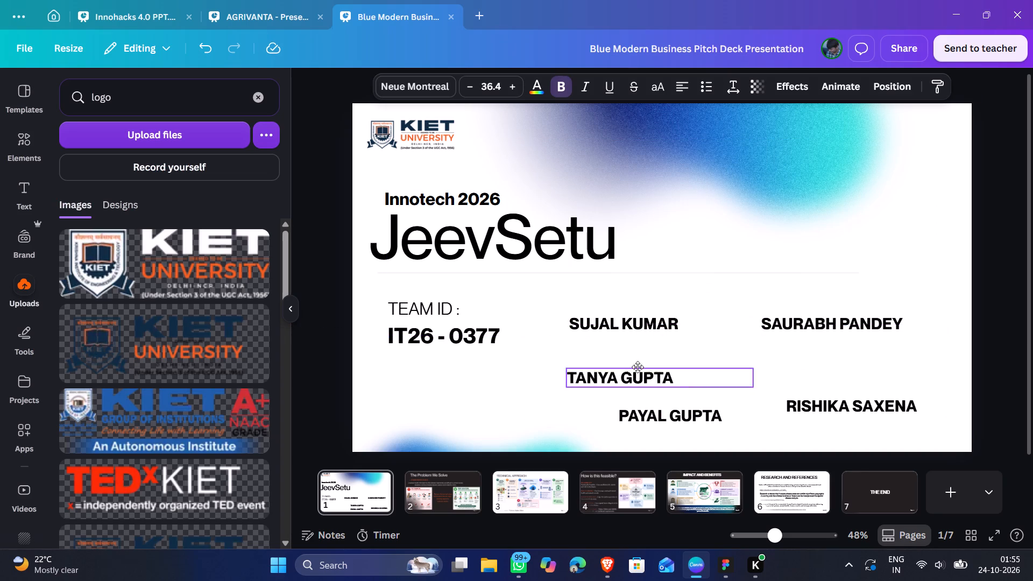
{"action": "left_click_drag", "start_coordinate": [638, 367], "coordinate": [646, 362]}
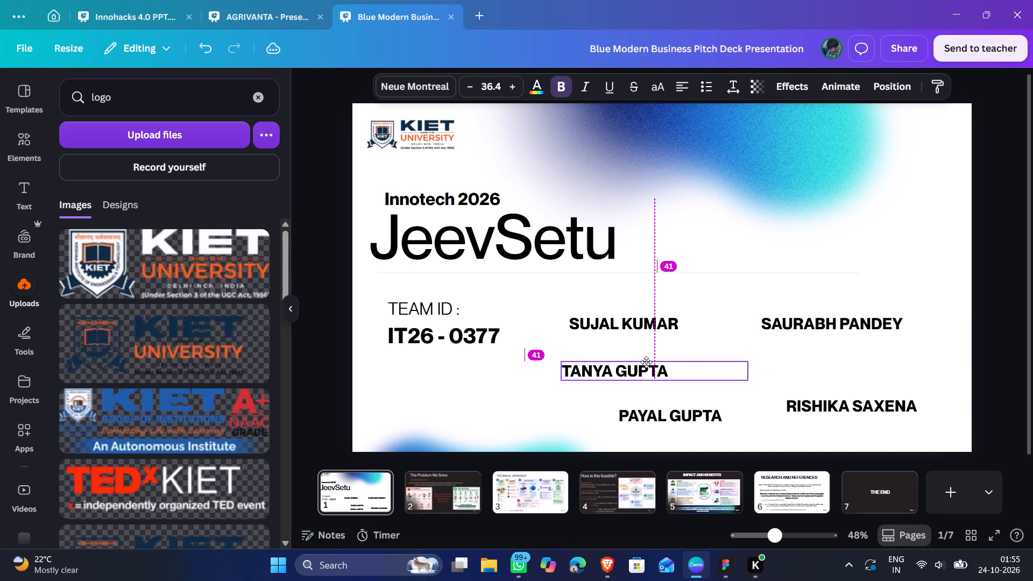
{"action": "left_click_drag", "start_coordinate": [646, 362], "coordinate": [651, 361]}
{"action": "left_click_drag", "start_coordinate": [677, 417], "coordinate": [700, 408]}
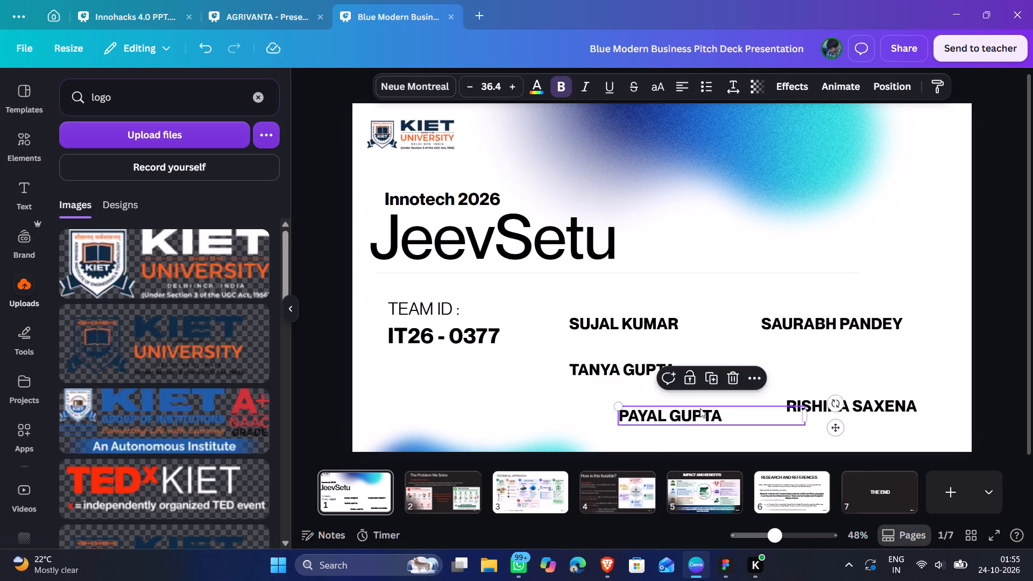
{"action": "left_click_drag", "start_coordinate": [700, 408], "coordinate": [824, 369]}
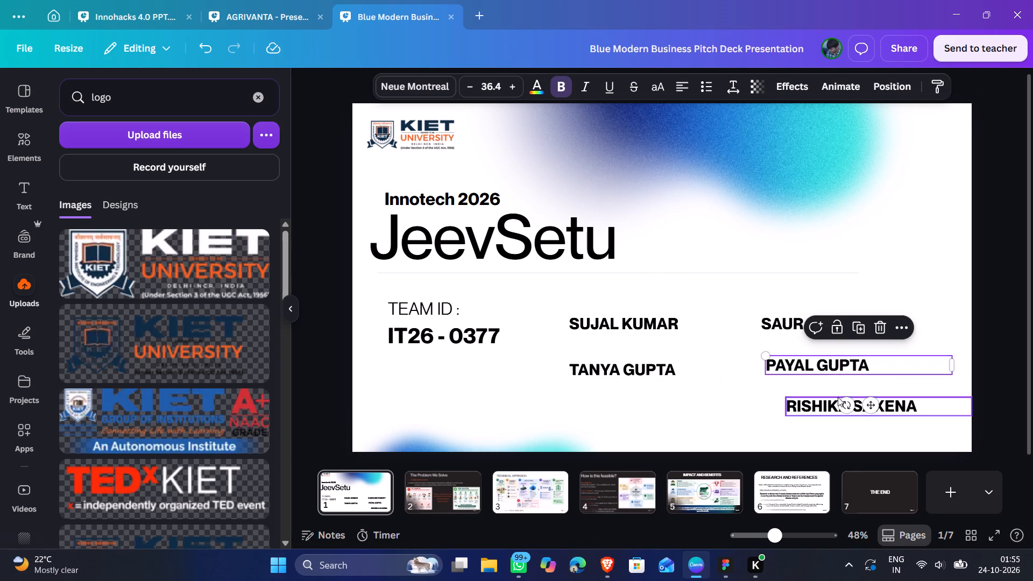
{"action": "left_click_drag", "start_coordinate": [909, 406], "coordinate": [790, 405]}
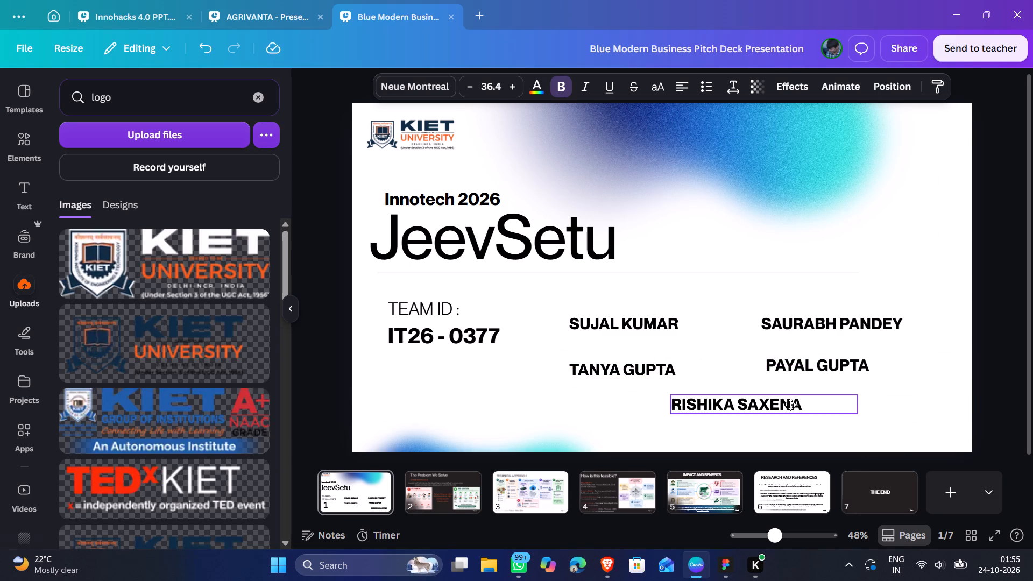
{"action": "left_click_drag", "start_coordinate": [790, 405], "coordinate": [783, 408]}
{"action": "left_click", "coordinate": [1018, 309]}
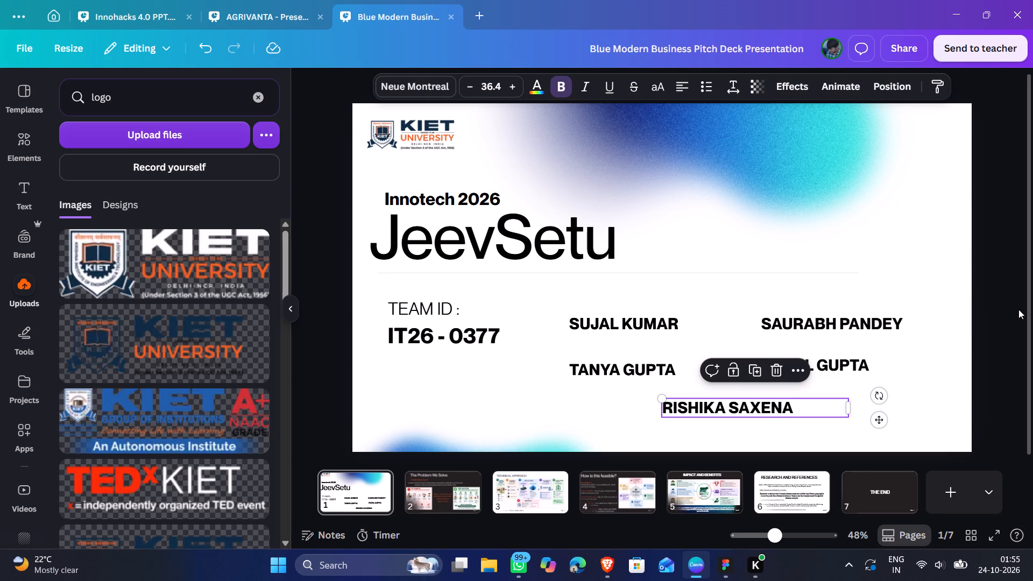
Duplicate the "TEAM ID :" label near the first member's name, change the copy to "Team Leader", and reduce its font size to 26.9.
{"action": "left_click", "coordinate": [438, 315]}
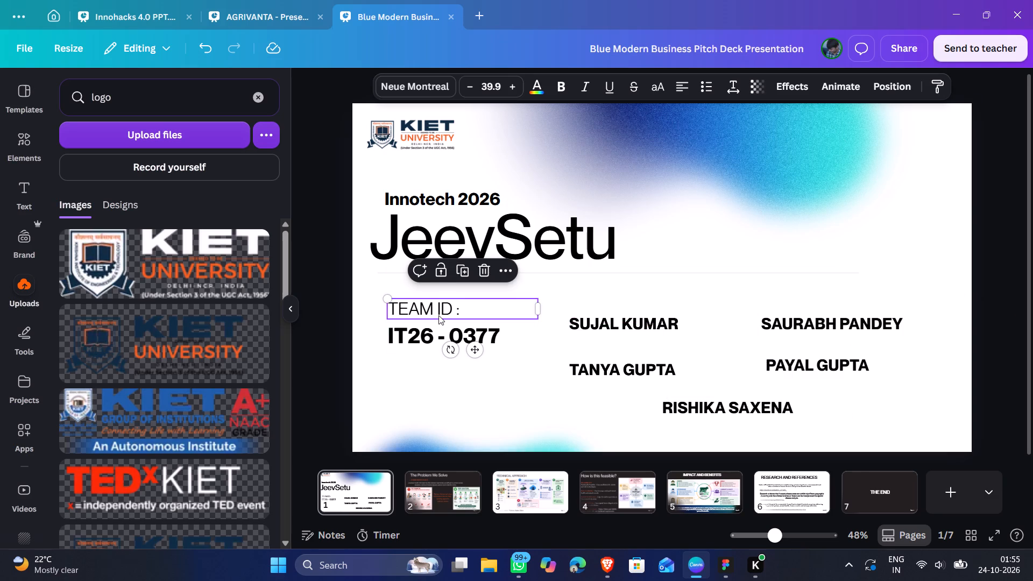
{"action": "key", "text": "ctrl+d"}
{"action": "left_click_drag", "start_coordinate": [438, 315], "coordinate": [602, 340]}
{"action": "double_click", "coordinate": [602, 340]}
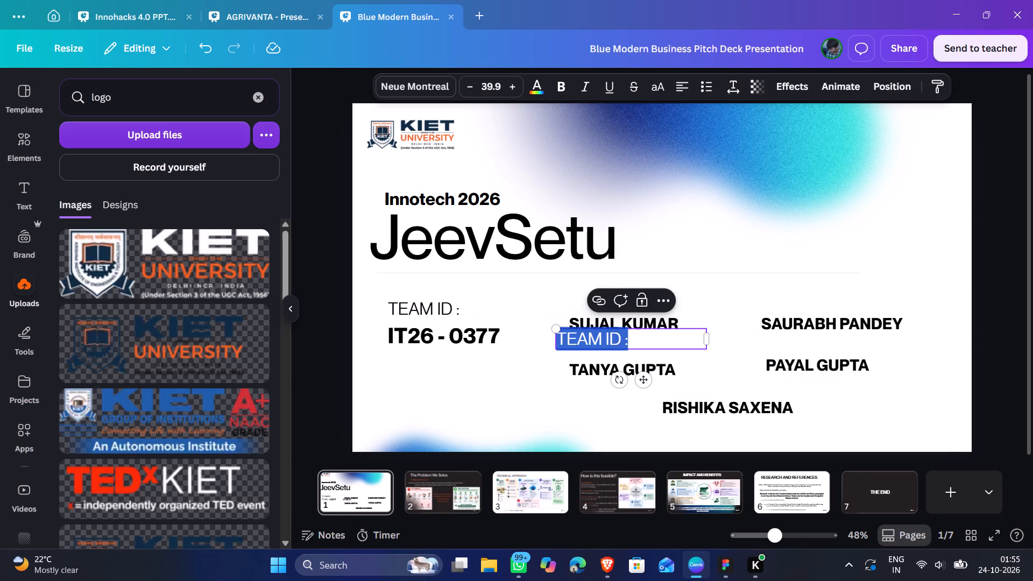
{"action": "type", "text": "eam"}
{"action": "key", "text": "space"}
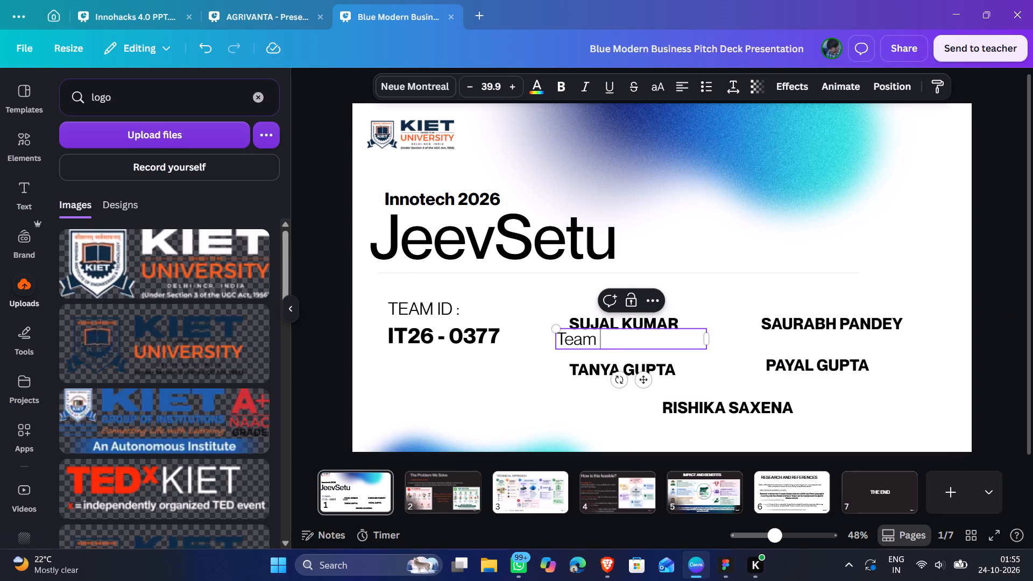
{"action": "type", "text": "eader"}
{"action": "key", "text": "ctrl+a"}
{"action": "left_click", "coordinate": [462, 88]}
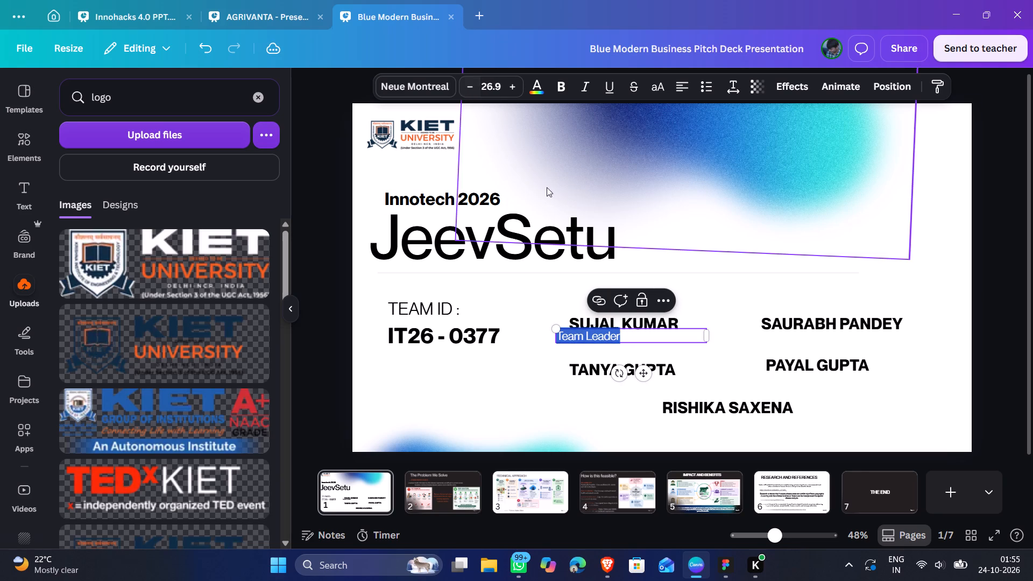
{"action": "left_click", "coordinate": [718, 308]}
Position the "Team Leader" label roughly centred beneath the first member's name, nudging it slightly downward to leave a small gap.
{"action": "left_click_drag", "start_coordinate": [599, 335], "coordinate": [600, 335]}
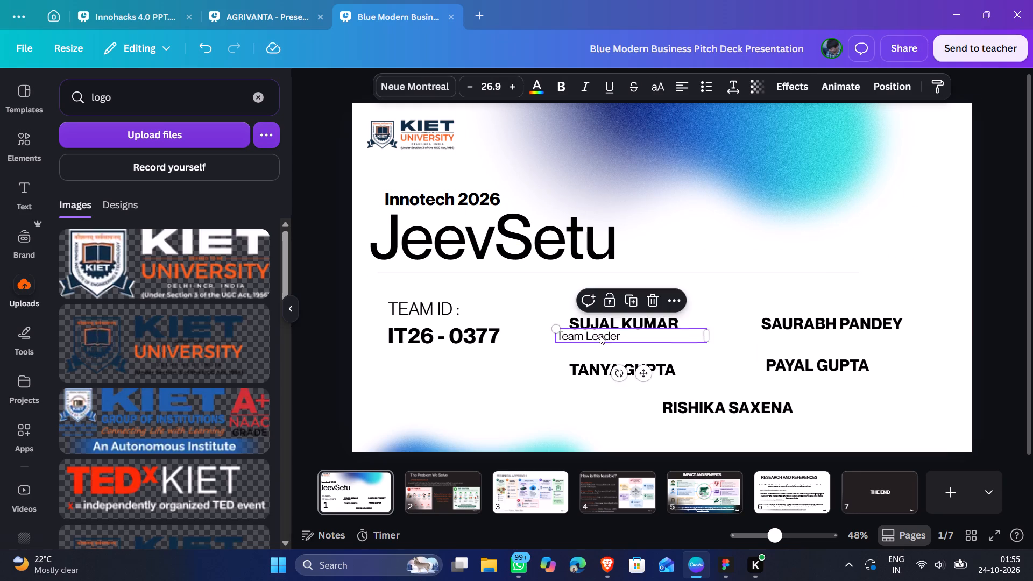
{"action": "left_click_drag", "start_coordinate": [600, 335], "coordinate": [641, 336]}
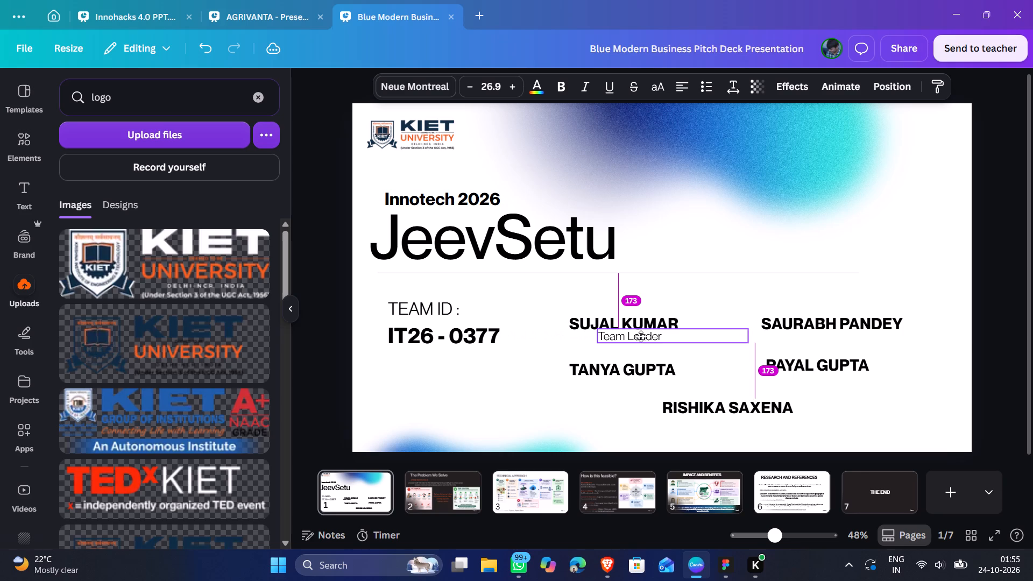
{"action": "left_click_drag", "start_coordinate": [641, 336], "coordinate": [635, 336]}
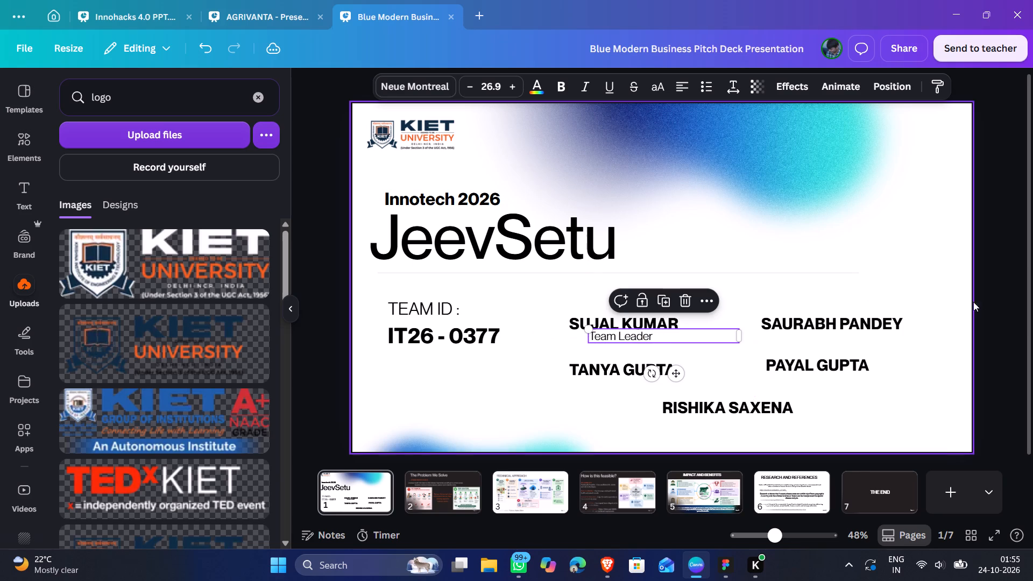
{"action": "left_click", "coordinate": [984, 300]}
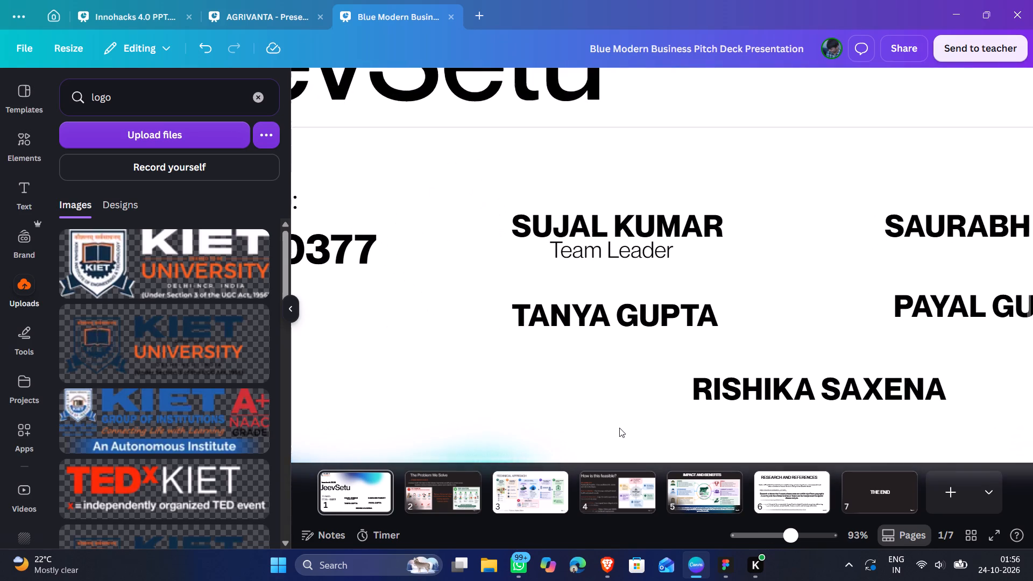
{"action": "left_click", "coordinate": [615, 252]}
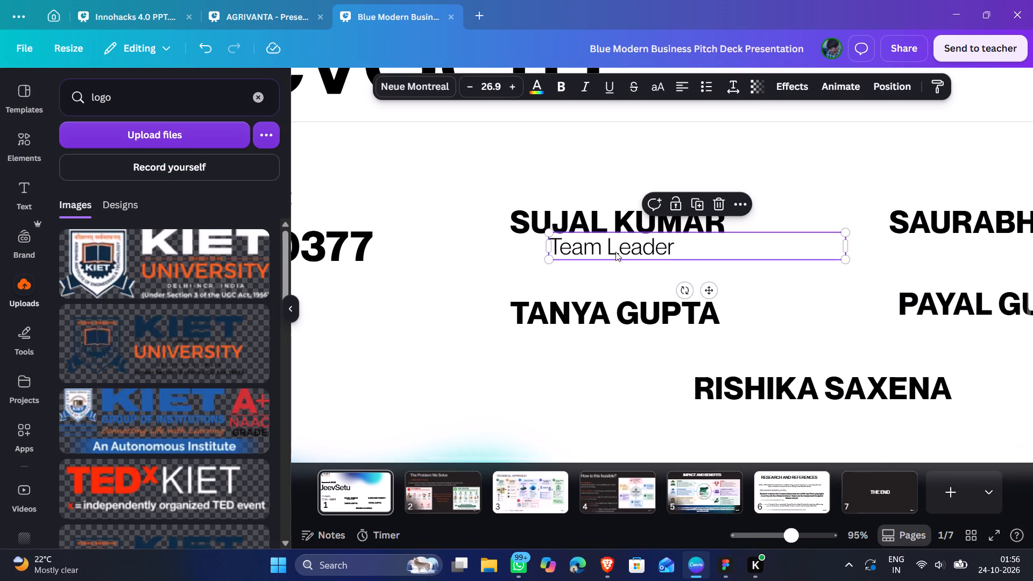
{"action": "key", "text": "shift+Down"}
{"action": "left_click", "coordinate": [647, 367]}
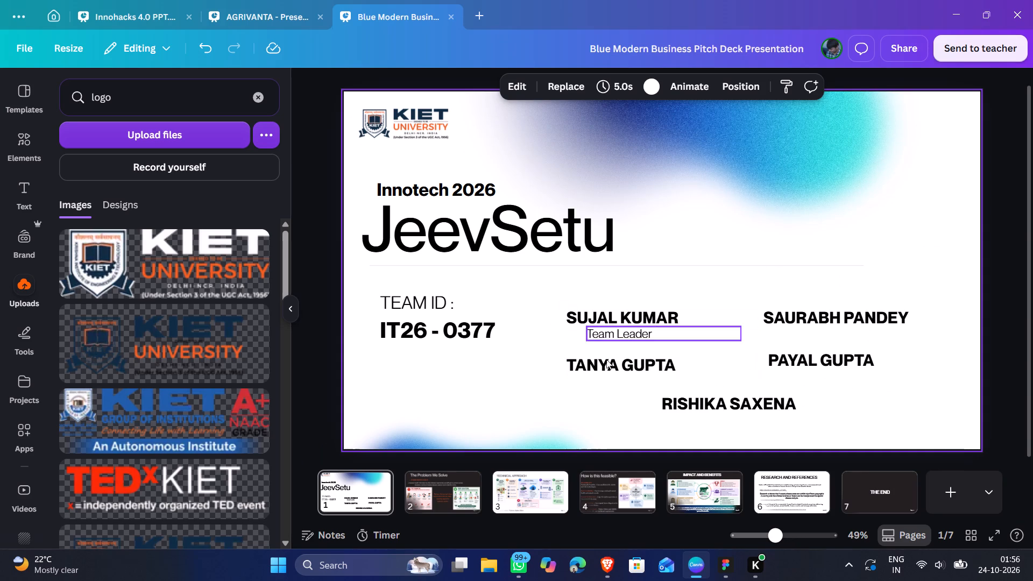
Review pages 1 to 6 of the presentation, checking each slide's content and layout from the title page through Research and References.
{"action": "left_click", "coordinate": [443, 485]}
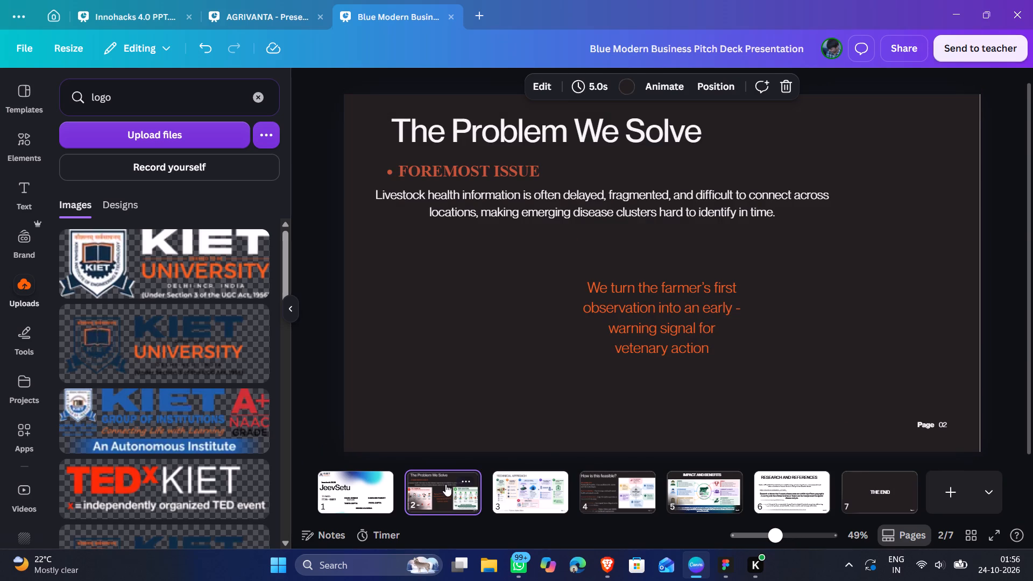
{"action": "left_click", "coordinate": [526, 485]}
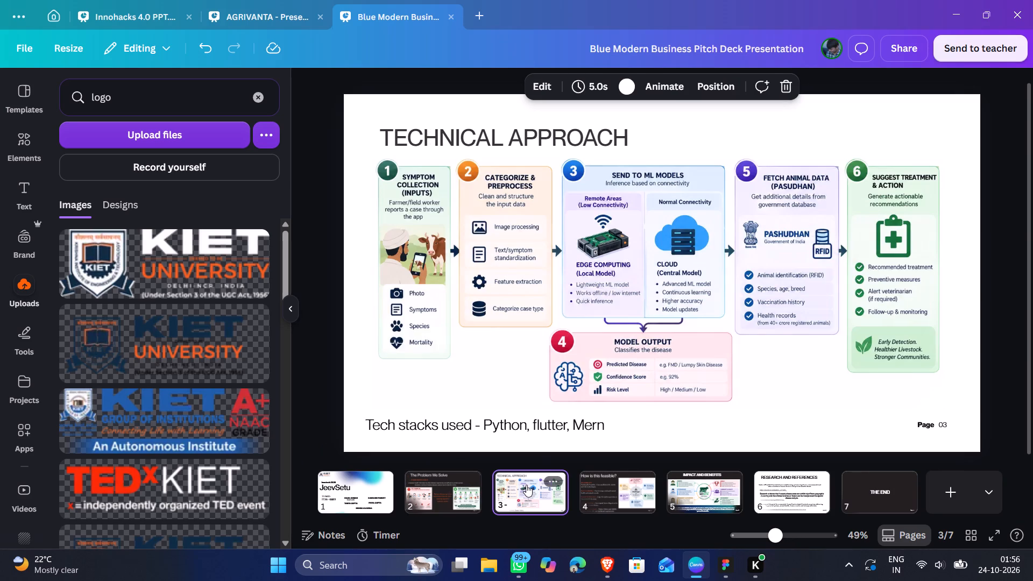
{"action": "left_click", "coordinate": [590, 487]}
{"action": "left_click", "coordinate": [679, 493]}
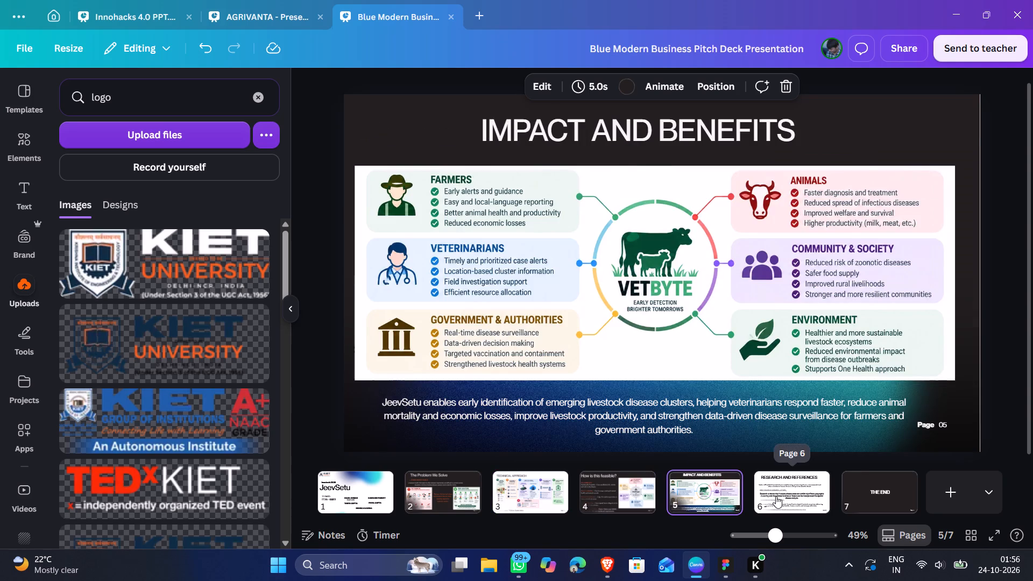
{"action": "left_click", "coordinate": [776, 496]}
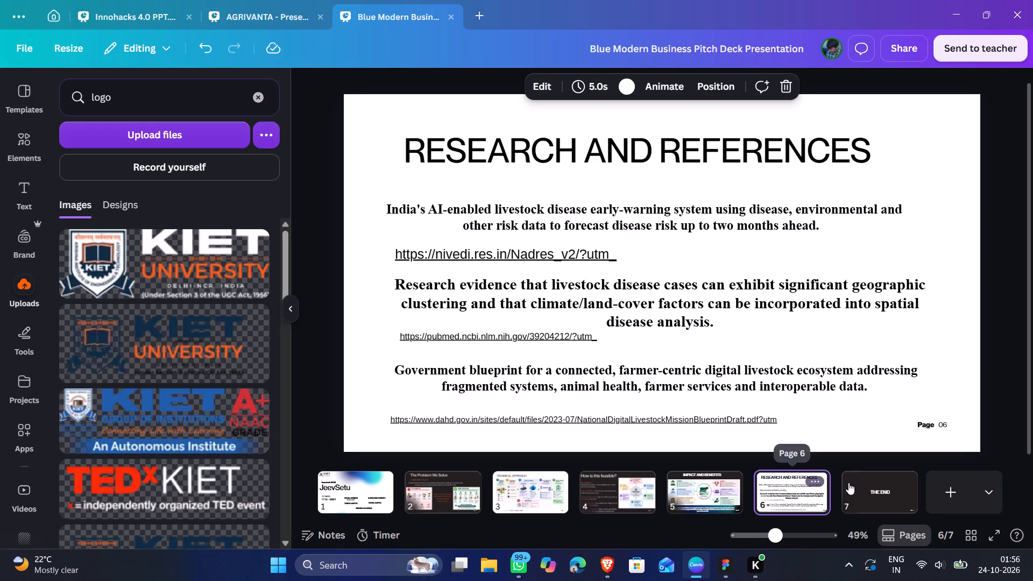
{"action": "left_click", "coordinate": [353, 483]}
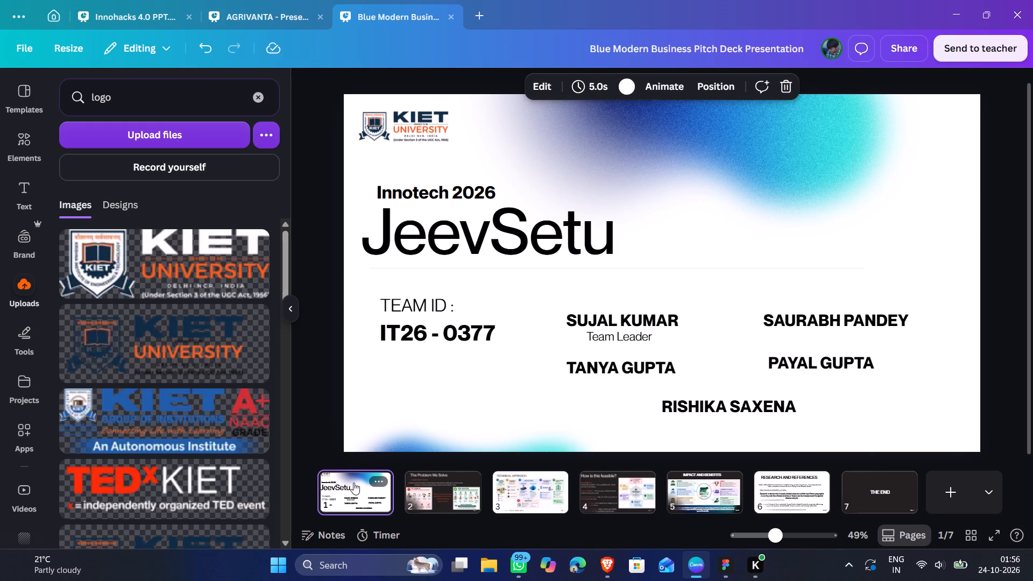
{"action": "left_click", "coordinate": [431, 494]}
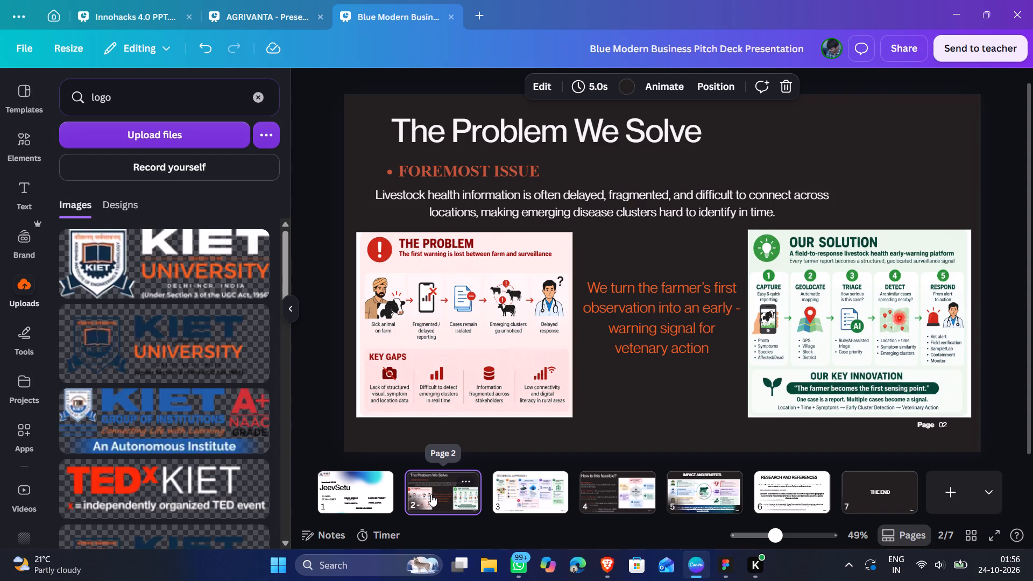
{"action": "left_click", "coordinate": [525, 485]}
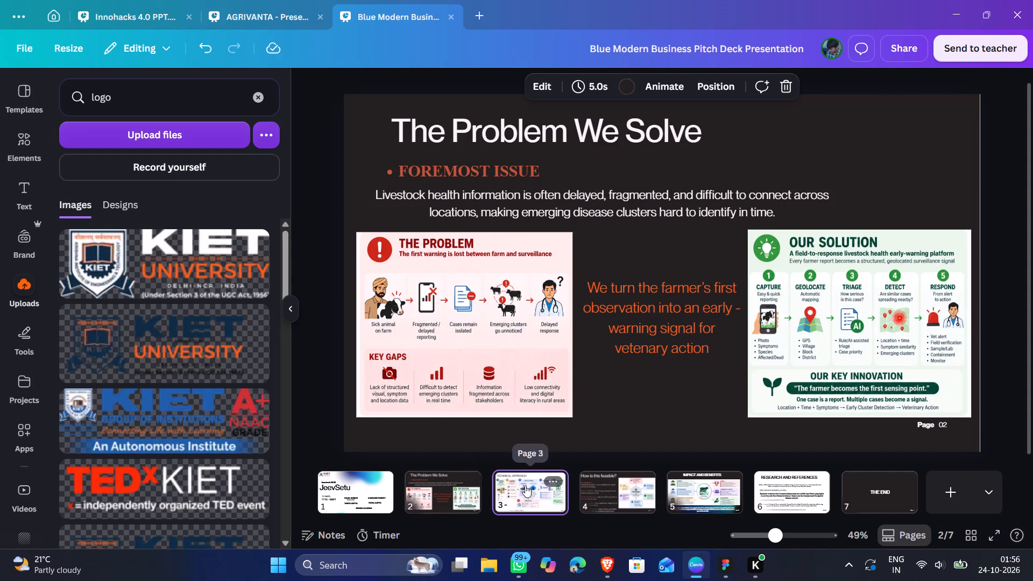
{"action": "left_click", "coordinate": [612, 499]}
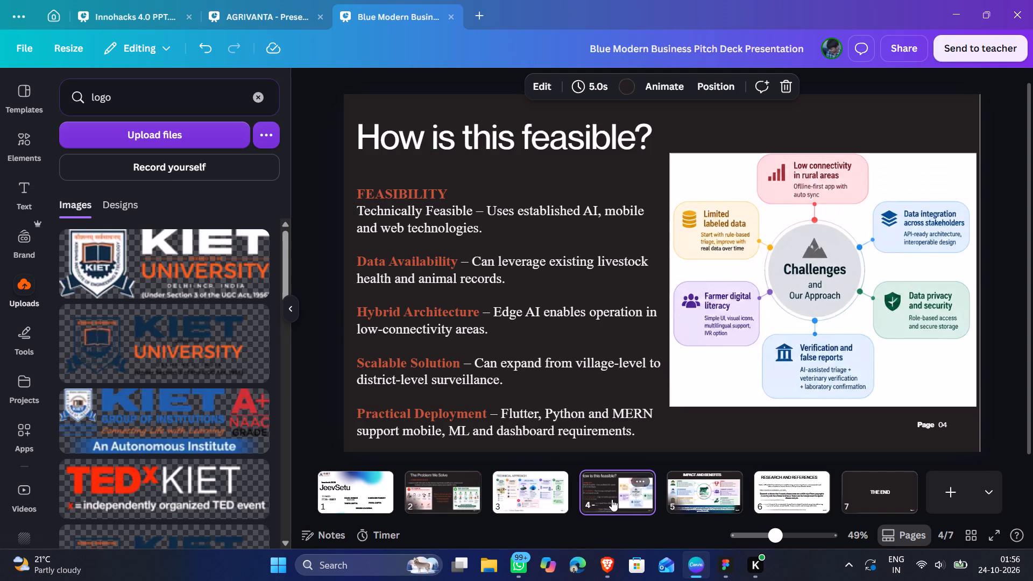
{"action": "left_click", "coordinate": [670, 494]}
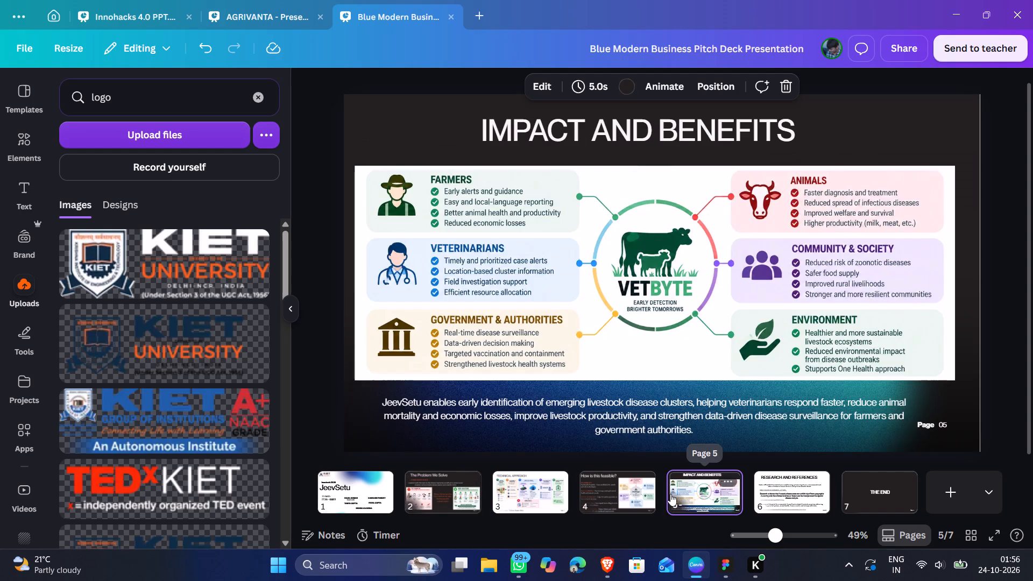
{"action": "left_click", "coordinate": [776, 498]}
{"action": "left_click", "coordinate": [711, 495]}
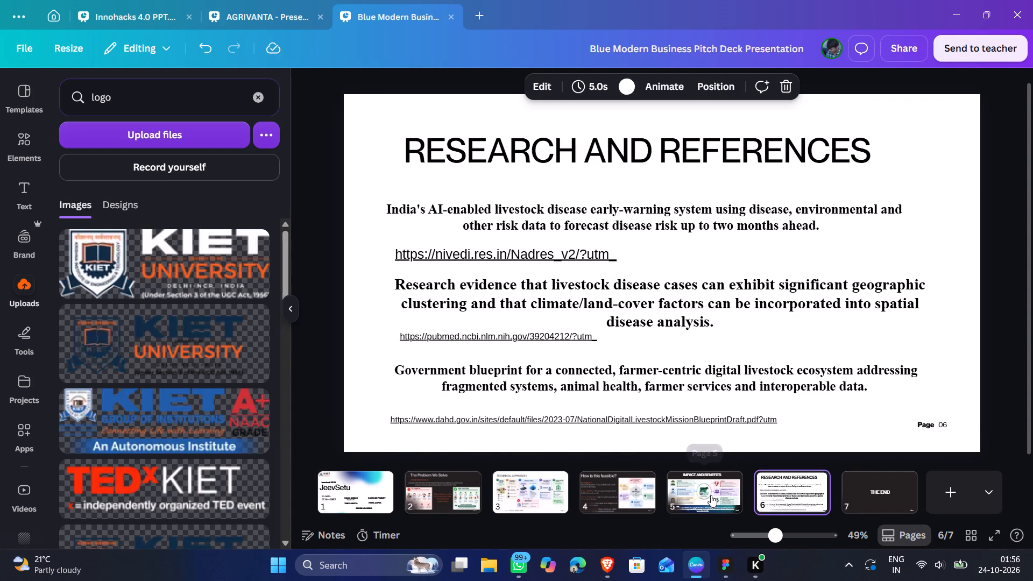
{"action": "left_click", "coordinate": [374, 507]}
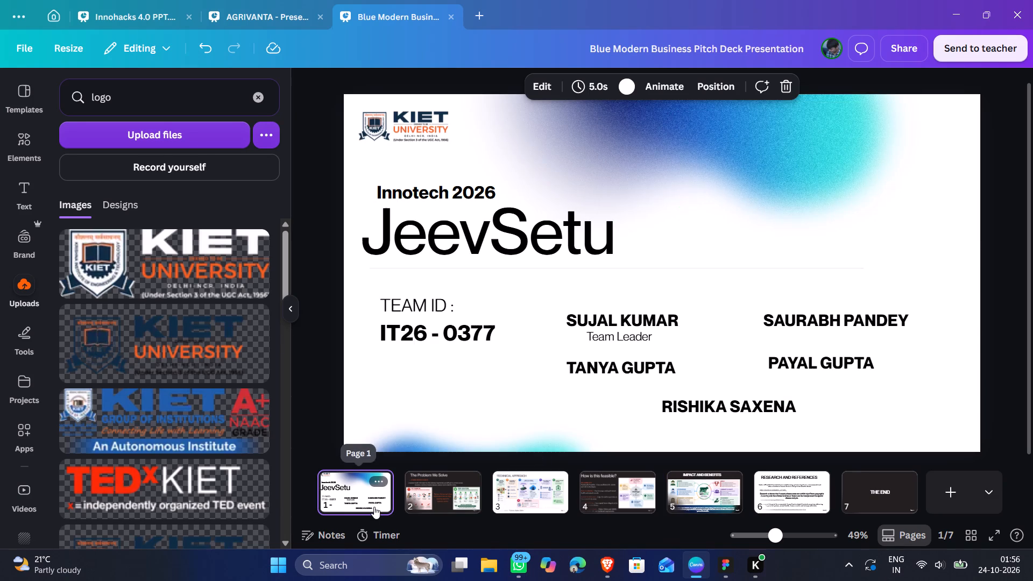
Rename the design as "innotech 2026 jeevsetu".
{"action": "left_click", "coordinate": [790, 49]}
{"action": "key", "text": "ctrl+a"}
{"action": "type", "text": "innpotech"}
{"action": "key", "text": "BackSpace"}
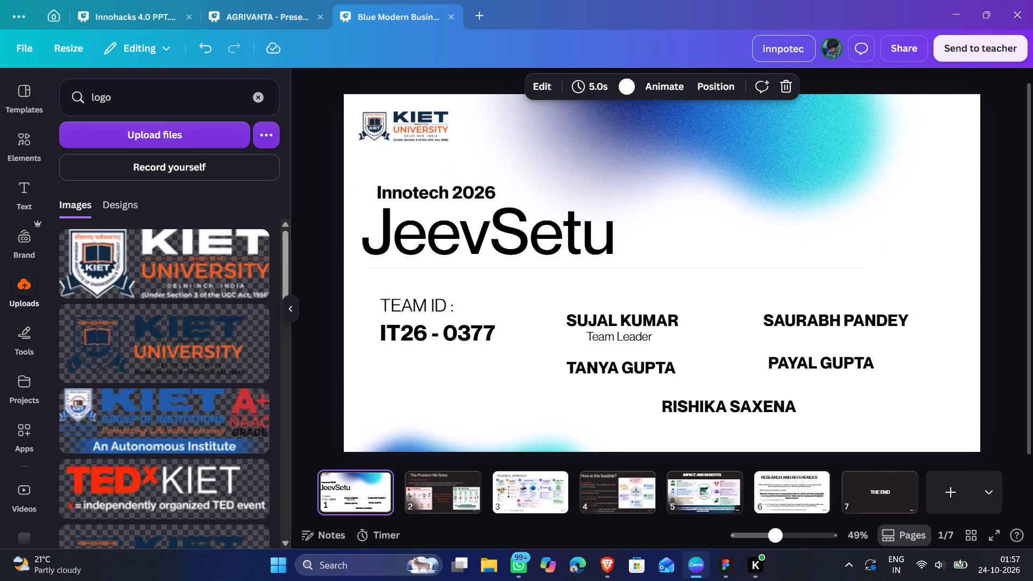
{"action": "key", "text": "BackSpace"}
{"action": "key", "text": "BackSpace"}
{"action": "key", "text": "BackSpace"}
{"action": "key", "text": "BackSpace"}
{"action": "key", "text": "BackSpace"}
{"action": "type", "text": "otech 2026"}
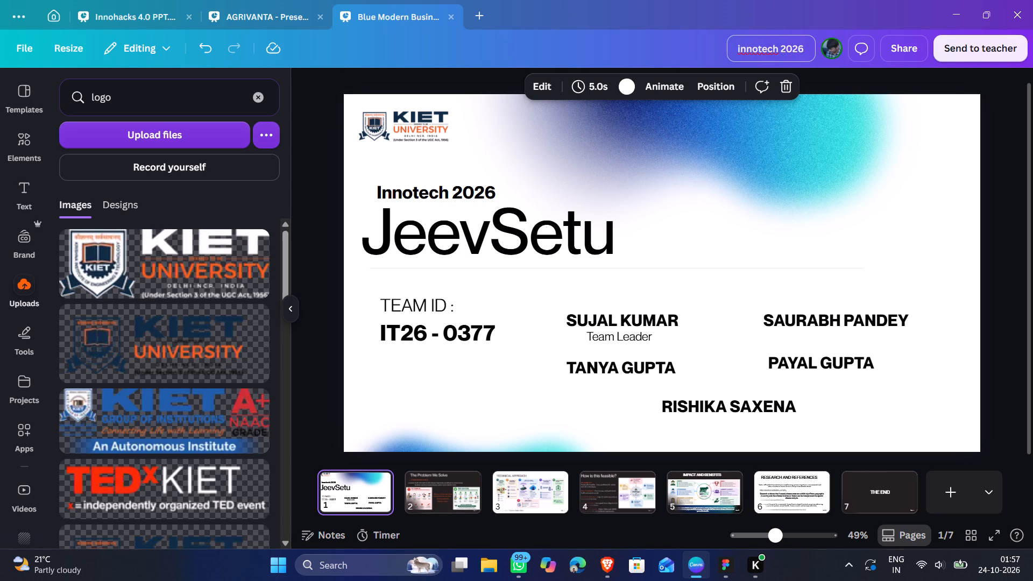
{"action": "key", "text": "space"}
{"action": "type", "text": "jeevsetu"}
{"action": "left_click", "coordinate": [988, 124]}
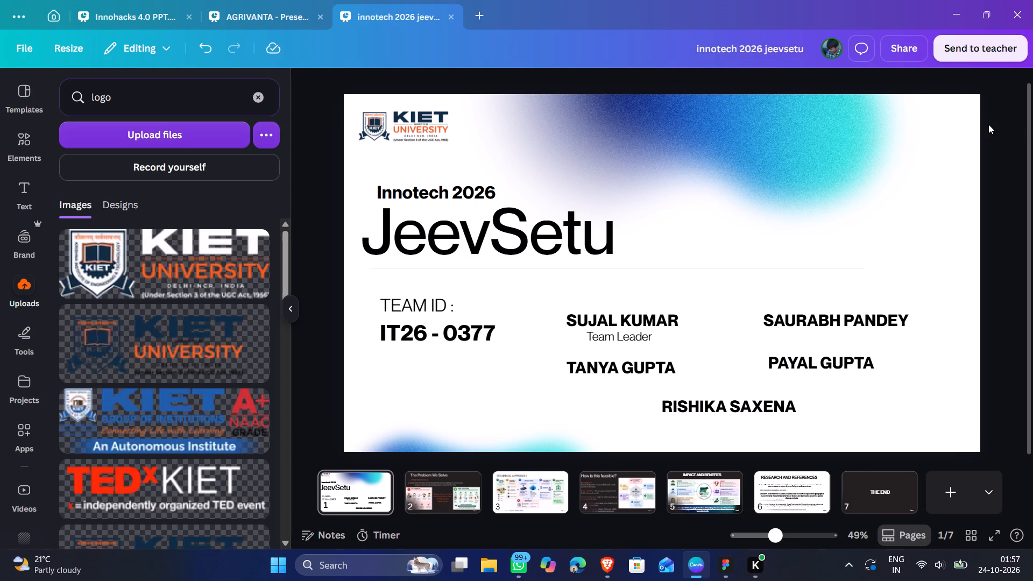
Download all pages of the presentation as a digital PDF and save it in the Downloads folder as "innotech 2026 jeevsetu".
{"action": "left_click", "coordinate": [901, 38]}
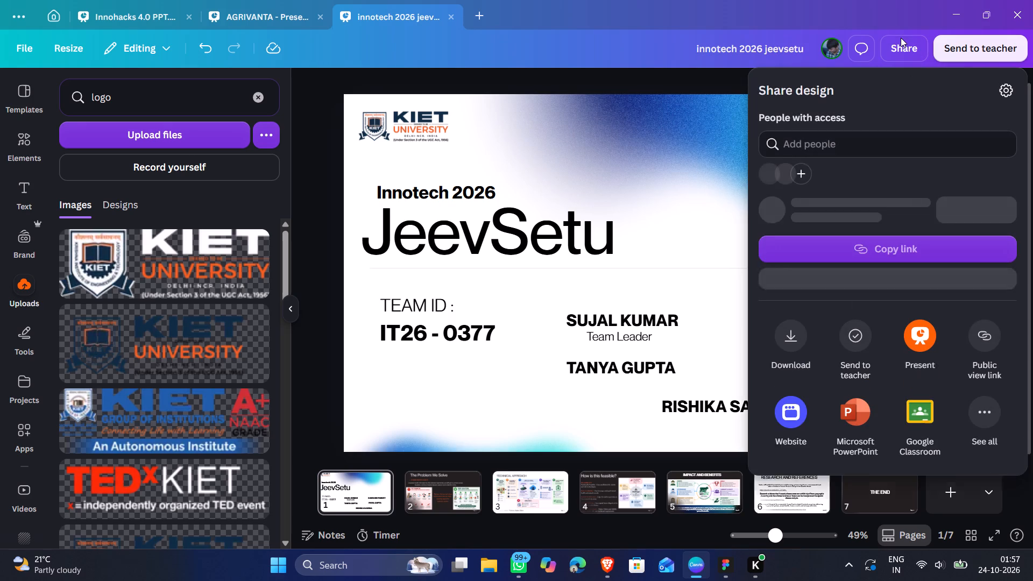
{"action": "left_click", "coordinate": [796, 358]}
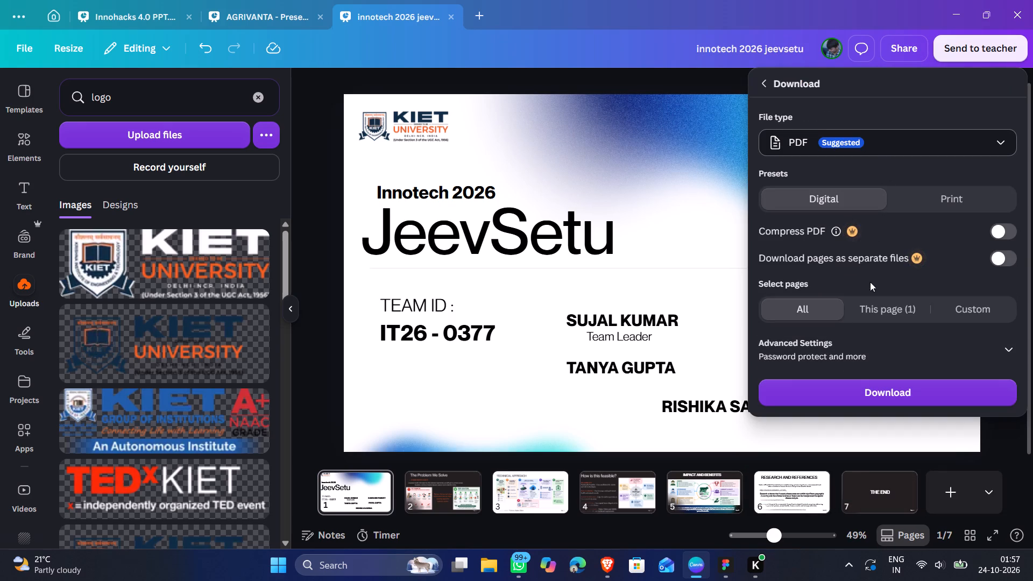
{"action": "left_click", "coordinate": [878, 382]}
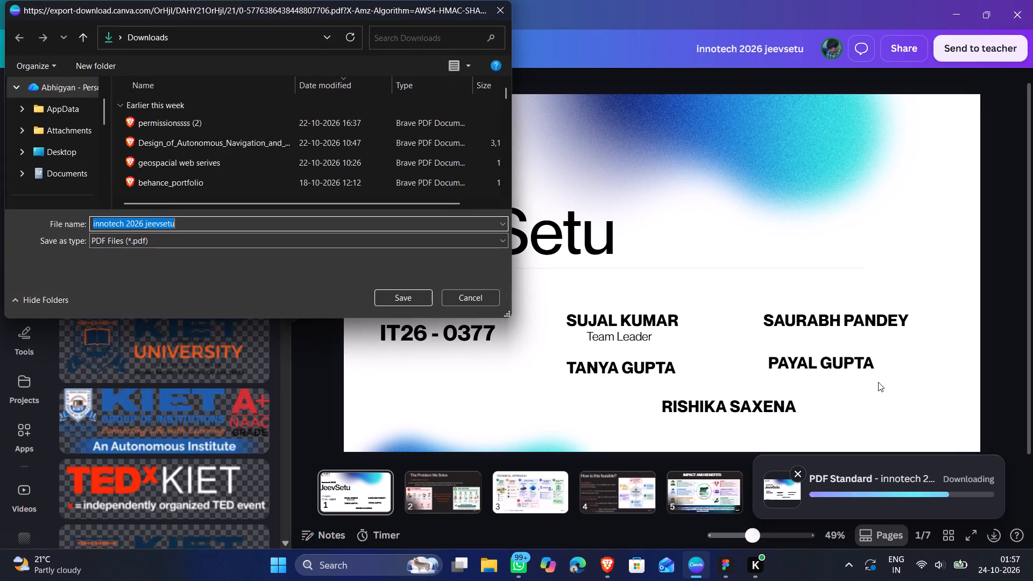
{"action": "left_click", "coordinate": [411, 292]}
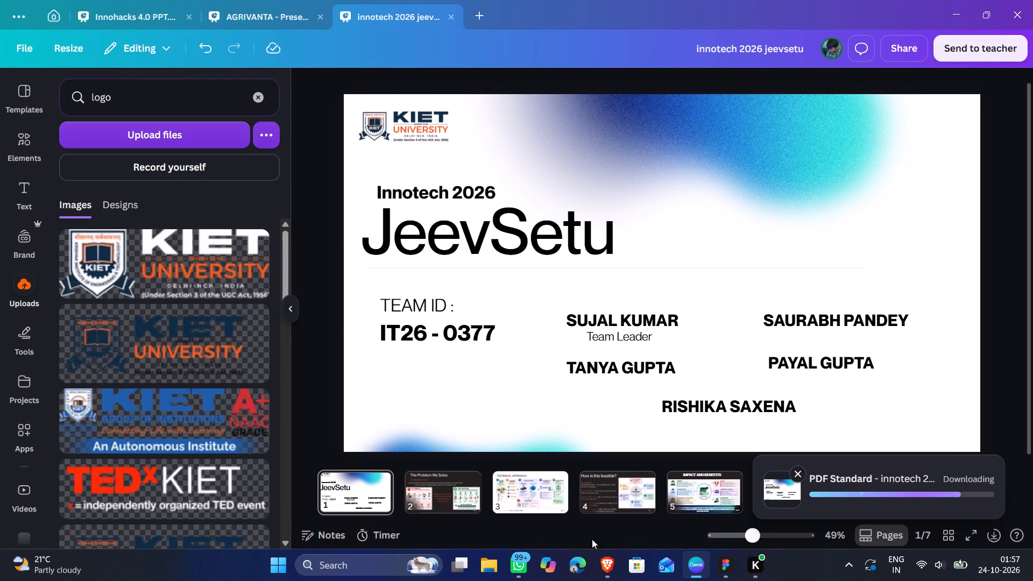